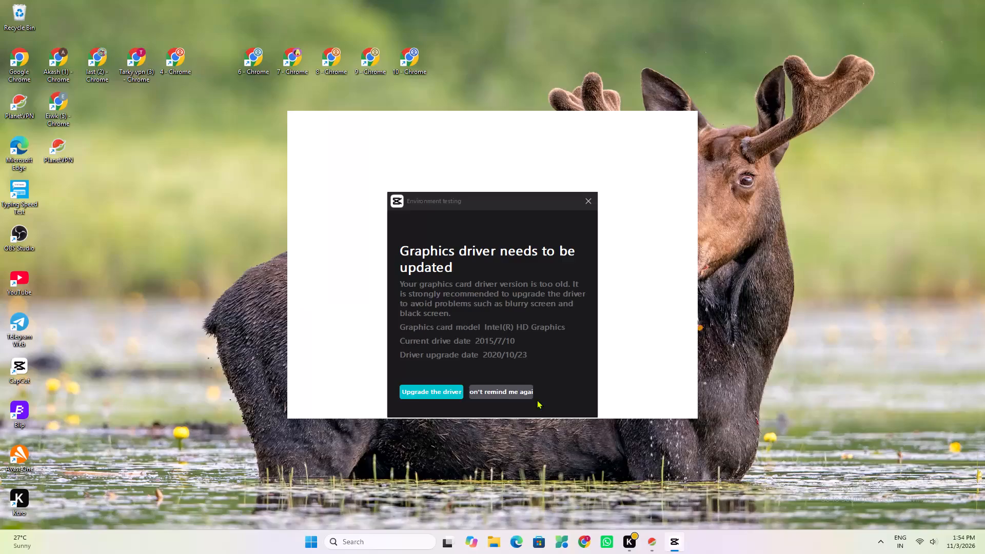
Dismiss the graphics driver update notice permanently so it does not remind again.
{"action": "left_click", "coordinate": [509, 390]}
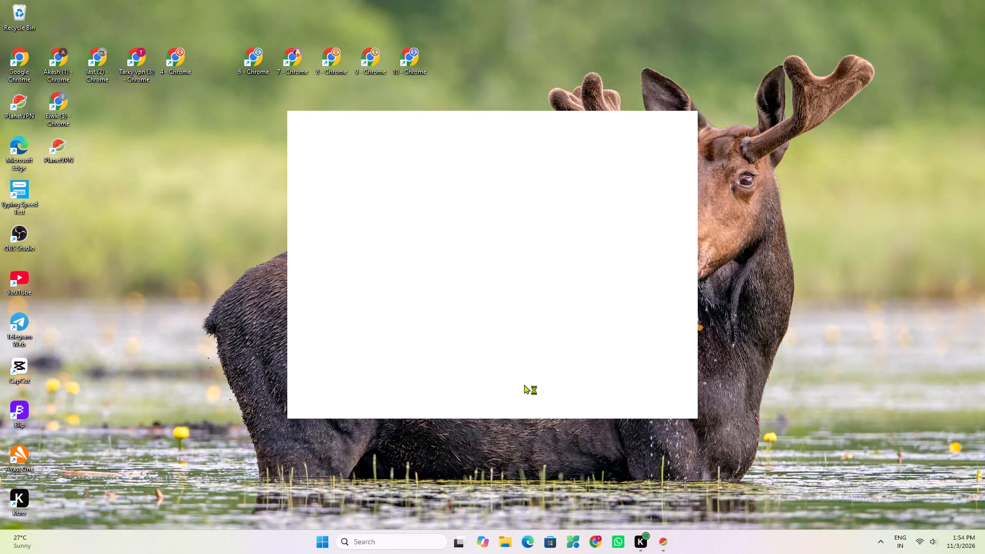
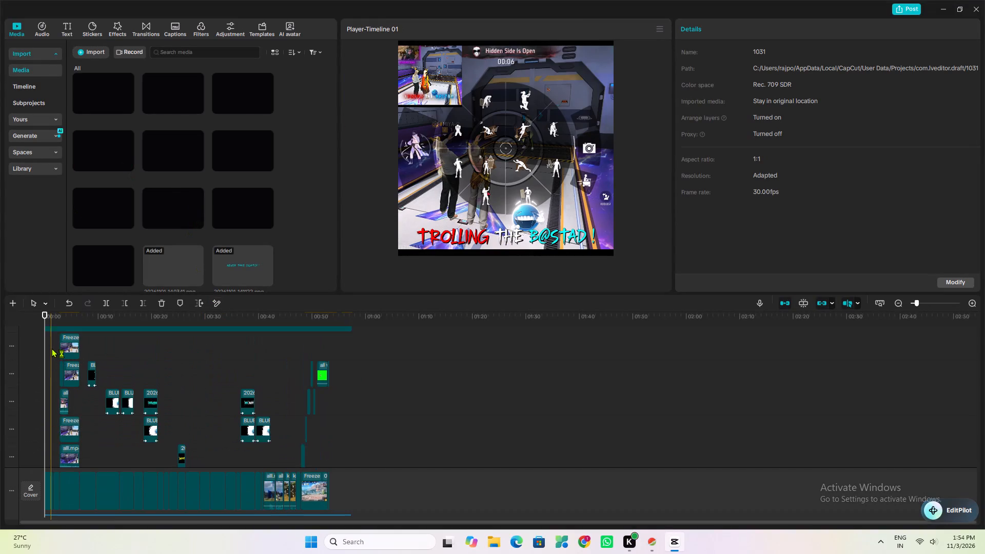
Play back the opening seconds of the timeline to examine the timing of the countdown and the overlay clips.
{"action": "scroll", "coordinate": [108, 369], "scroll_direction": "up", "scroll_amount": 7}
{"action": "scroll", "coordinate": [50, 381], "scroll_direction": "up", "scroll_amount": 4}
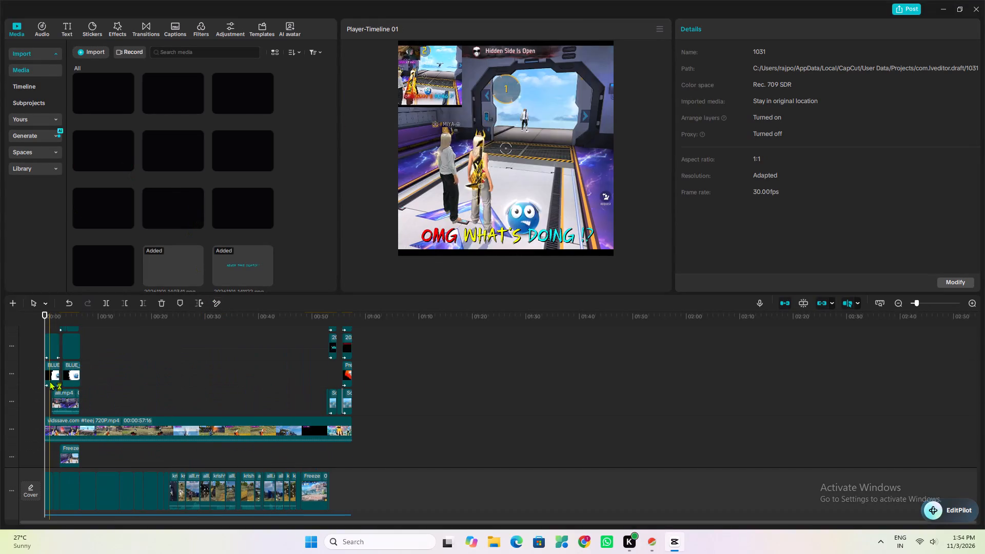
{"action": "scroll", "coordinate": [49, 378], "scroll_direction": "up", "scroll_amount": 2}
{"action": "left_click", "coordinate": [45, 370]}
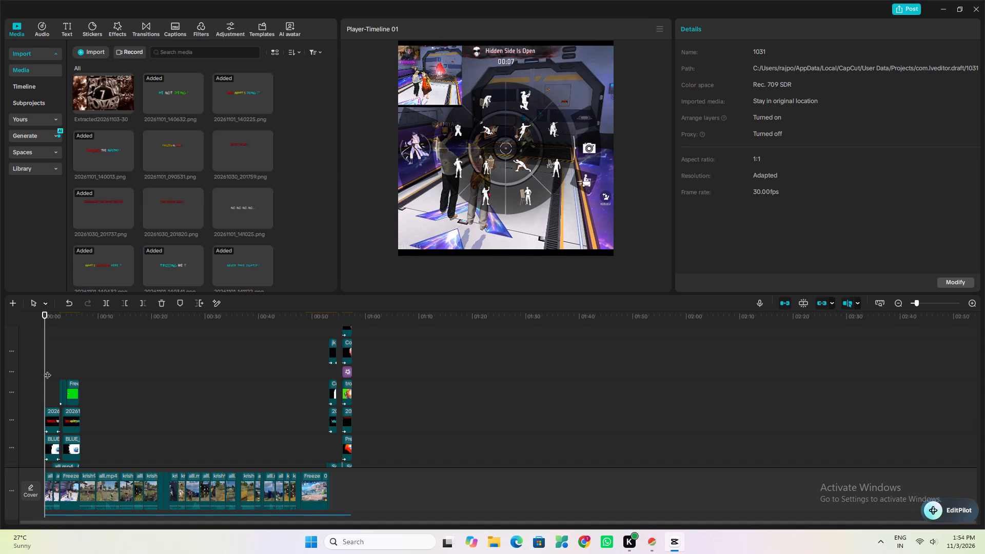
{"action": "key", "text": "space"}
{"action": "key", "text": "space"}
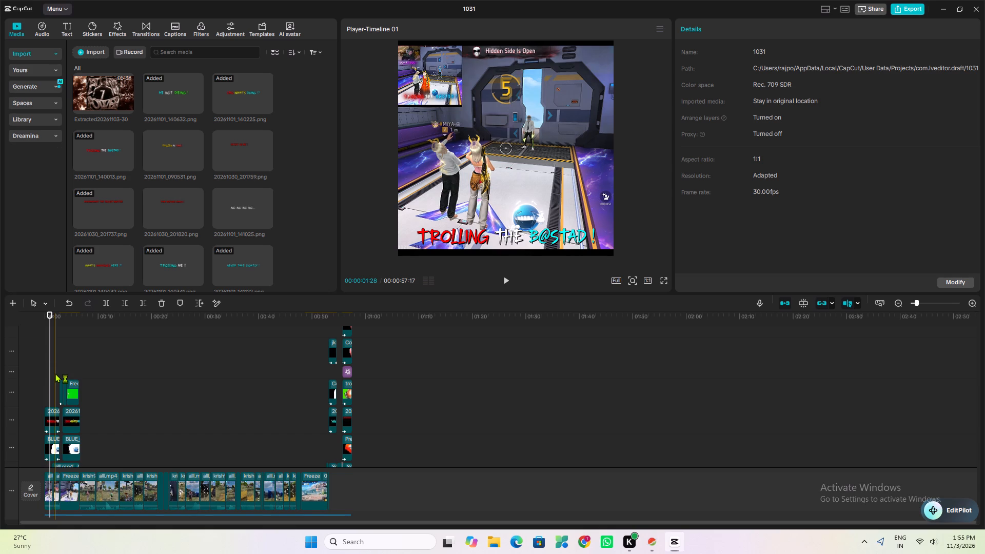
{"action": "key", "text": "space"}
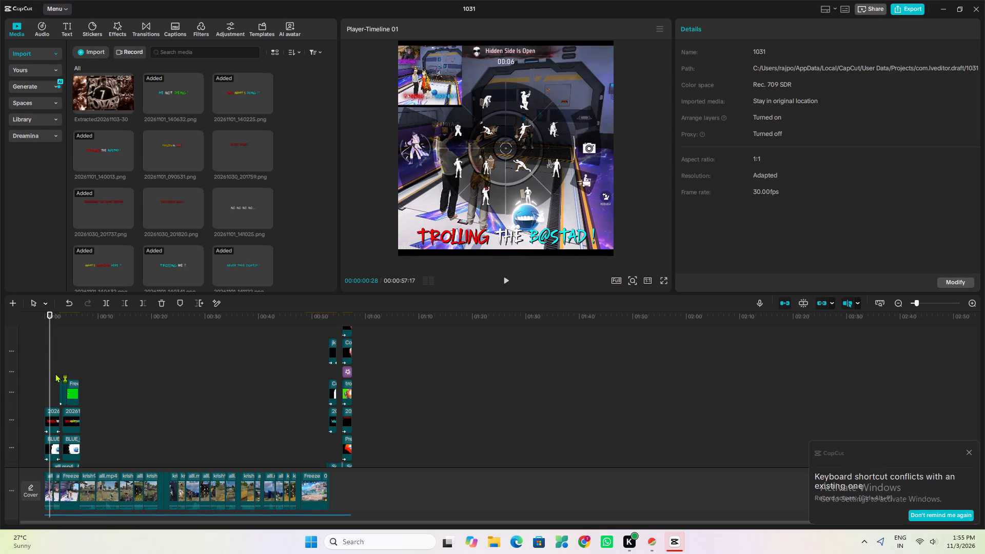
{"action": "key", "text": "space"}
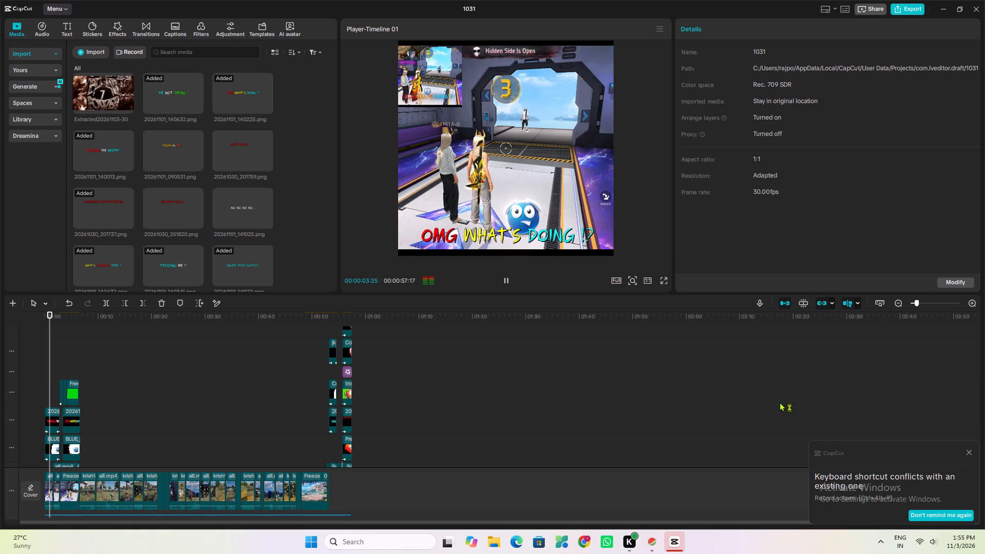
{"action": "left_click", "coordinate": [924, 302]}
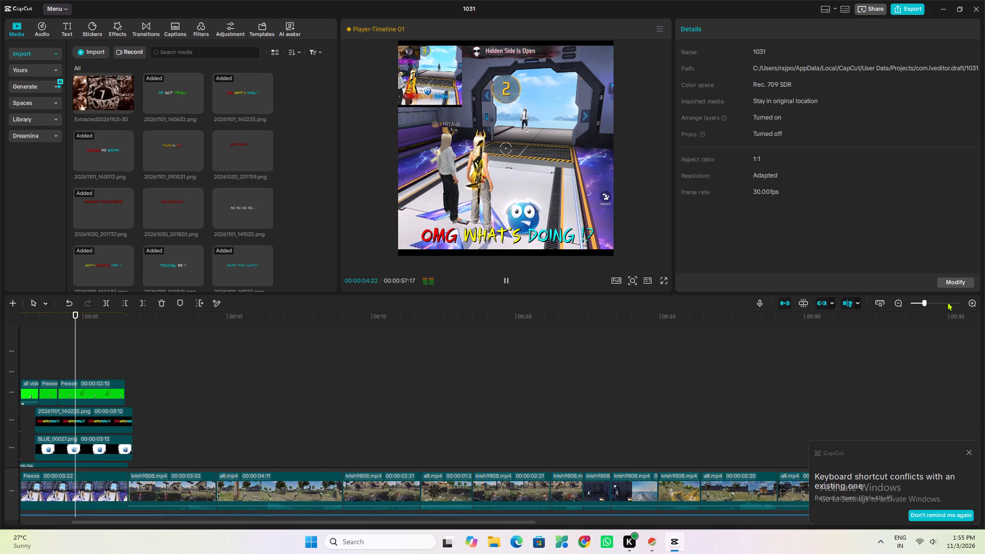
{"action": "key", "text": "space"}
{"action": "left_click", "coordinate": [76, 368]}
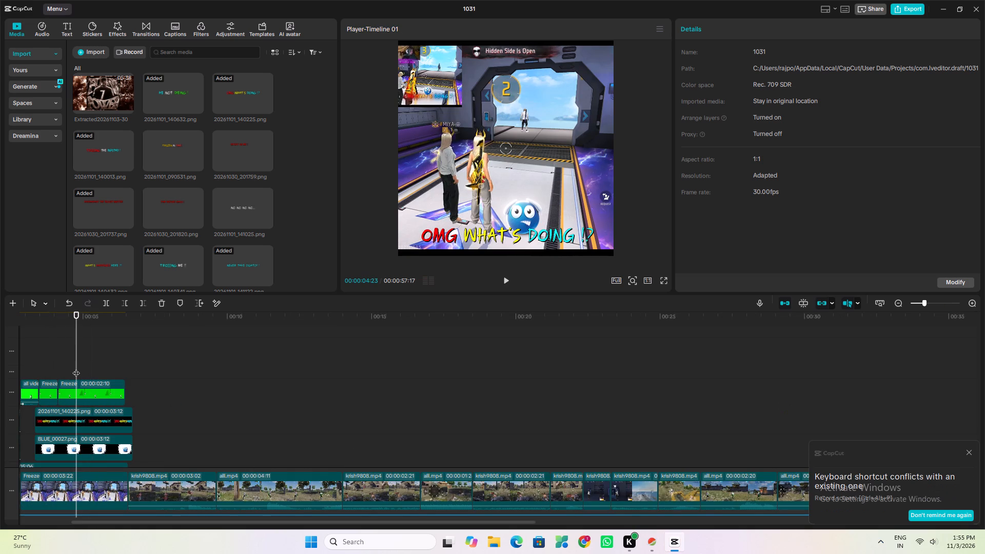
{"action": "key", "text": "space"}
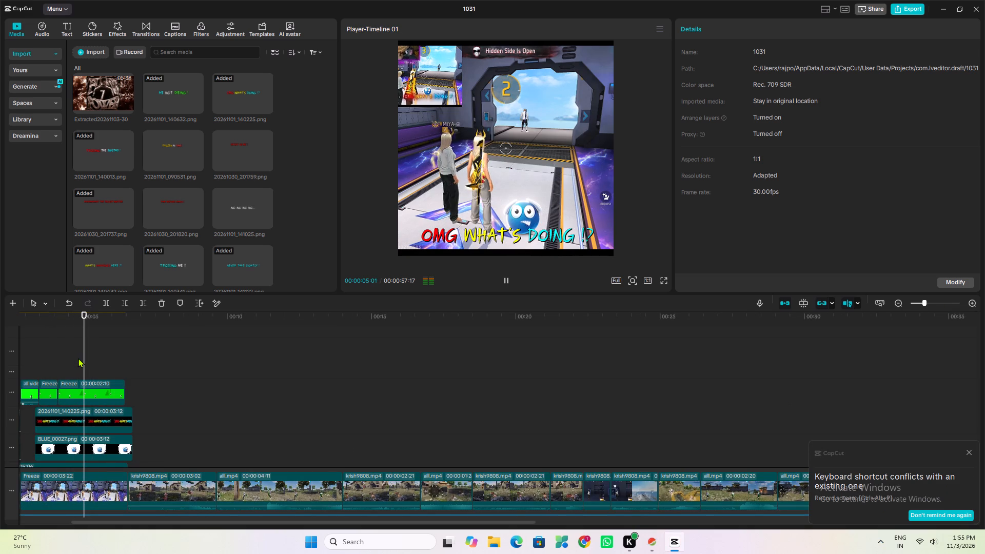
{"action": "key", "text": "space"}
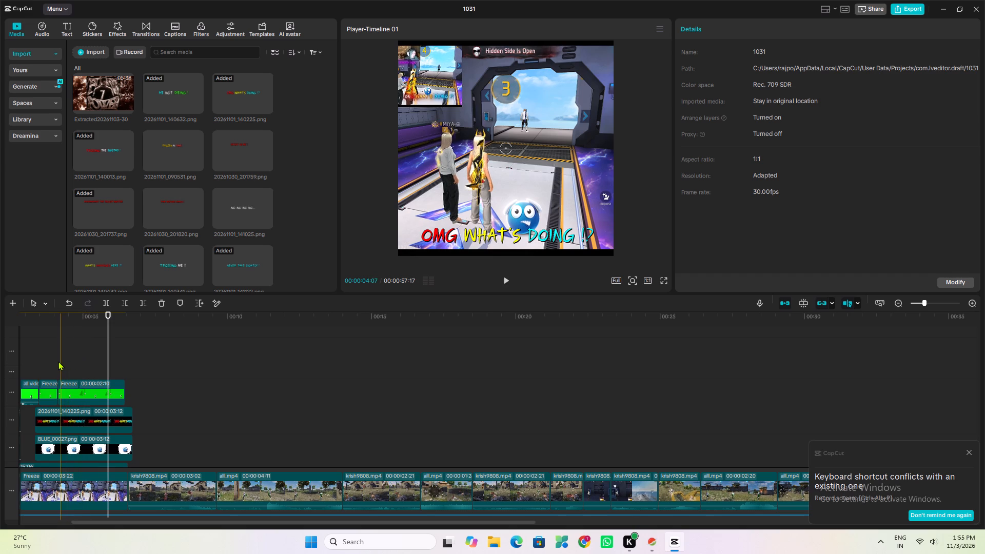
{"action": "key", "text": "space"}
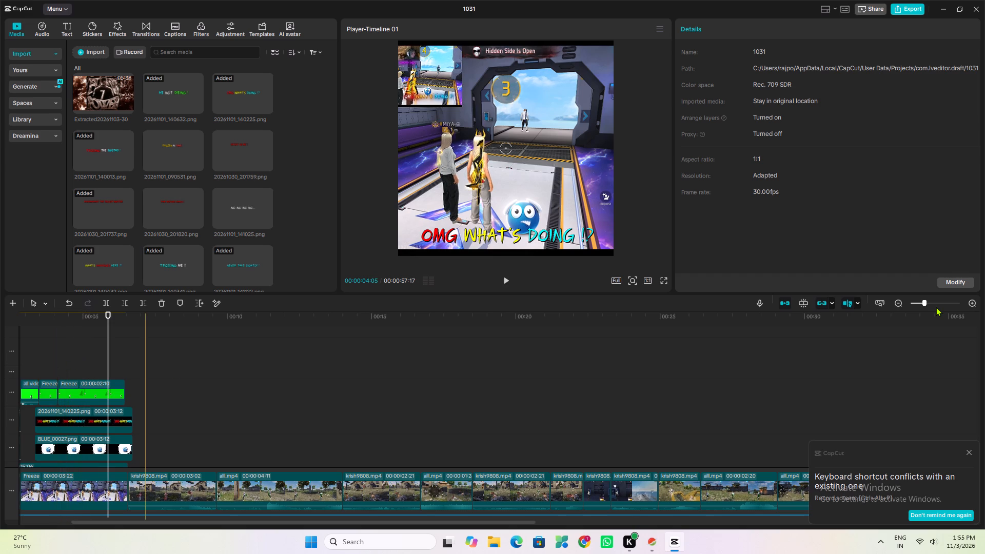
At 00:00:04:24, set the scale of the last green-screen freeze clip in the opening section to 24% as a keyframe.
{"action": "left_click", "coordinate": [937, 306]}
{"action": "left_click", "coordinate": [937, 301]}
{"action": "left_click_drag", "start_coordinate": [108, 314], "coordinate": [138, 356]}
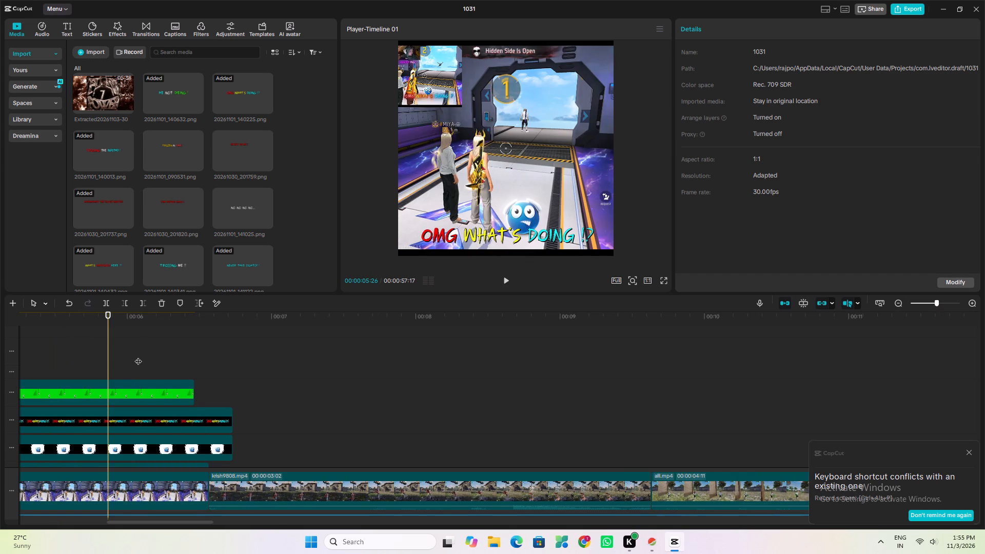
{"action": "left_click_drag", "start_coordinate": [138, 356], "coordinate": [87, 361]}
{"action": "left_click", "coordinate": [126, 390]}
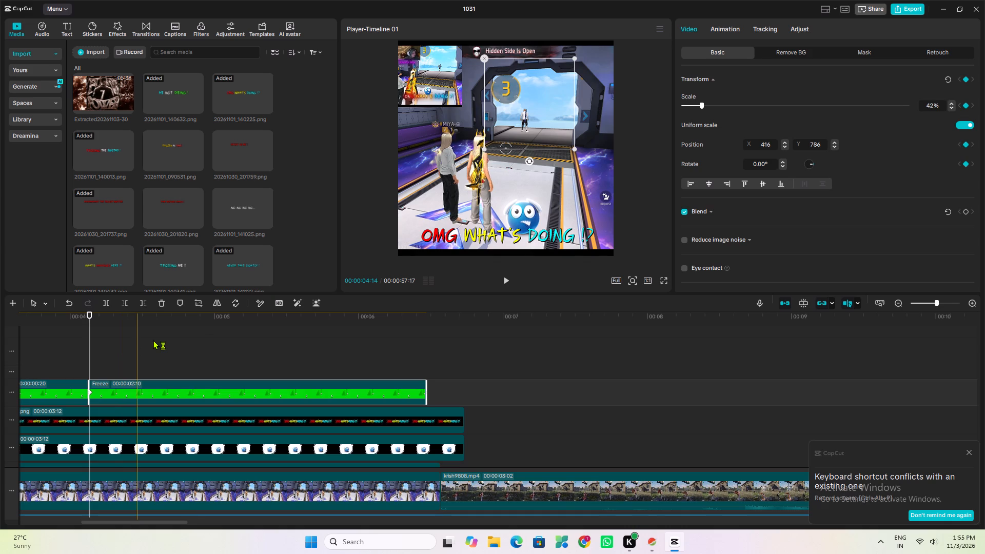
{"action": "left_click", "coordinate": [176, 341]}
{"action": "left_click", "coordinate": [184, 379]}
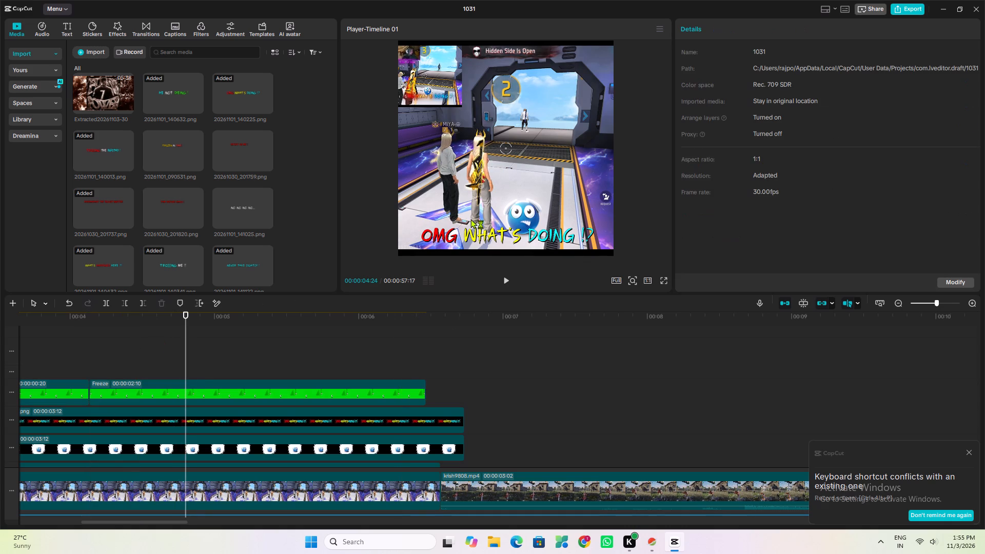
{"action": "left_click", "coordinate": [305, 388]}
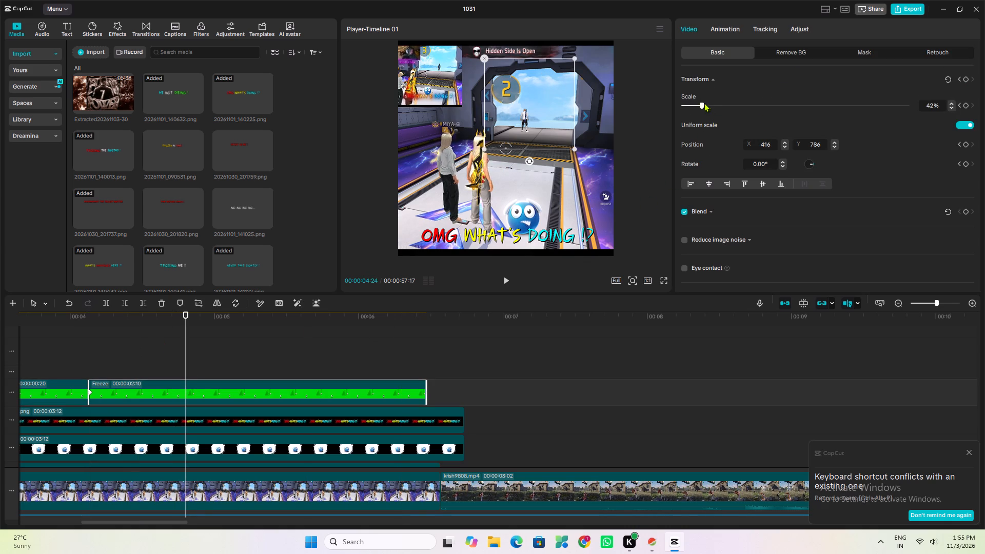
{"action": "left_click", "coordinate": [698, 104]}
{"action": "left_click", "coordinate": [695, 105]}
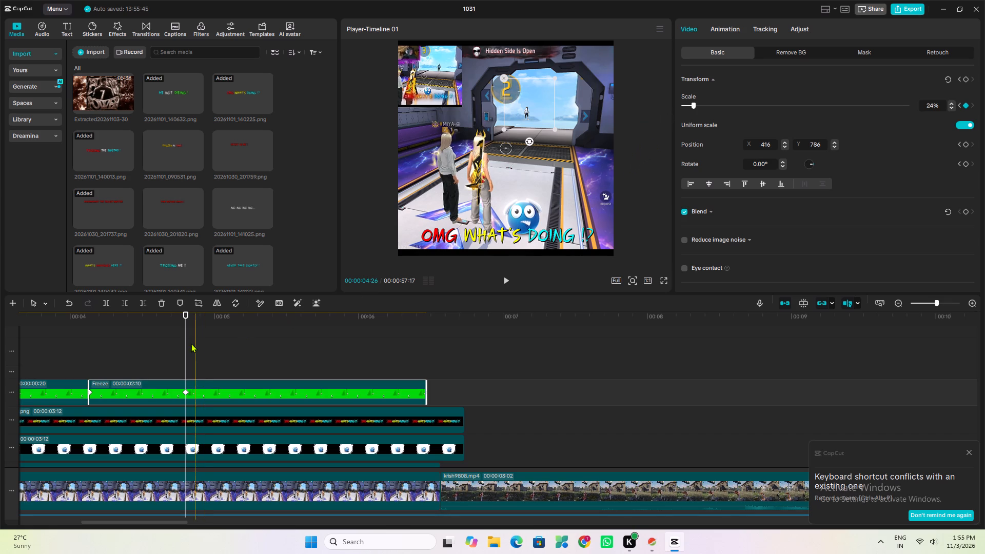
Split the selected green-screen freeze clip at 00:00:04:24.
{"action": "left_click", "coordinate": [186, 326]}
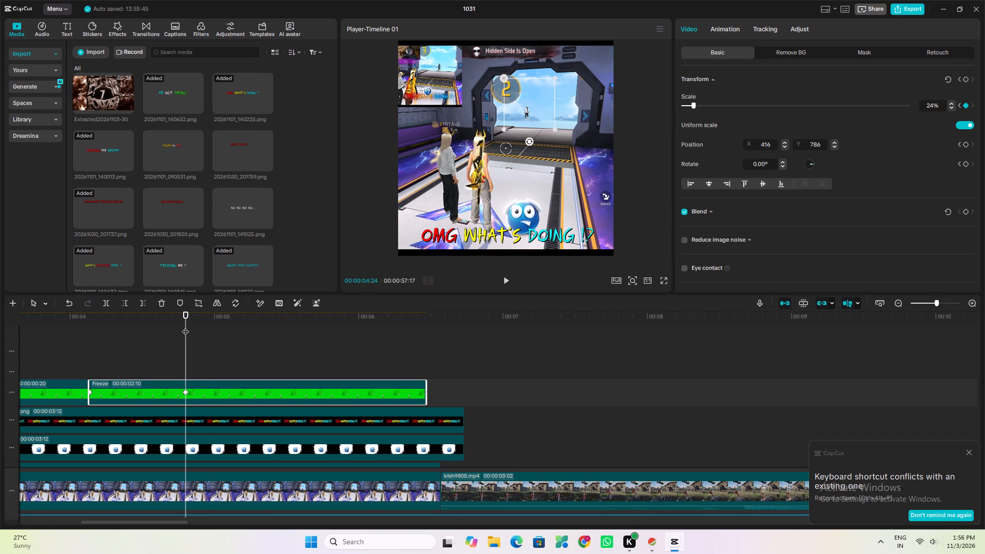
{"action": "left_click", "coordinate": [186, 327]}
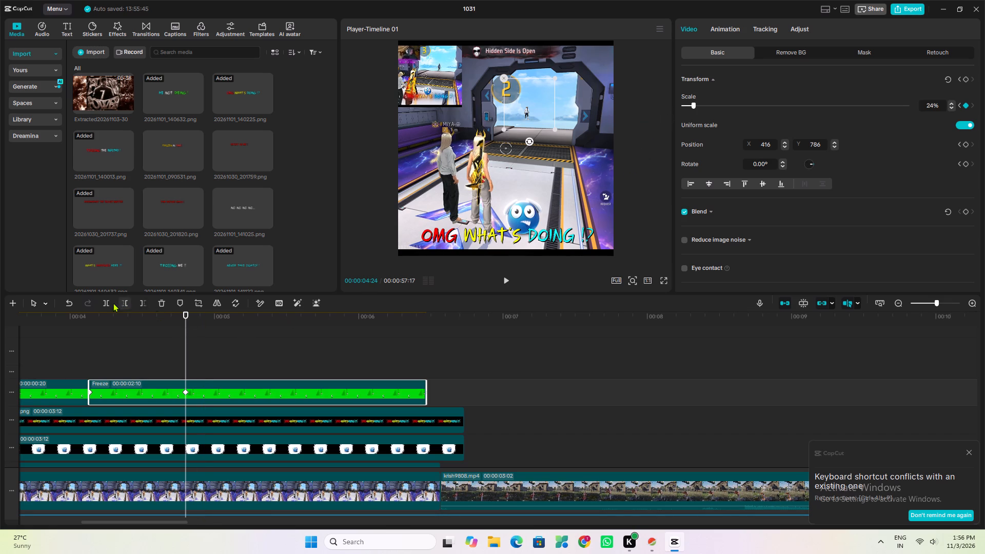
{"action": "left_click", "coordinate": [105, 303]}
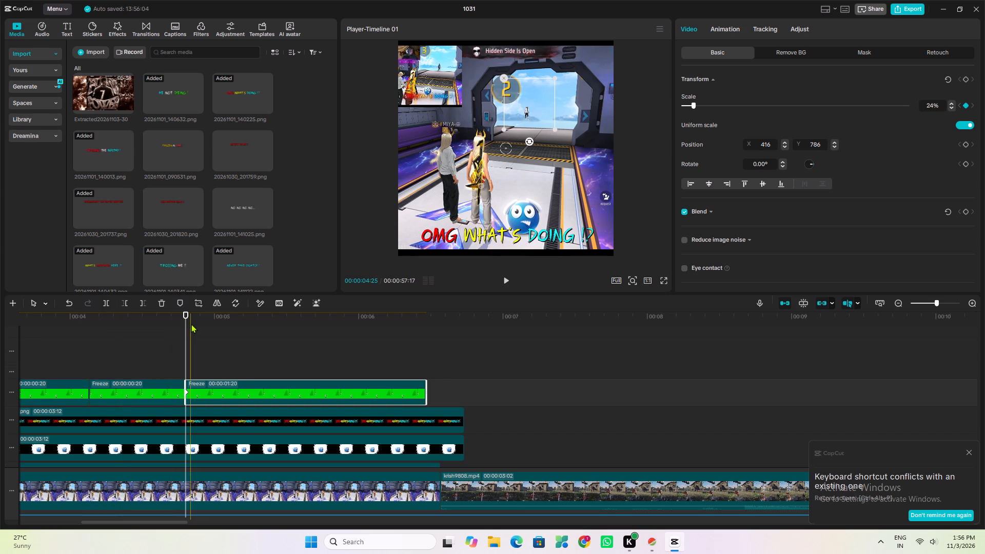
Move the playhead to 00:00:05:04, within the second part of the split green-screen freeze clip.
{"action": "left_click", "coordinate": [186, 319]}
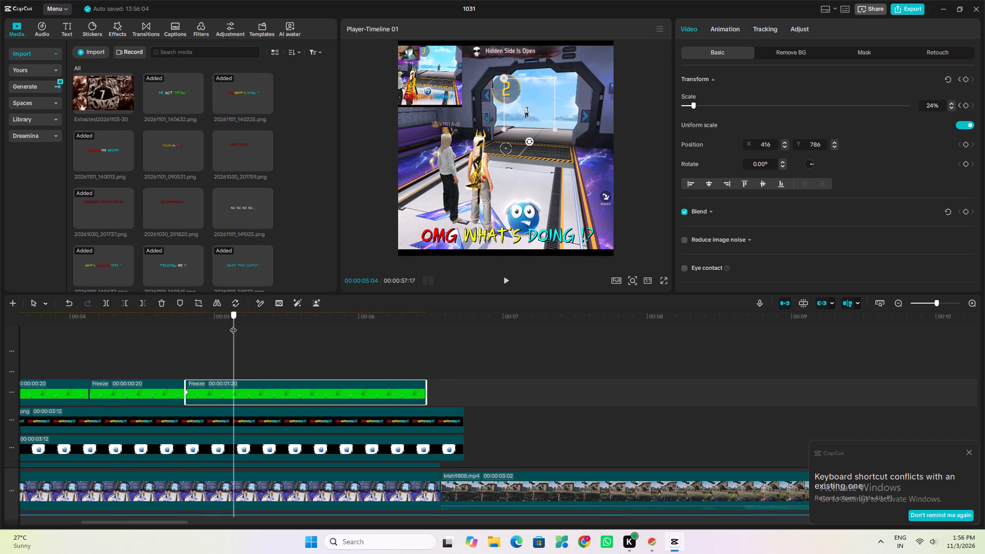
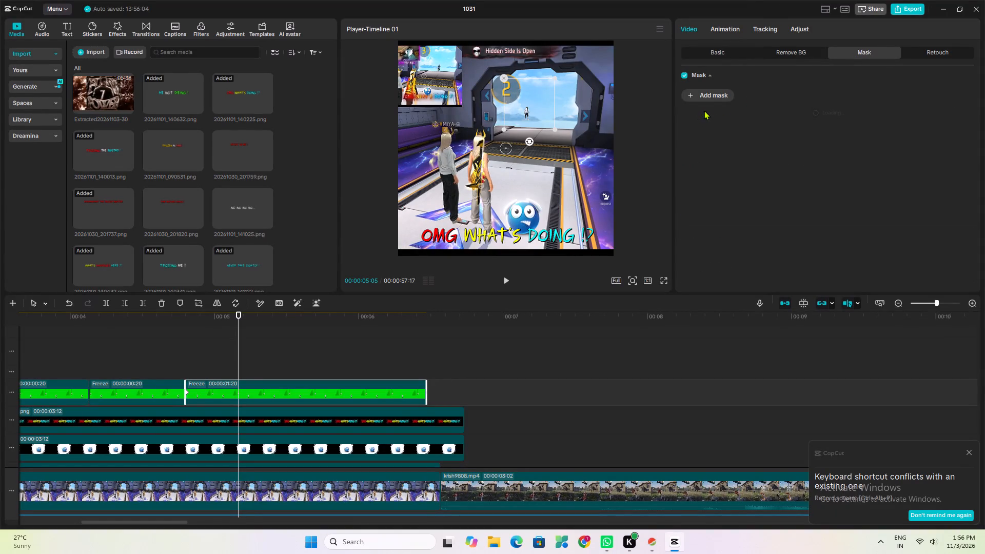
Add a Split mask to the selected last green-screen freeze clip.
{"action": "left_click", "coordinate": [710, 96]}
{"action": "left_click", "coordinate": [714, 93]}
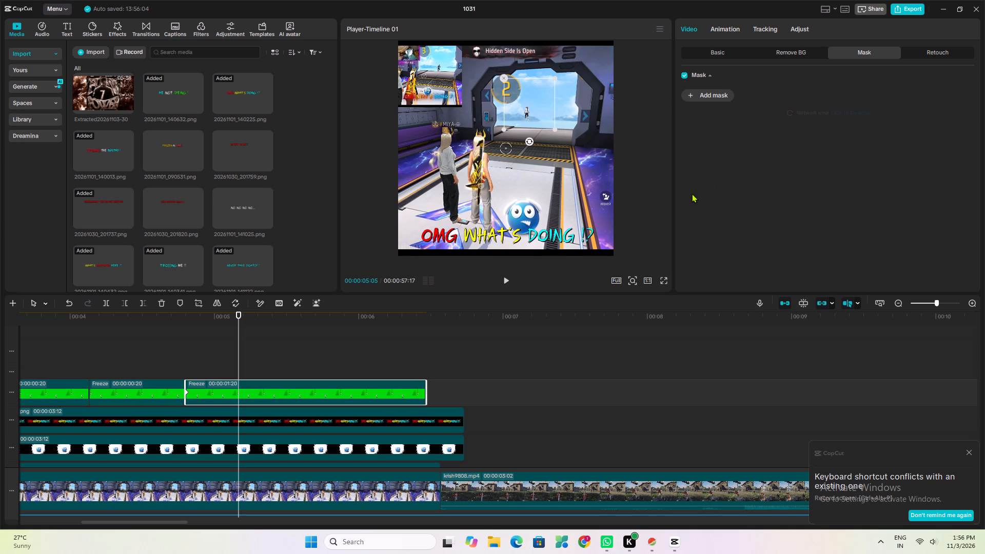
{"action": "left_click", "coordinate": [697, 94]}
{"action": "left_click", "coordinate": [826, 109]}
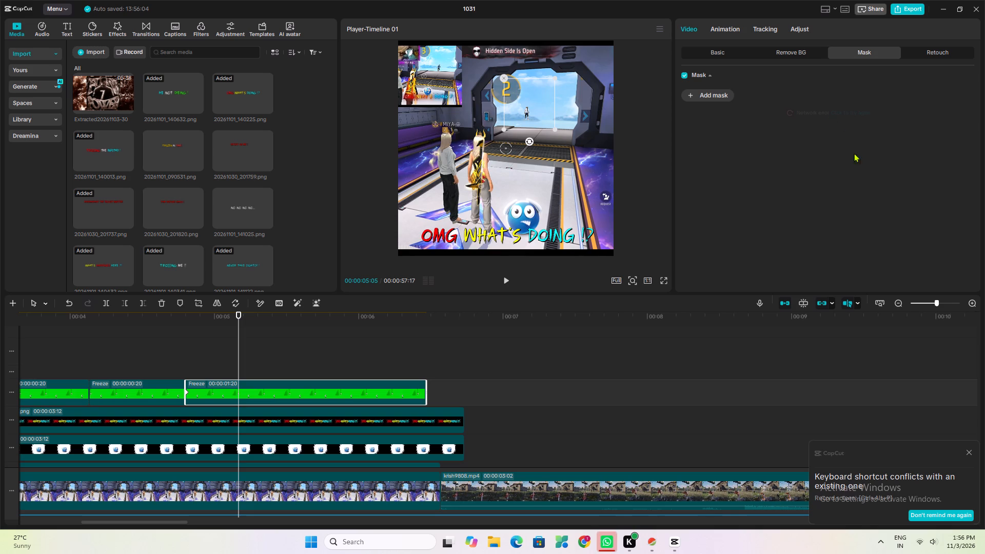
{"action": "left_click", "coordinate": [971, 448]}
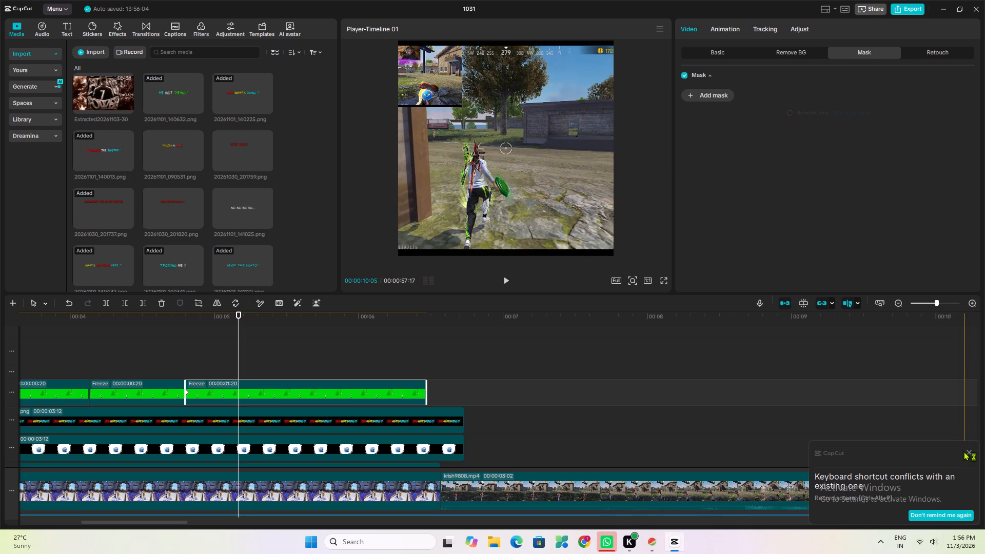
{"action": "left_click", "coordinate": [970, 452]}
{"action": "left_click", "coordinate": [705, 96]}
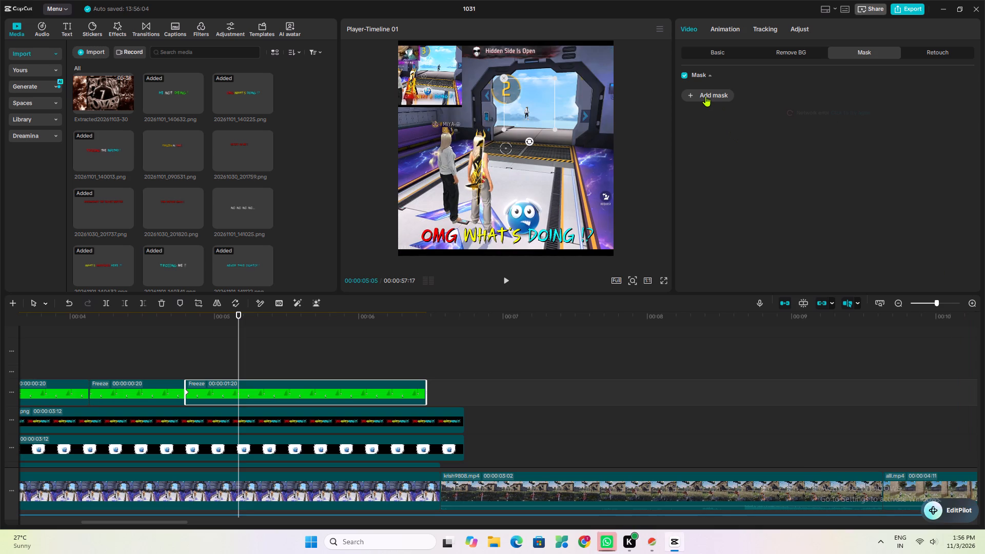
{"action": "left_click", "coordinate": [809, 51]}
{"action": "left_click", "coordinate": [860, 56]}
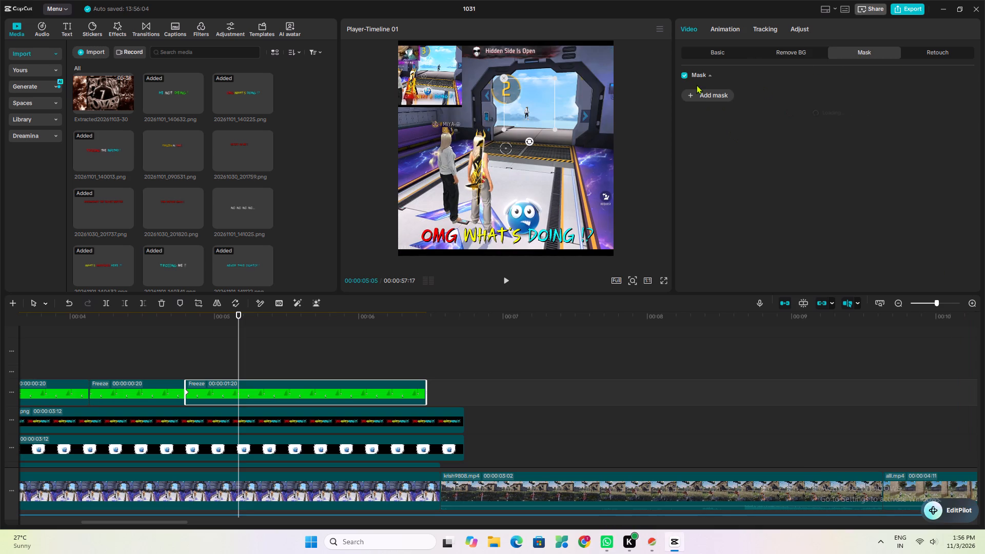
{"action": "left_click", "coordinate": [697, 97]}
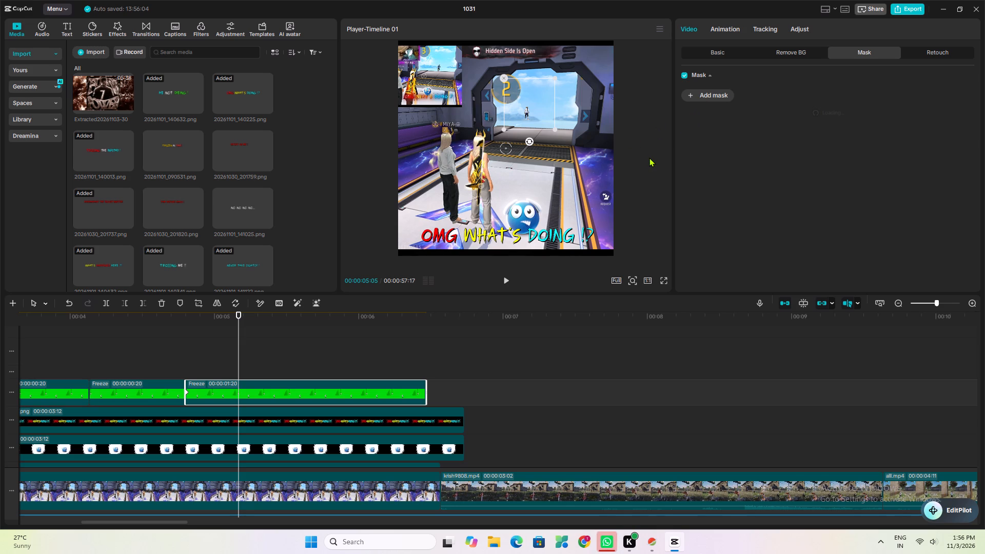
{"action": "left_click", "coordinate": [703, 94]}
{"action": "left_click", "coordinate": [802, 55]}
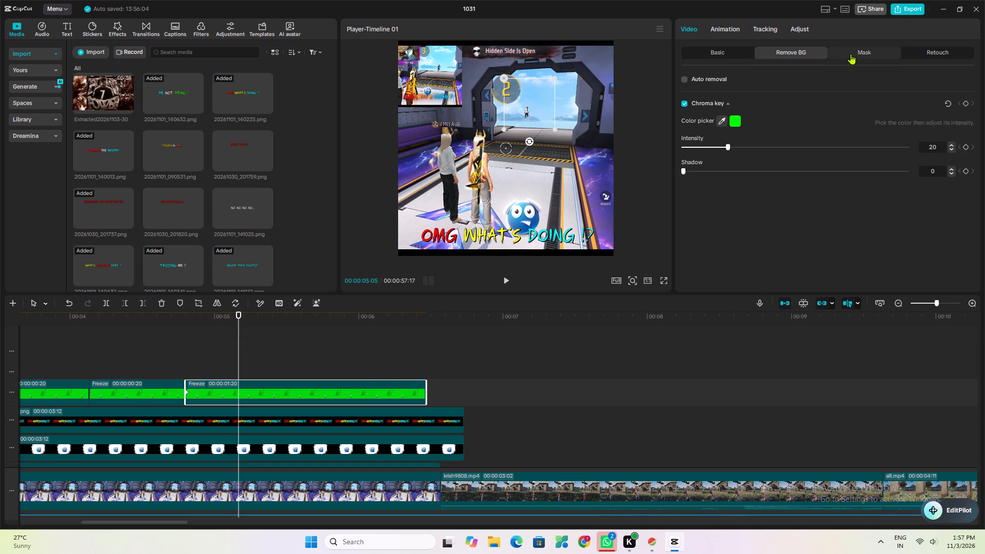
{"action": "left_click", "coordinate": [851, 54]}
{"action": "left_click", "coordinate": [707, 91]}
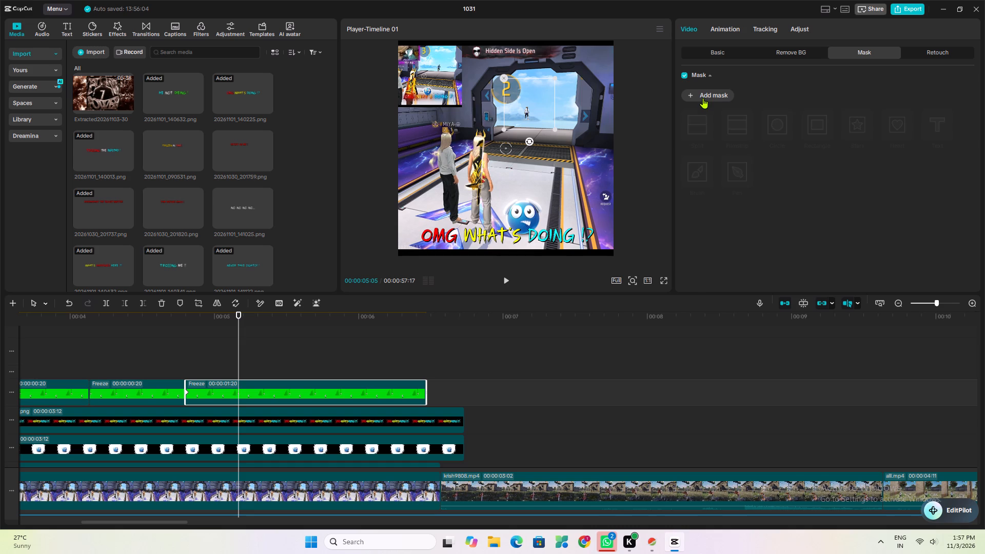
{"action": "left_click", "coordinate": [703, 129]}
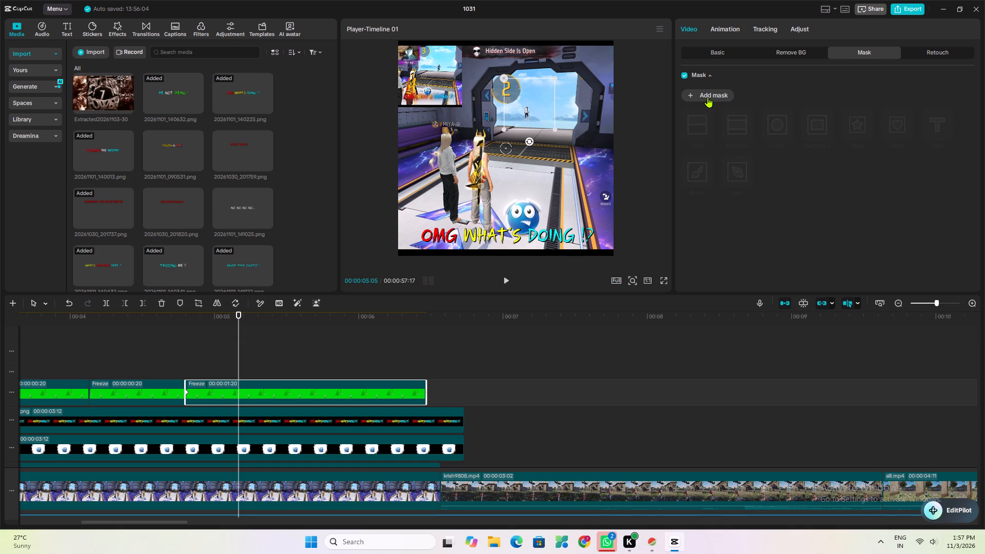
{"action": "left_click", "coordinate": [707, 97]}
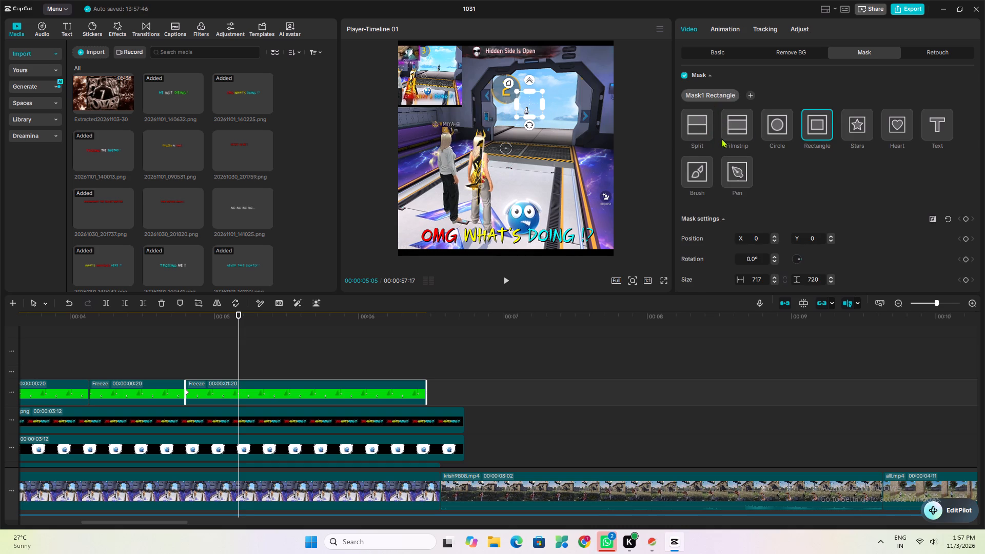
{"action": "left_click", "coordinate": [703, 126]}
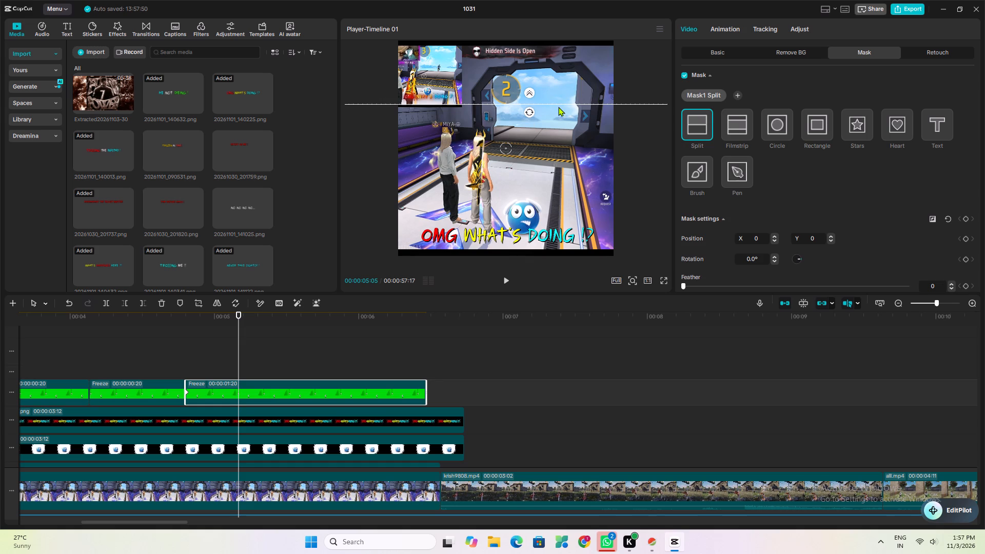
Lower the split mask line to about X 143, Y -546 and keyframe the mask settings at 00:00:05:05.
{"action": "left_click_drag", "start_coordinate": [558, 102], "coordinate": [554, 123]}
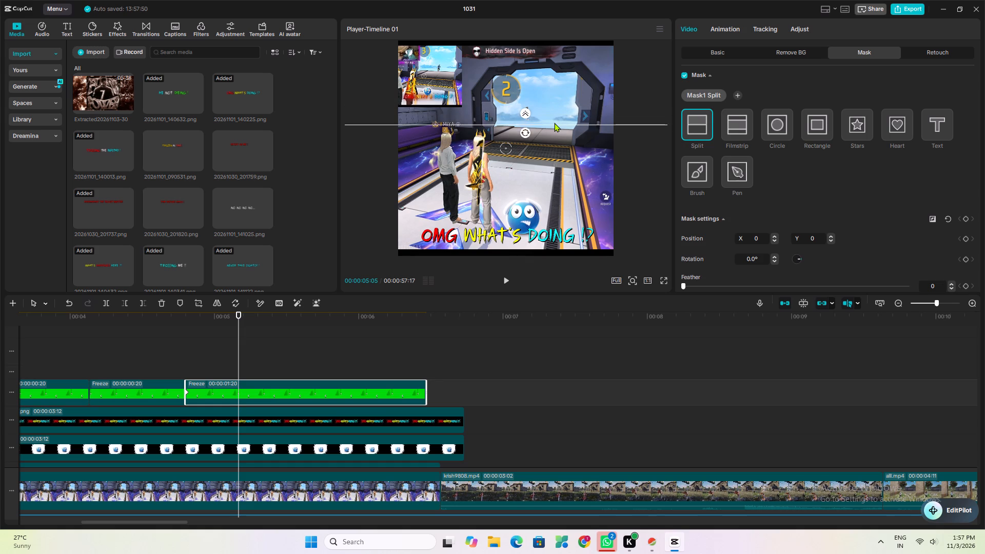
{"action": "left_click_drag", "start_coordinate": [554, 123], "coordinate": [563, 122]}
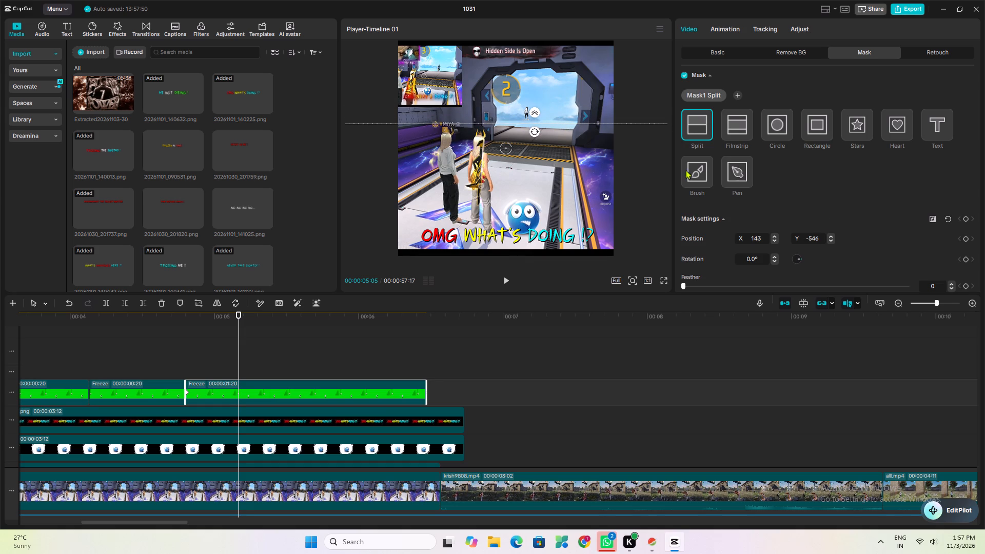
{"action": "left_click", "coordinate": [966, 221]}
{"action": "left_click_drag", "start_coordinate": [578, 101], "coordinate": [576, 109]}
Add a transform keyframe at 00:00:05:05 and move the freeze overlay to about X 443, Y 699.
{"action": "left_click", "coordinate": [718, 49]}
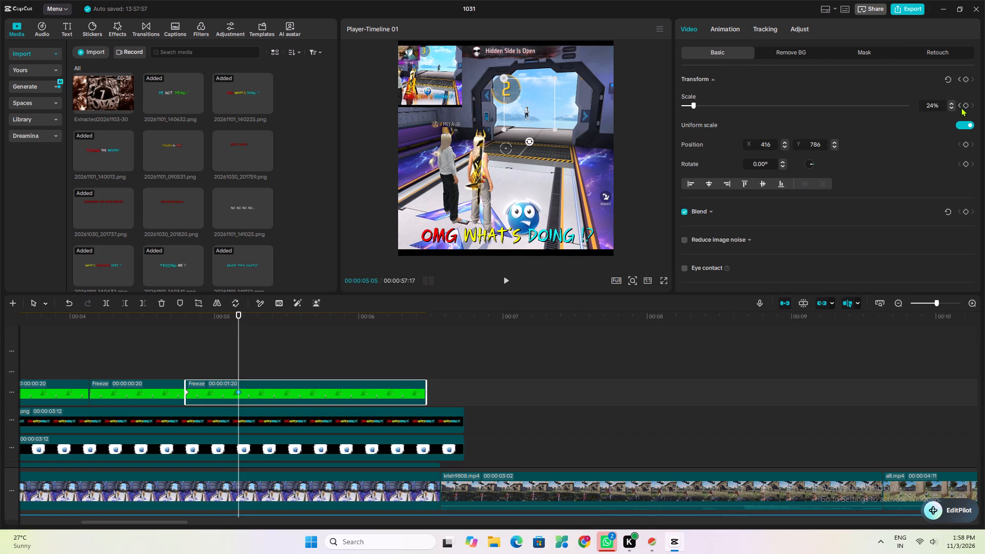
{"action": "left_click", "coordinate": [962, 78]}
{"action": "left_click", "coordinate": [967, 77]}
{"action": "left_click_drag", "start_coordinate": [546, 101], "coordinate": [538, 114]}
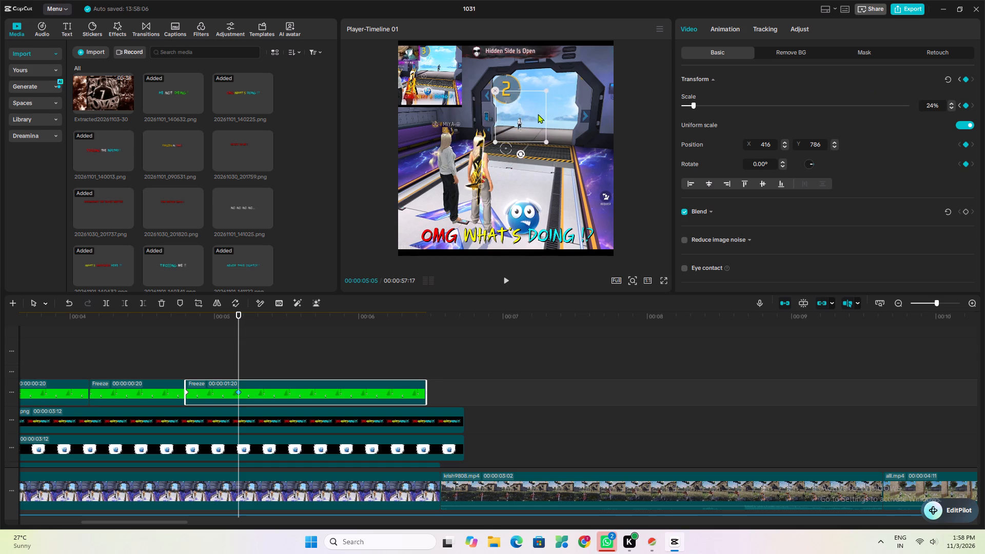
{"action": "left_click_drag", "start_coordinate": [538, 114], "coordinate": [548, 106]}
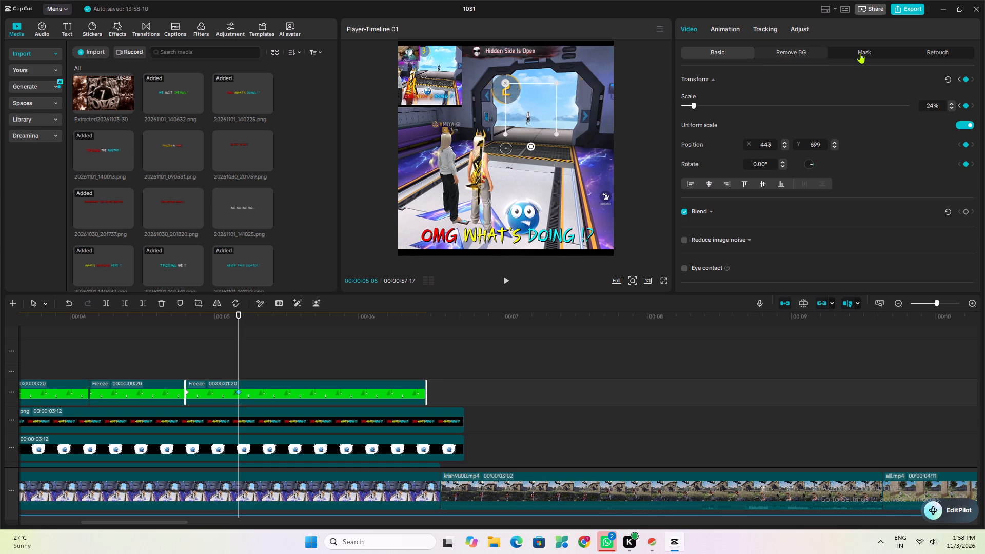
Reposition the split mask line on the freeze clip to about X 158, Y -431.
{"action": "left_click", "coordinate": [862, 53]}
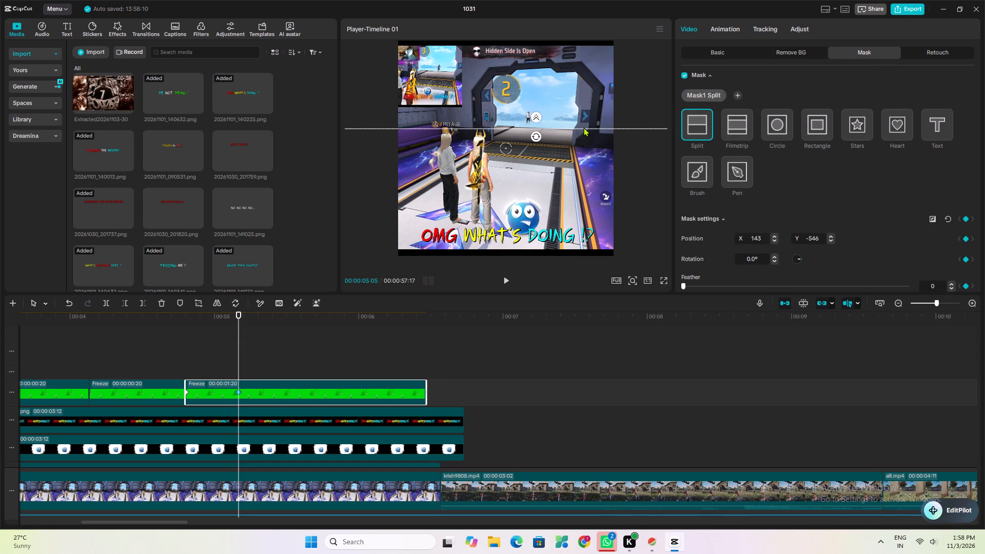
{"action": "left_click", "coordinate": [583, 127]}
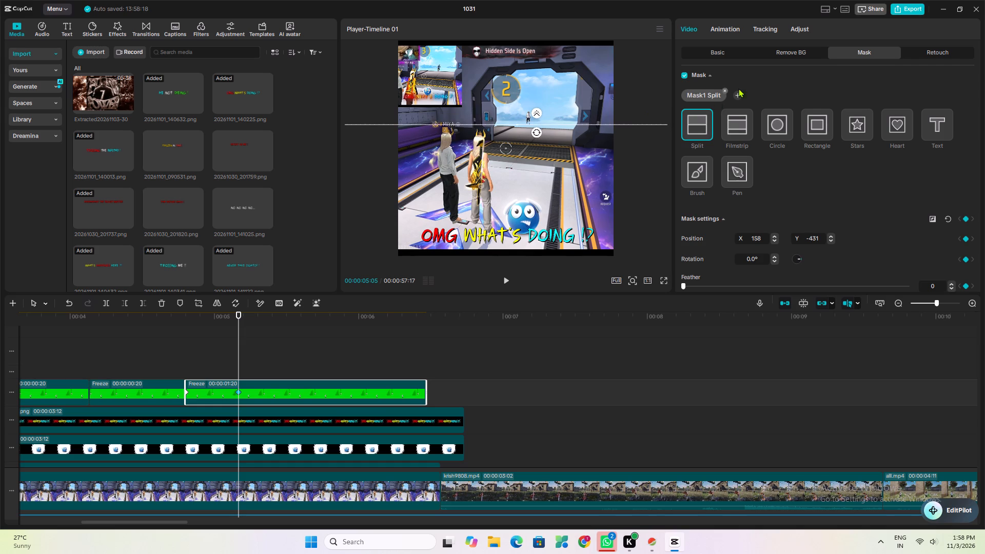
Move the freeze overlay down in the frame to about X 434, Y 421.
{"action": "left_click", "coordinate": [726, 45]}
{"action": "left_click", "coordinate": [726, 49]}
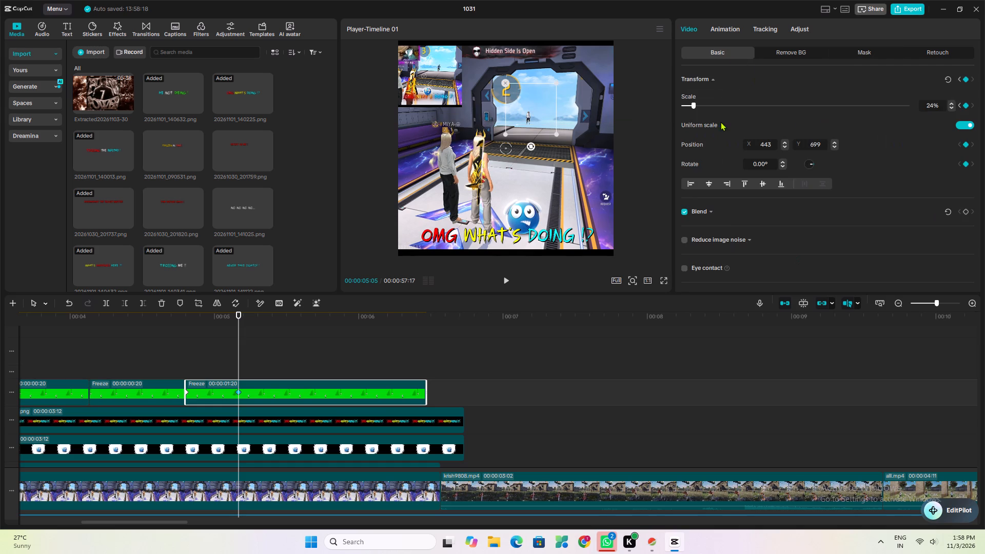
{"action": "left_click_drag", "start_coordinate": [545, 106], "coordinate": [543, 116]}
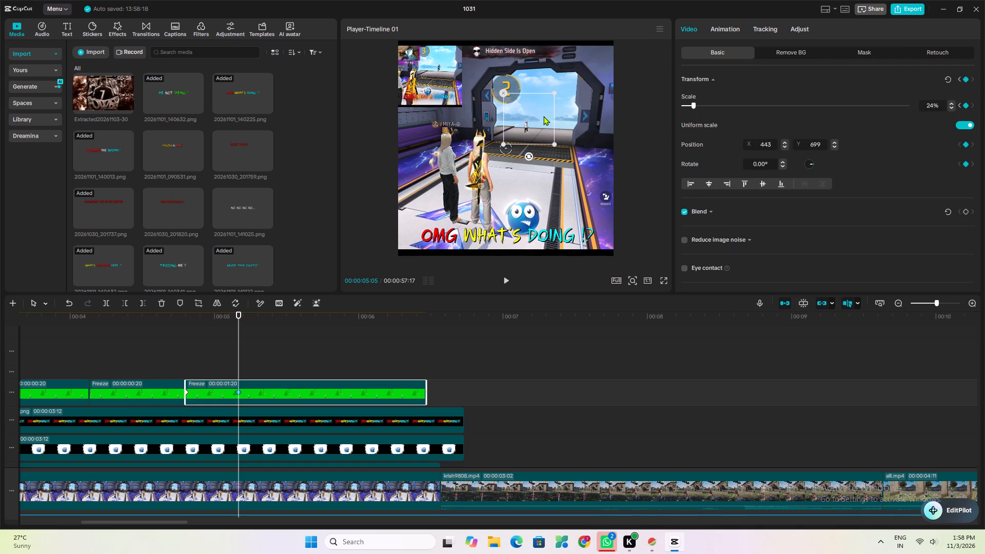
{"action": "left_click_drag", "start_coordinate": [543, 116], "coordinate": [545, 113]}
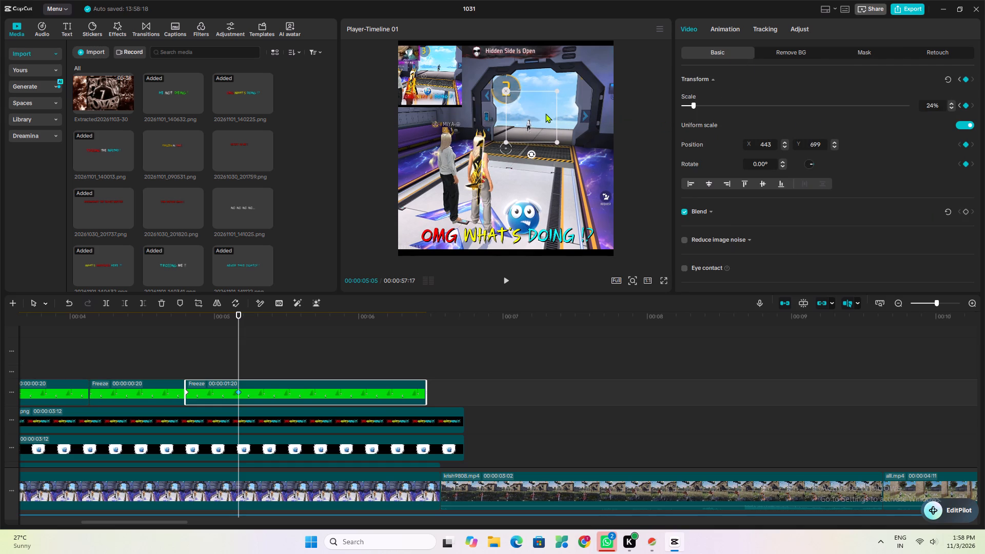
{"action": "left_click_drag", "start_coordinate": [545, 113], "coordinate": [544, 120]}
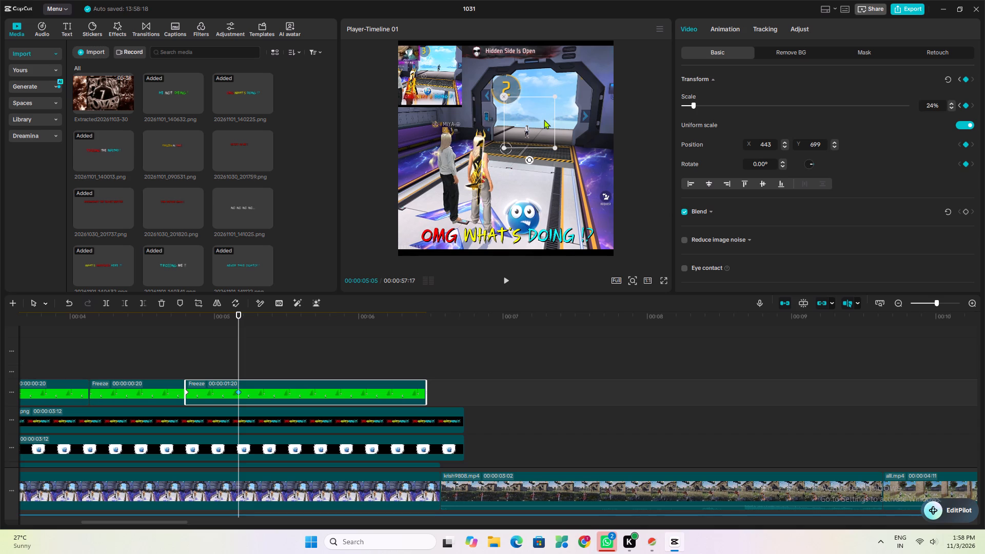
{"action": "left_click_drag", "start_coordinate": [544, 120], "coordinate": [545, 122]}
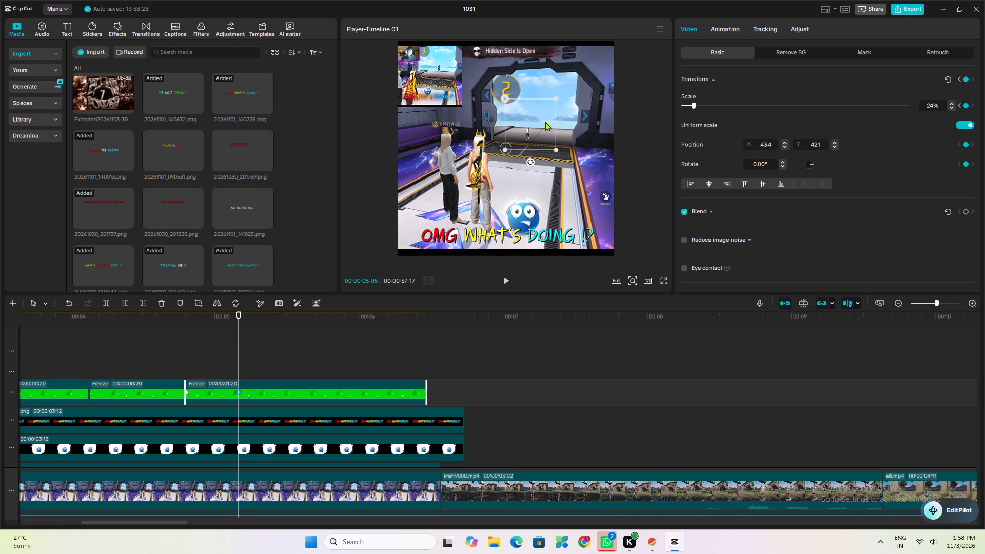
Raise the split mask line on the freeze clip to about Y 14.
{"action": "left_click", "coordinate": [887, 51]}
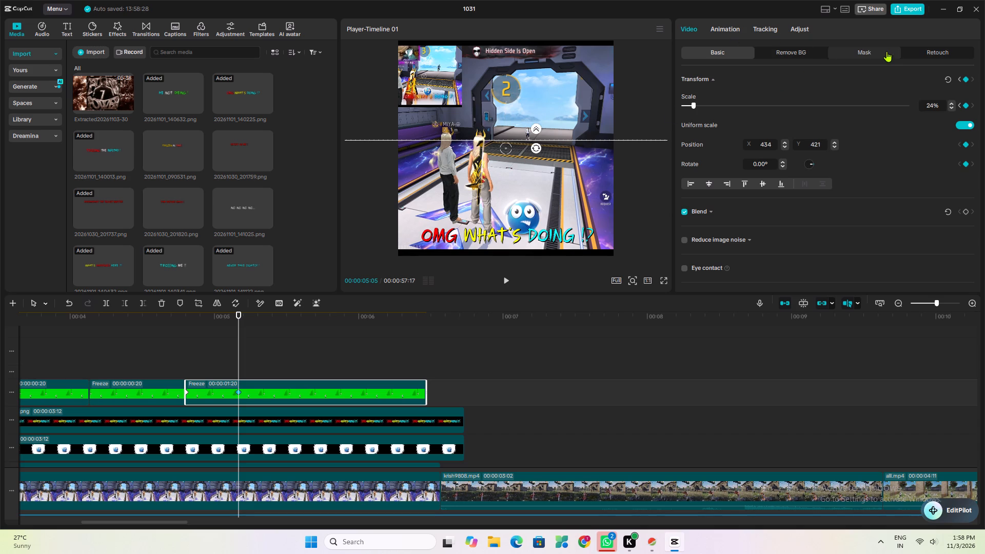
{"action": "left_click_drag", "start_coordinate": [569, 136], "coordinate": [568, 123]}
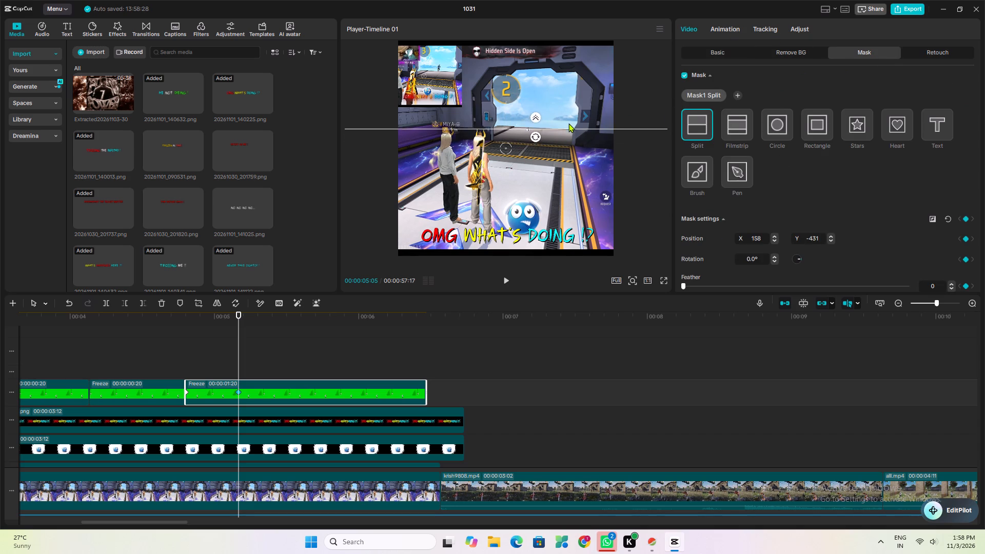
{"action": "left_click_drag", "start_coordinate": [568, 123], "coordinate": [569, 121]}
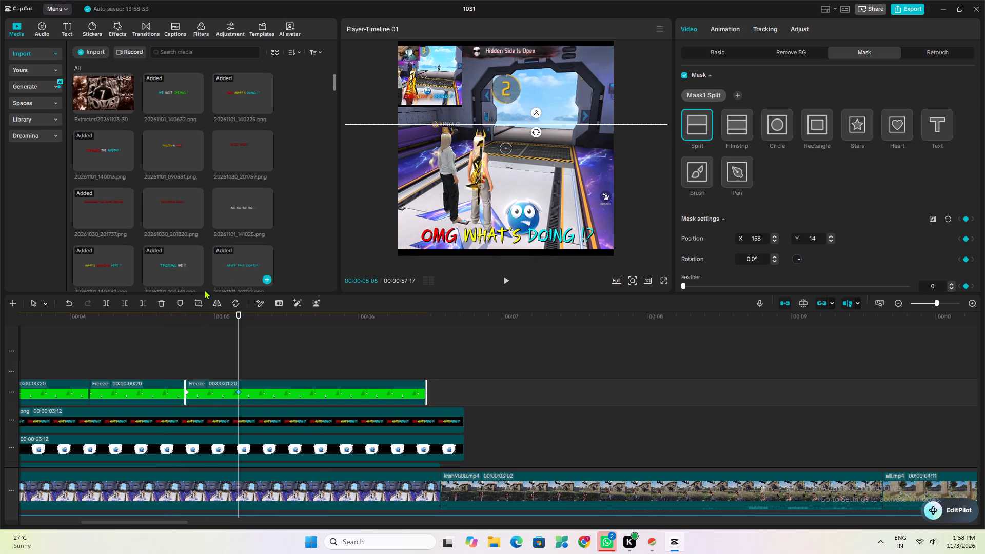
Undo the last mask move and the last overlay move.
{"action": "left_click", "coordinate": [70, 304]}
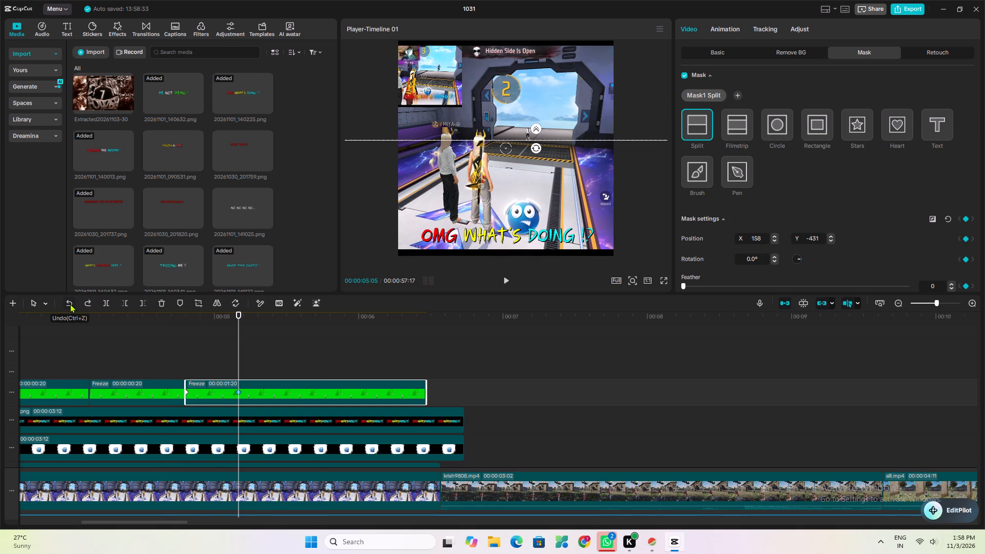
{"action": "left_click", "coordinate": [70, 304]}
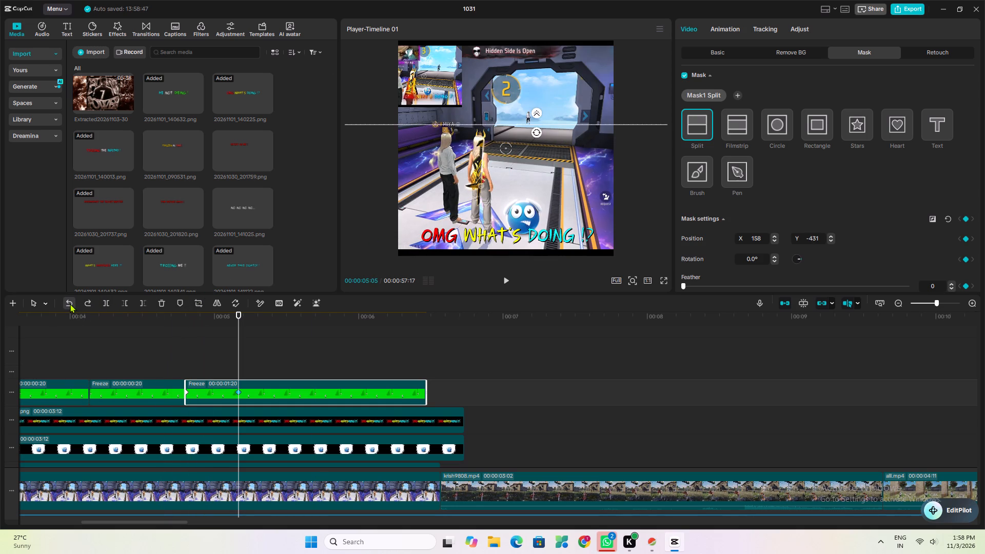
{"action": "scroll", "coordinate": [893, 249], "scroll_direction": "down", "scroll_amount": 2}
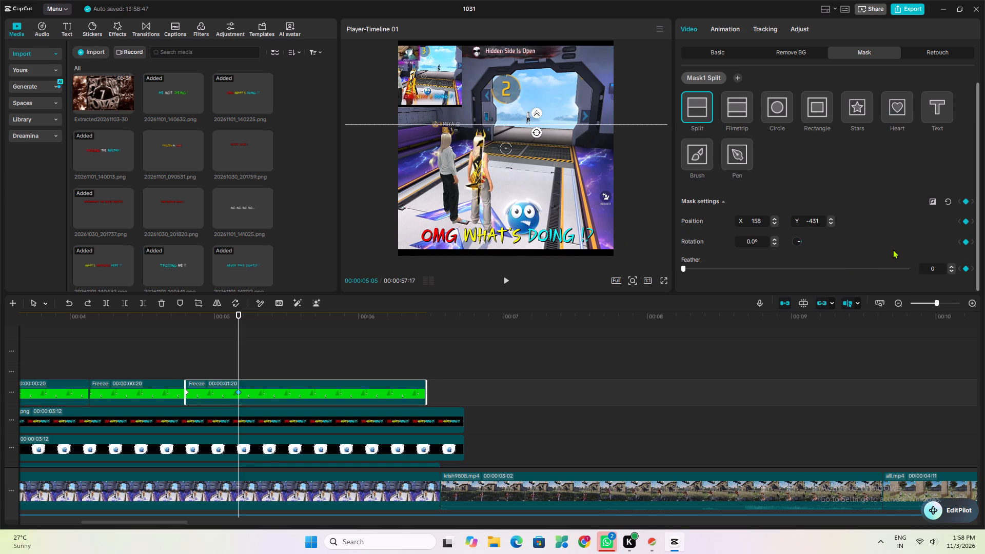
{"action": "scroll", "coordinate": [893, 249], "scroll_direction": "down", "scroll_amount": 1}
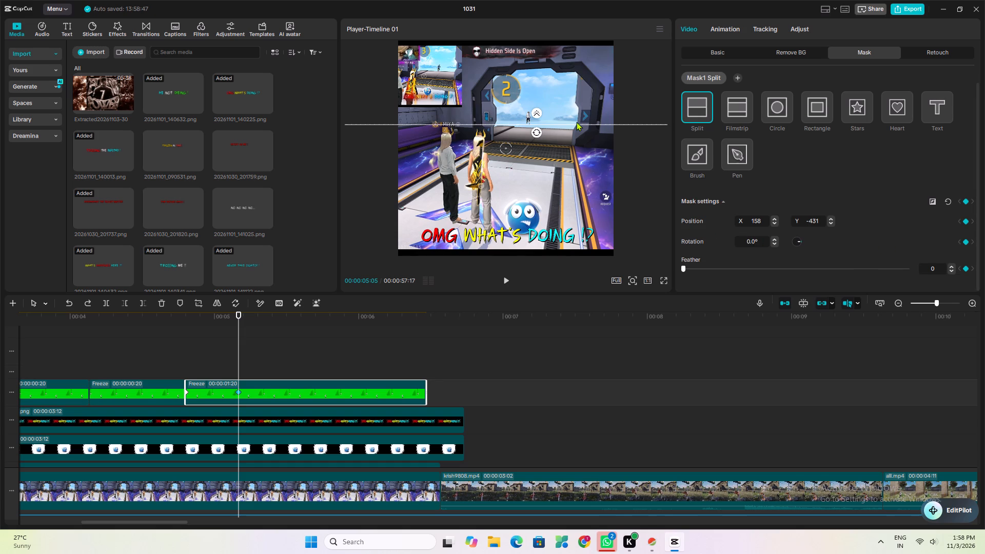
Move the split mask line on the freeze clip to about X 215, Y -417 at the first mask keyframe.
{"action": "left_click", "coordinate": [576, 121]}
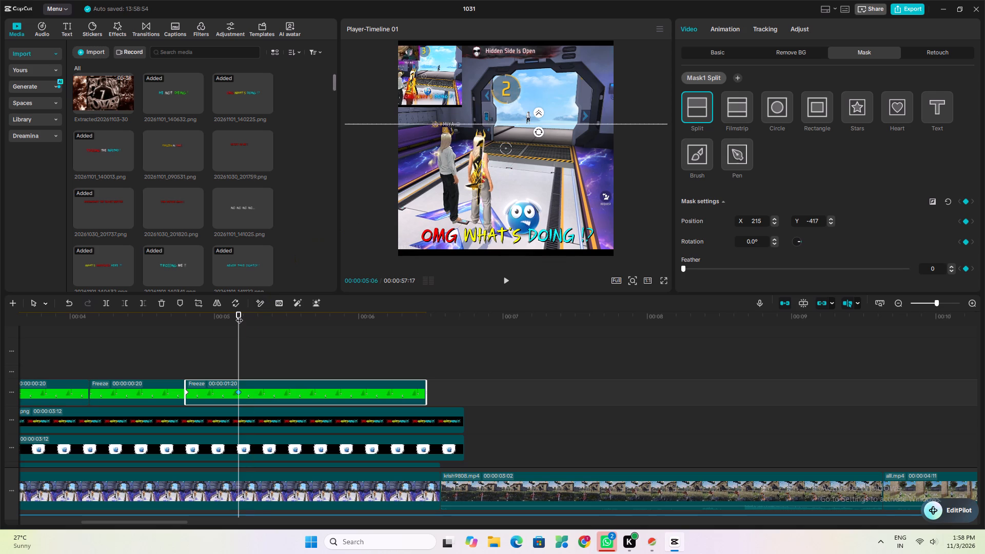
Add a mask keyframe on the freeze clip at 00:00:05:09 and raise the split line to about X 287, Y 28.
{"action": "left_click_drag", "start_coordinate": [239, 315], "coordinate": [258, 321]}
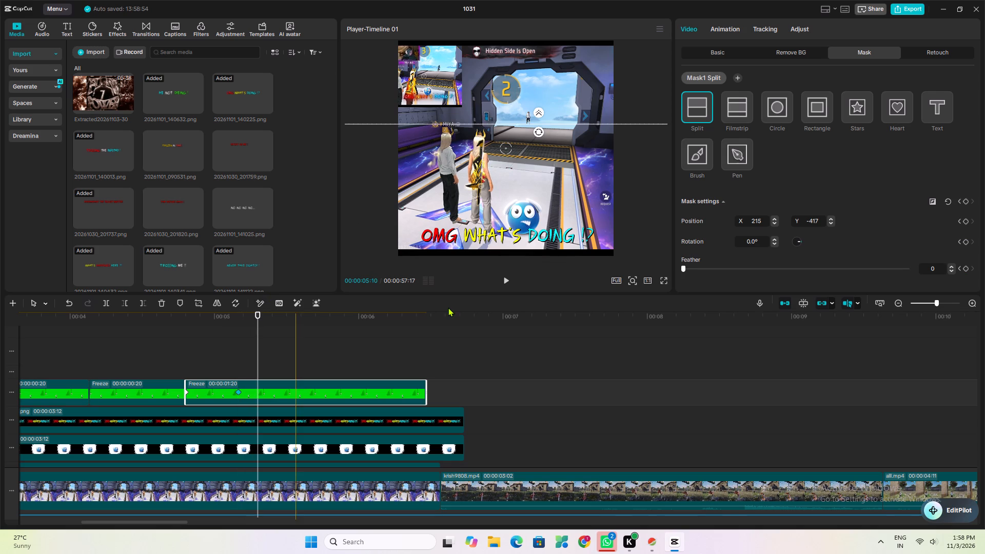
{"action": "left_click", "coordinate": [963, 200]}
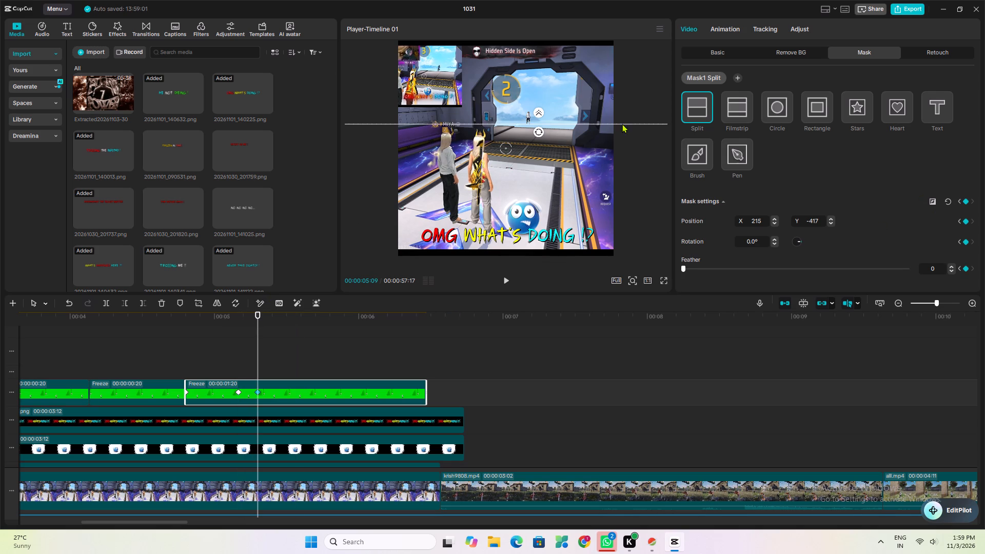
{"action": "left_click_drag", "start_coordinate": [565, 123], "coordinate": [568, 107]}
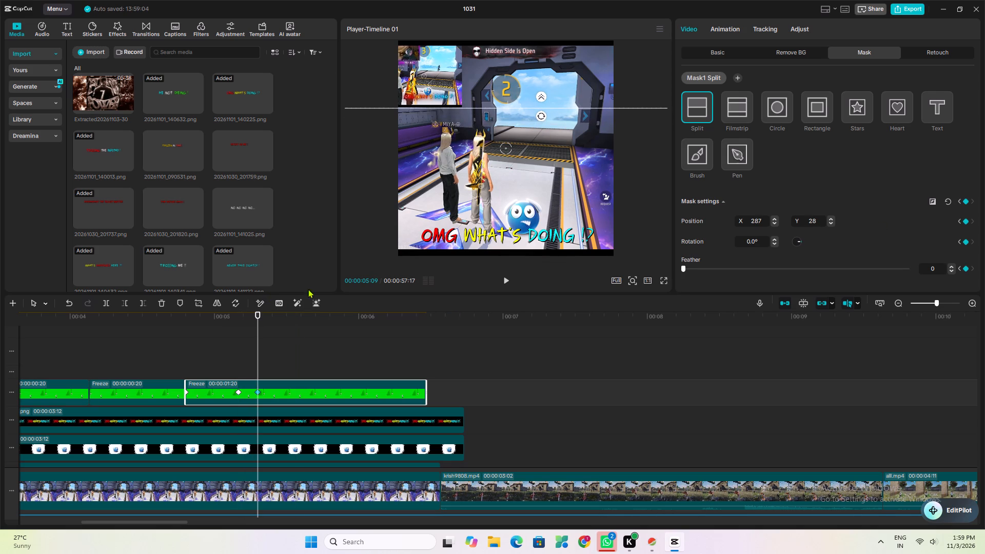
At the freeze clip's 00:00:05:05 keyframe, lower the split mask line to about X 158, Y -517.
{"action": "left_click", "coordinate": [238, 332]}
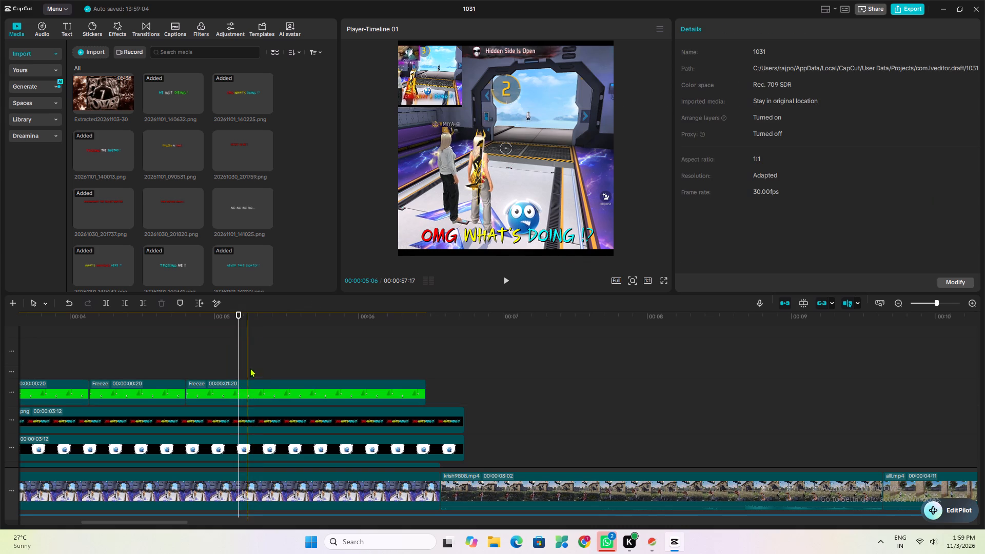
{"action": "left_click", "coordinate": [251, 374]}
{"action": "left_click", "coordinate": [241, 349]}
{"action": "left_click", "coordinate": [246, 390]}
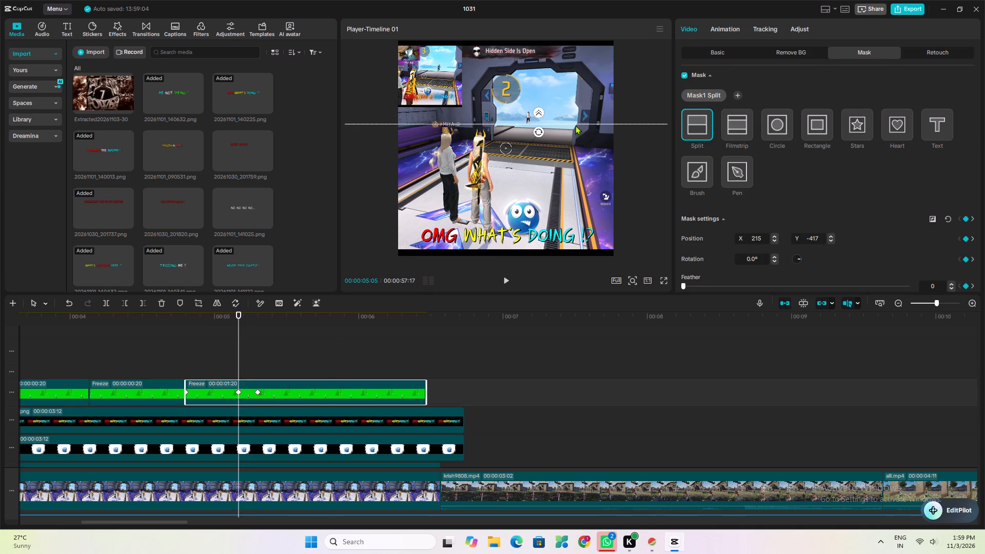
{"action": "left_click", "coordinate": [575, 122]}
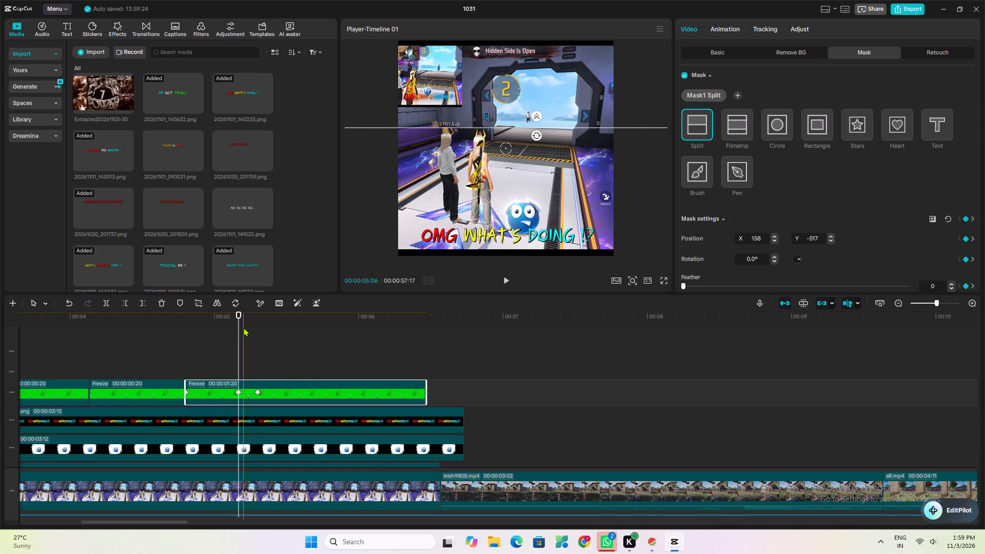
Scrub back and forth across the two mask keyframes to review the mask movement on the freeze clip.
{"action": "left_click_drag", "start_coordinate": [239, 315], "coordinate": [260, 316]}
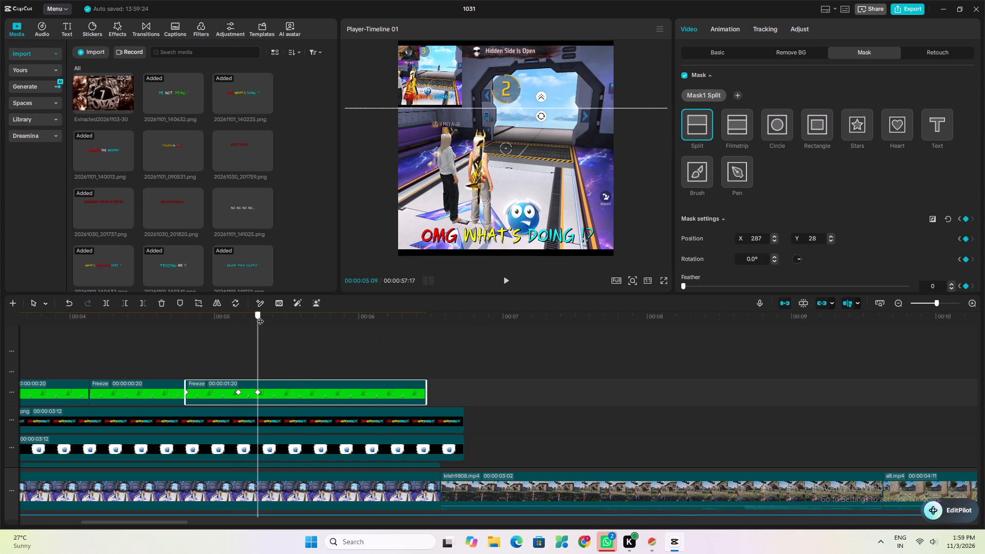
{"action": "left_click_drag", "start_coordinate": [260, 316], "coordinate": [243, 321]}
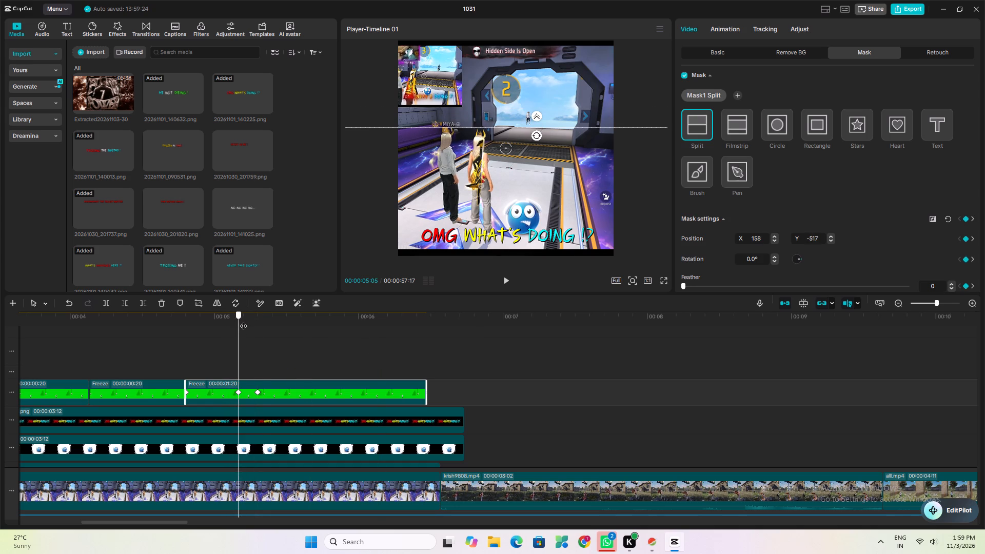
{"action": "left_click_drag", "start_coordinate": [243, 321], "coordinate": [261, 331]}
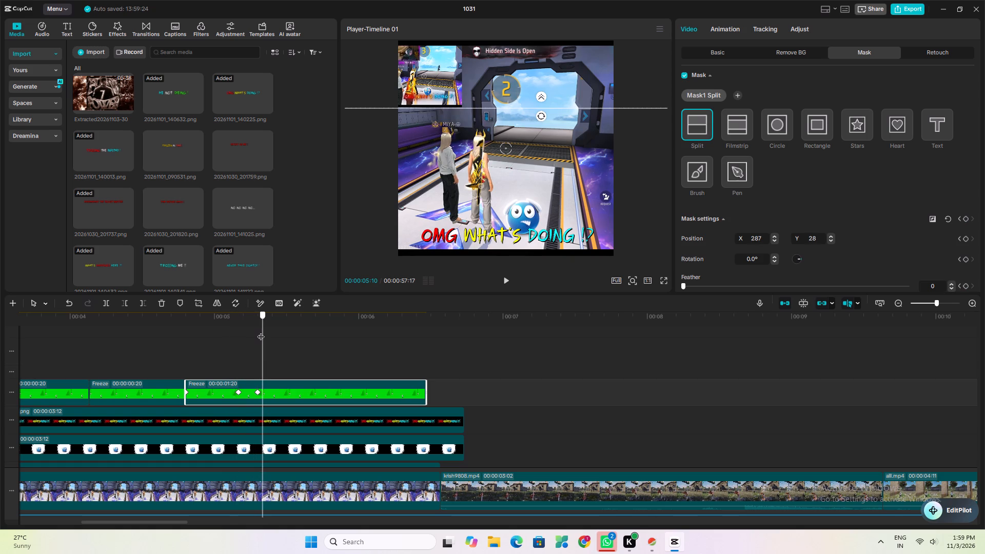
{"action": "left_click_drag", "start_coordinate": [261, 331], "coordinate": [250, 340]}
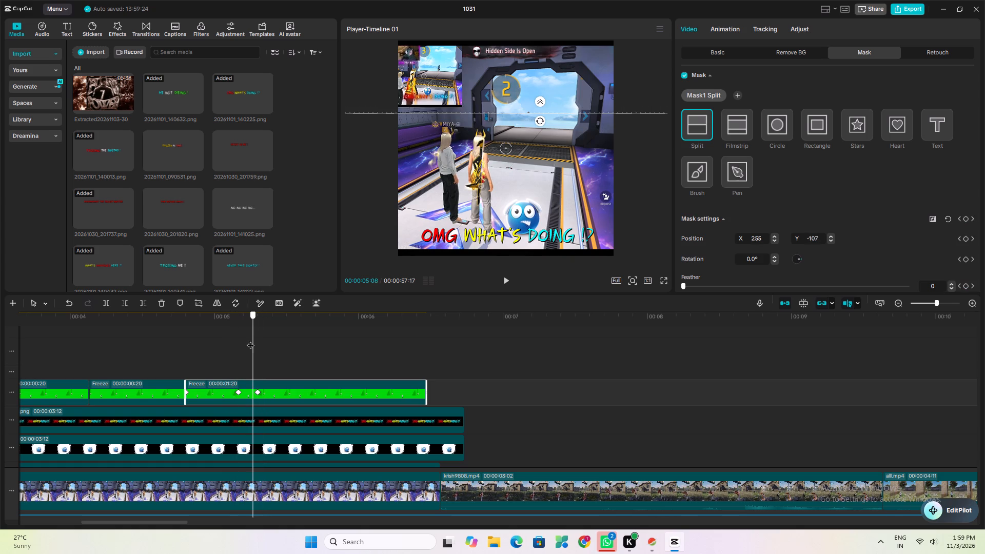
{"action": "left_click_drag", "start_coordinate": [250, 340], "coordinate": [230, 348]}
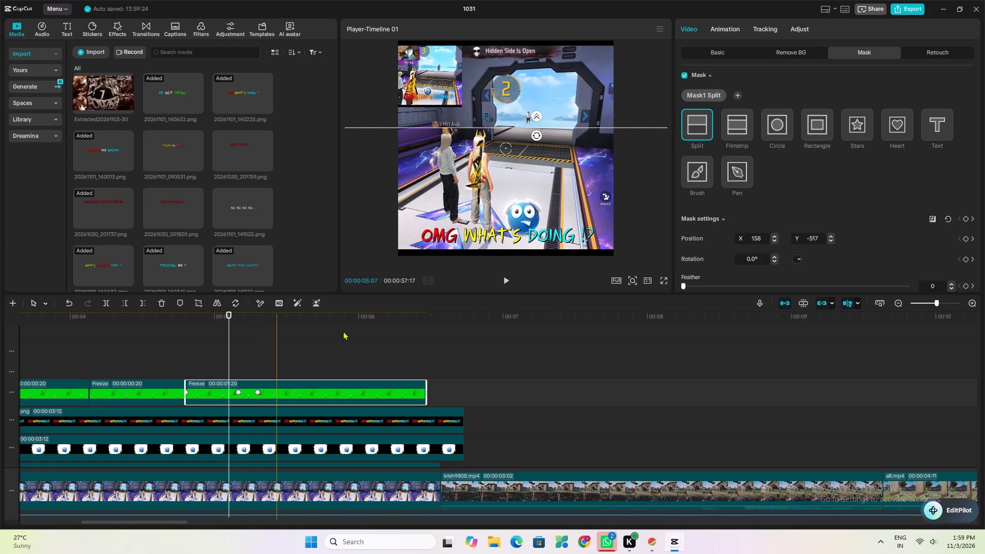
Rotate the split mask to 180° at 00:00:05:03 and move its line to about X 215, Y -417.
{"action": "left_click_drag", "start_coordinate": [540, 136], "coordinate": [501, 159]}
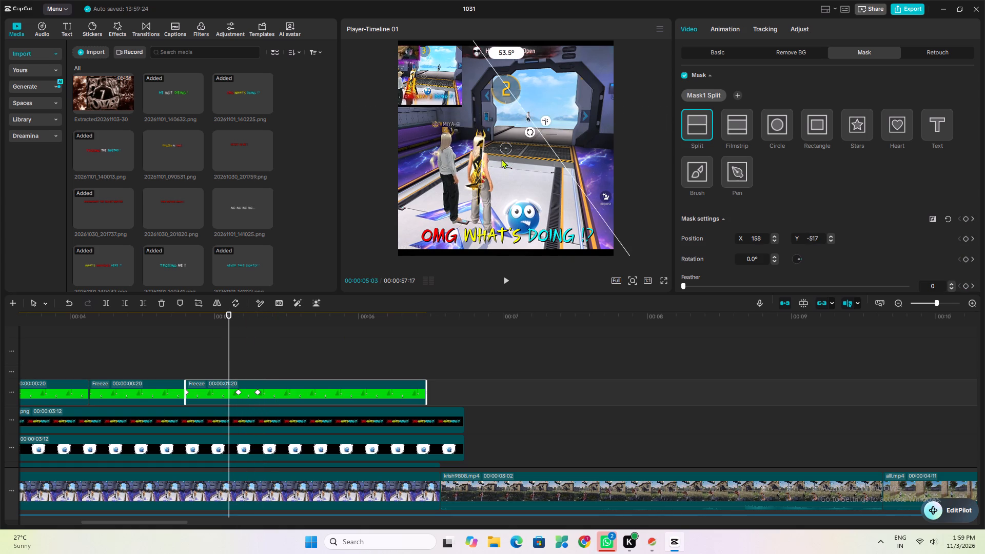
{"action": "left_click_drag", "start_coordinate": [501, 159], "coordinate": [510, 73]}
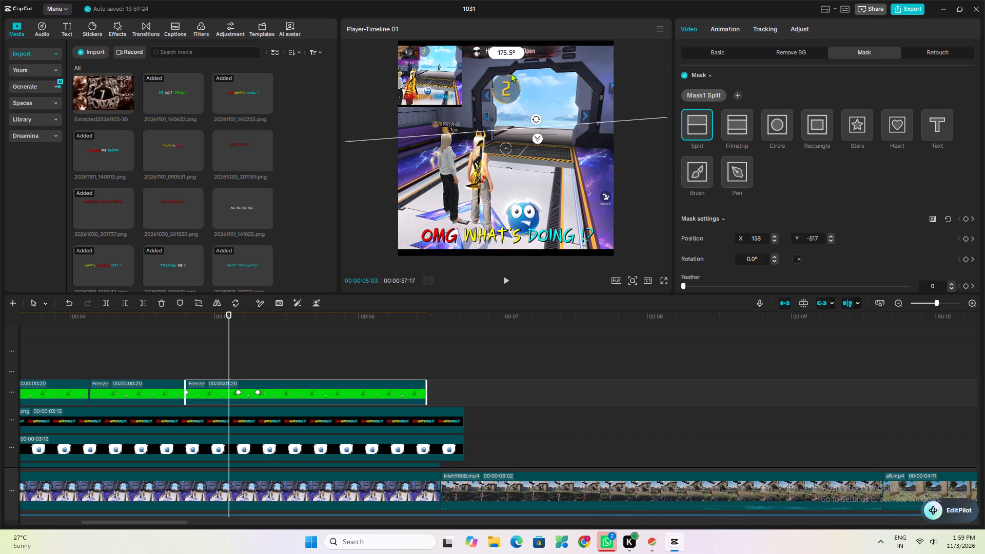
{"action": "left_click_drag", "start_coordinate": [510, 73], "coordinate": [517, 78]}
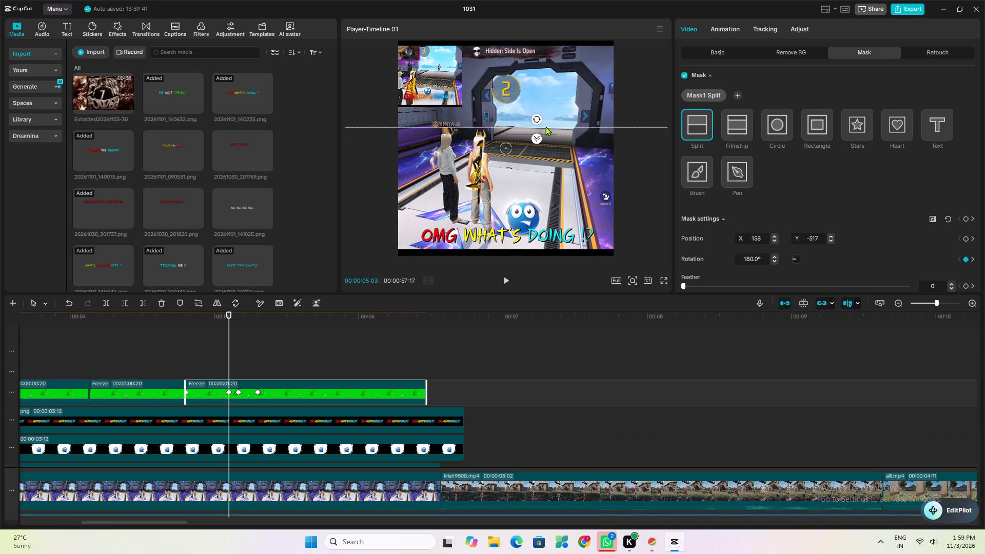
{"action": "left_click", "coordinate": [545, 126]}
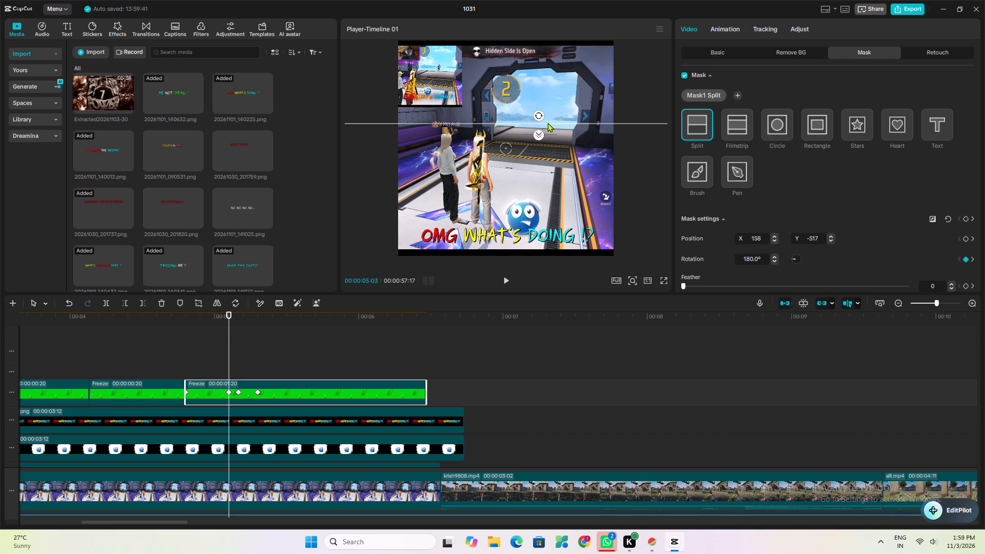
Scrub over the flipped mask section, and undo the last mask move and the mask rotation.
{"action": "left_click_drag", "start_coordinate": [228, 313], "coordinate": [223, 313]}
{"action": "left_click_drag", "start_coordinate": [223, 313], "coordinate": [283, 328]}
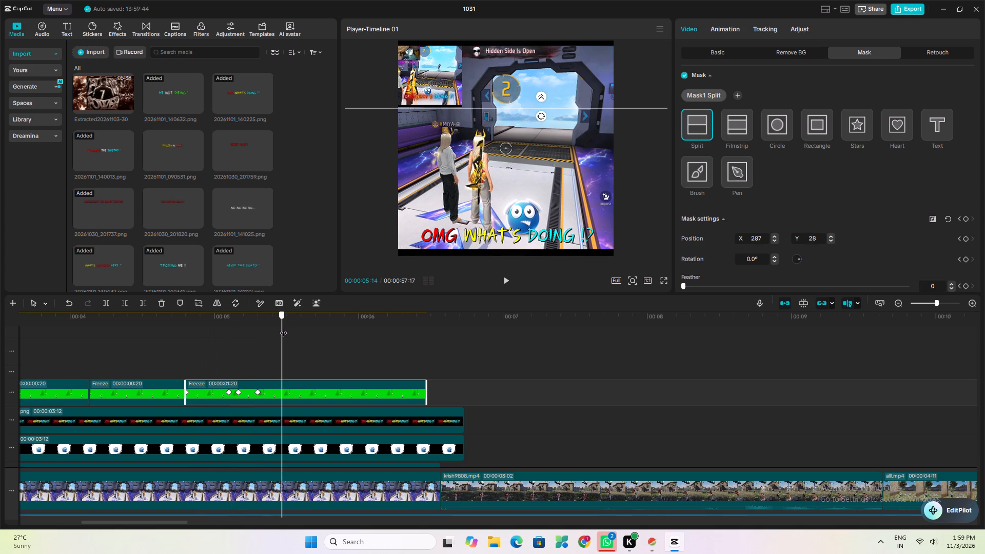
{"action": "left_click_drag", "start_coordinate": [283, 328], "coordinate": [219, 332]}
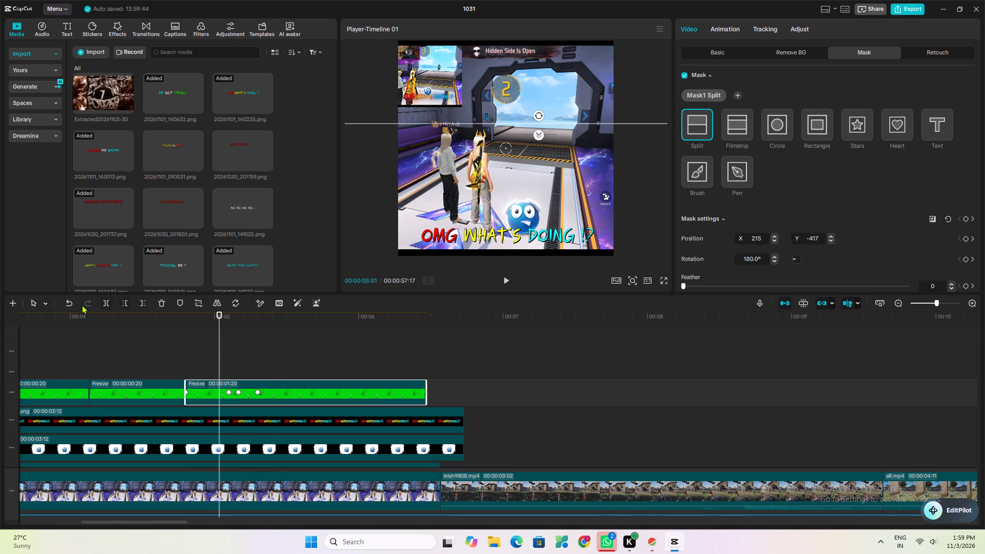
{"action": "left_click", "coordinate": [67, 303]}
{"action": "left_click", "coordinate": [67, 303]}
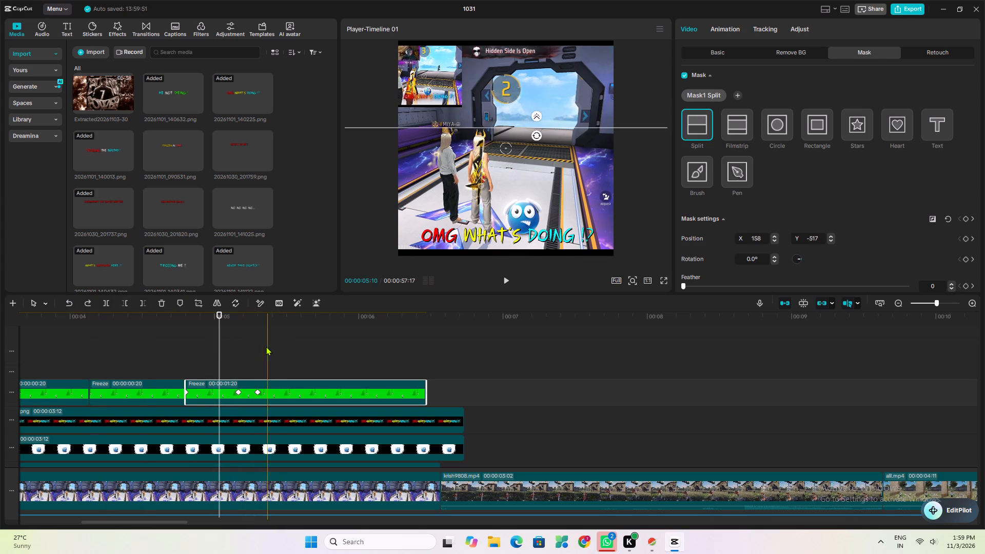
Play back the overlay from 00:00:04:25 to review the keyframed mask movement.
{"action": "left_click", "coordinate": [190, 343]}
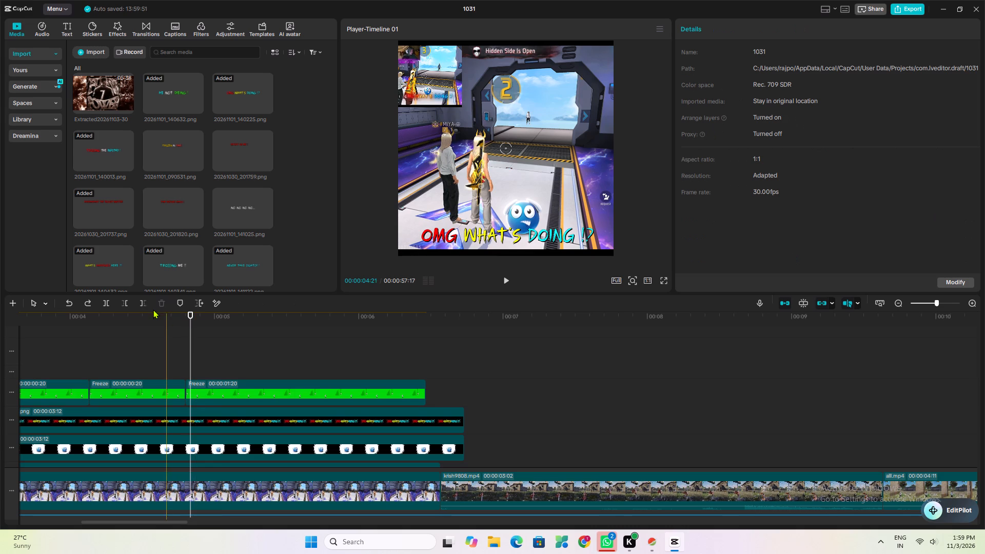
{"action": "left_click", "coordinate": [507, 279]}
{"action": "left_click", "coordinate": [507, 279]}
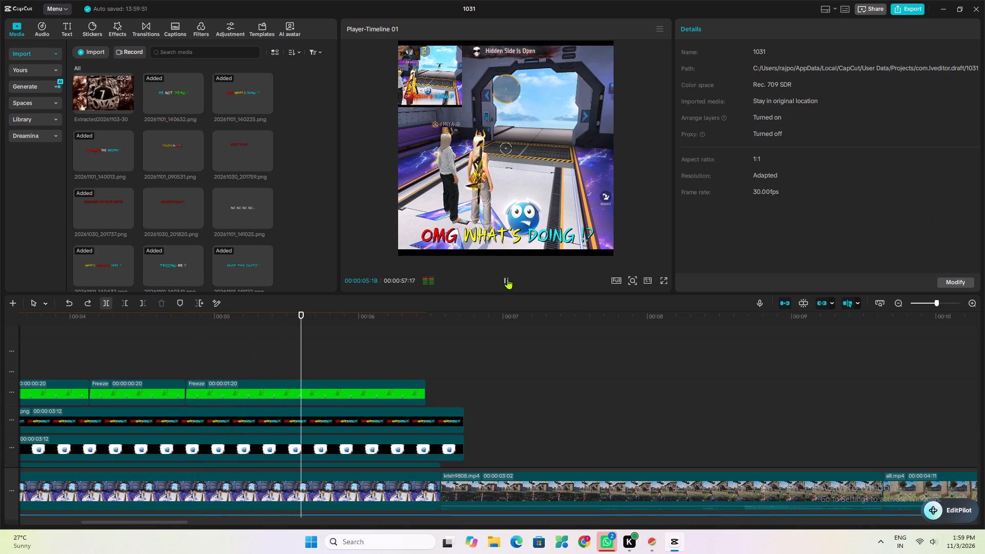
Move the freeze overlay down in the frame to about X 544, Y -82 at the 00:00:05:09 keyframe.
{"action": "left_click_drag", "start_coordinate": [297, 370], "coordinate": [289, 376]}
{"action": "left_click", "coordinate": [284, 389]}
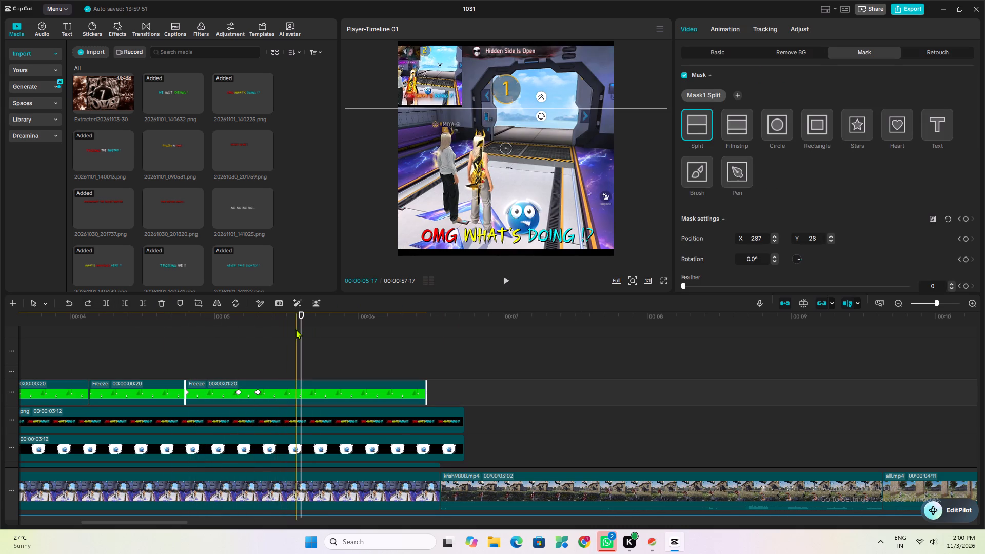
{"action": "left_click_drag", "start_coordinate": [304, 320], "coordinate": [244, 350]}
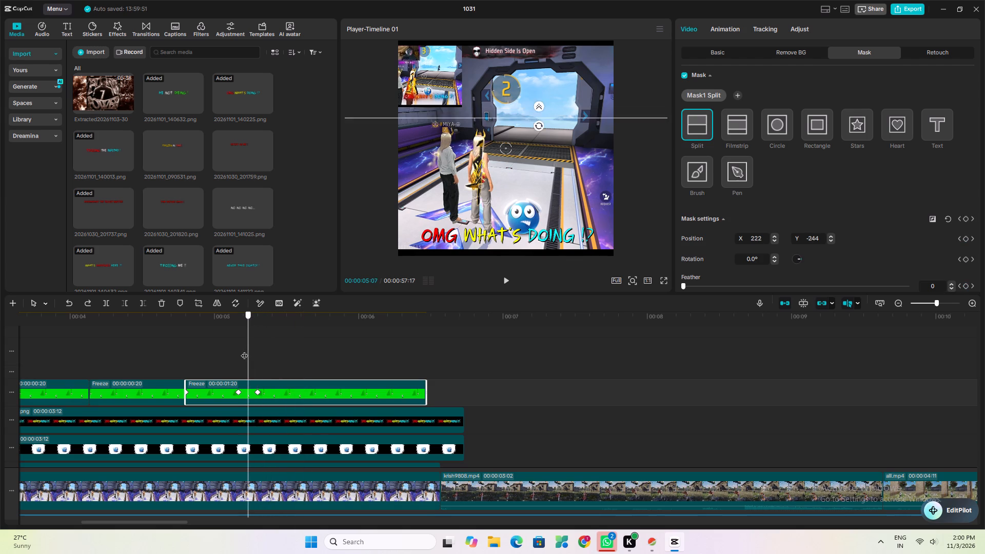
{"action": "left_click_drag", "start_coordinate": [244, 350], "coordinate": [238, 355]}
{"action": "left_click", "coordinate": [250, 381]}
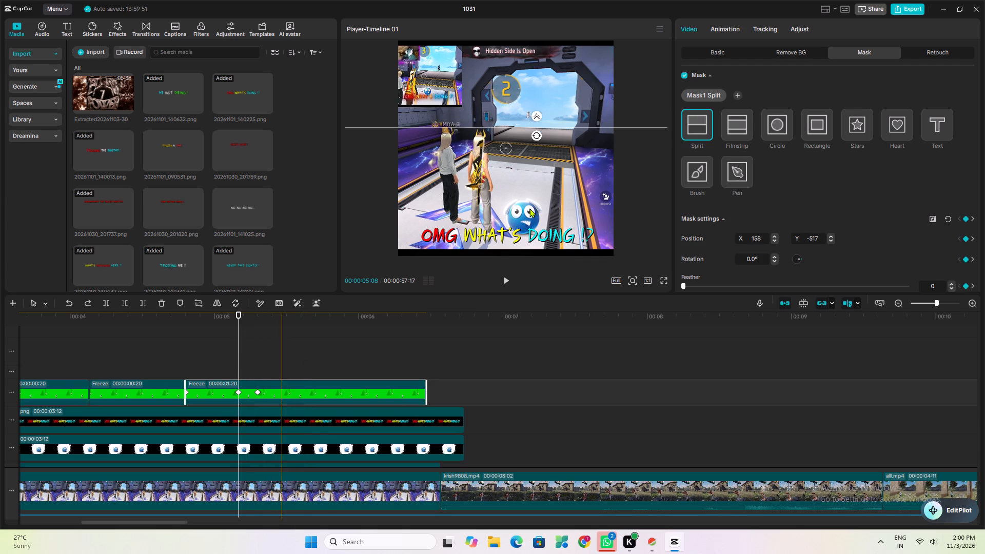
{"action": "left_click", "coordinate": [717, 52]}
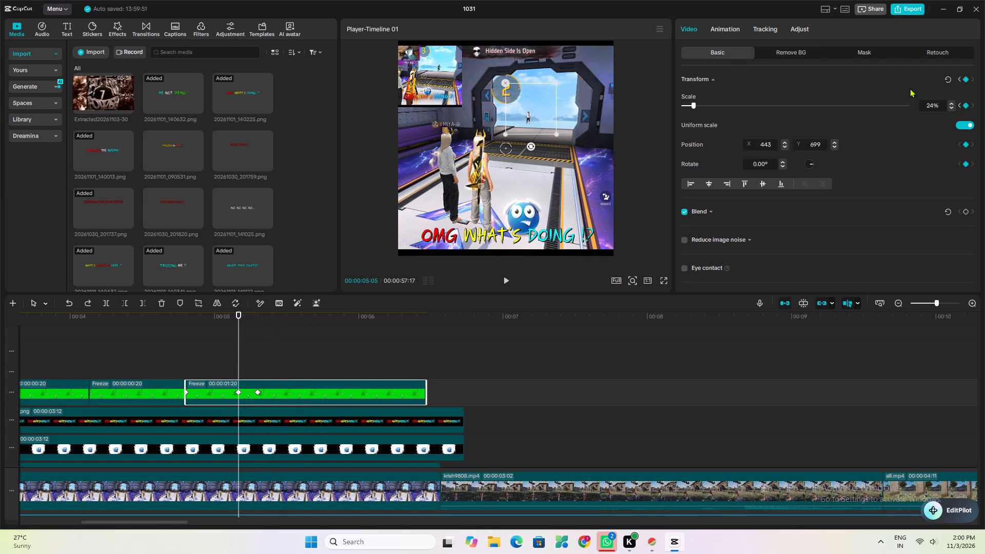
{"action": "left_click", "coordinate": [258, 337]}
{"action": "left_click", "coordinate": [273, 386]}
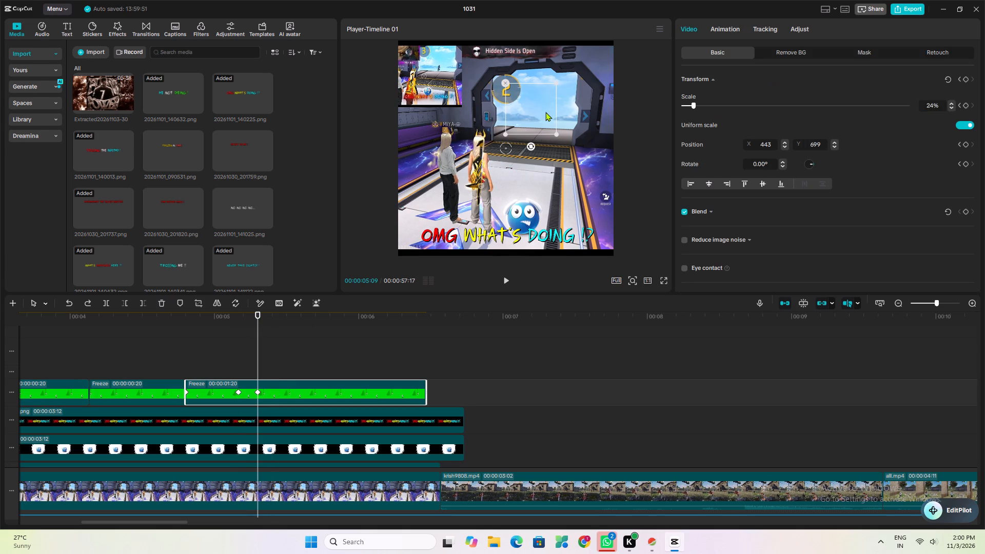
{"action": "left_click_drag", "start_coordinate": [547, 105], "coordinate": [553, 147]}
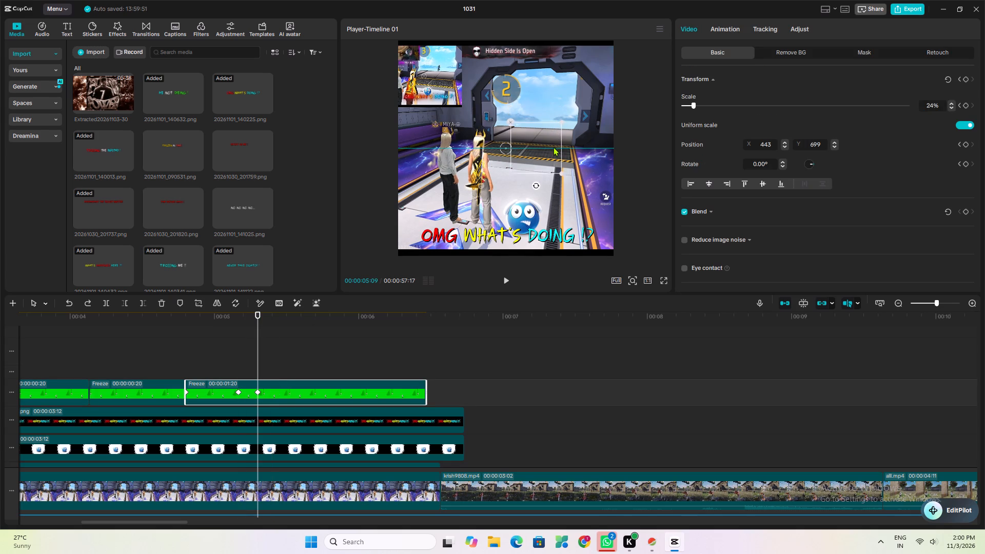
{"action": "left_click_drag", "start_coordinate": [553, 147], "coordinate": [553, 149]}
Play back from 00:00:05:04 to review the overlay's downward movement.
{"action": "left_click", "coordinate": [235, 339]}
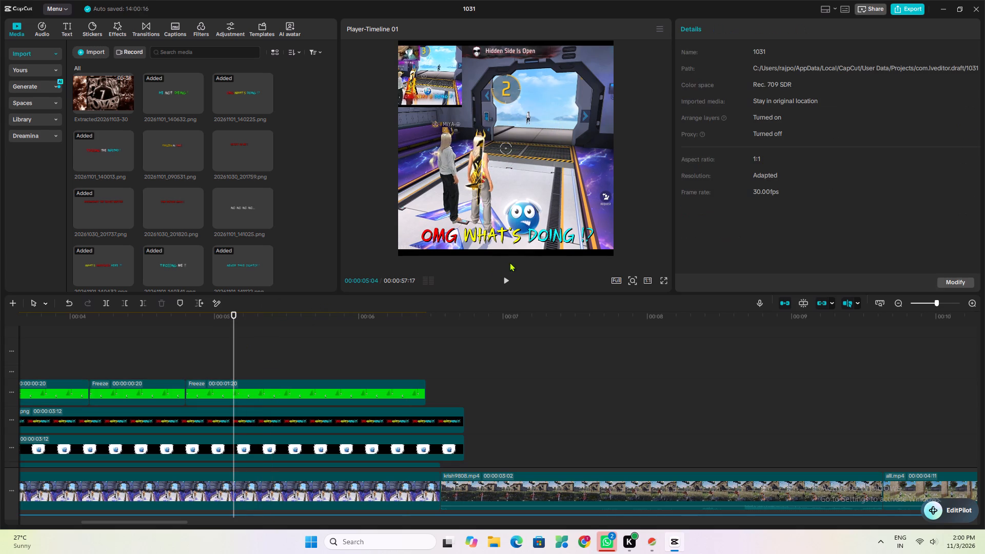
{"action": "left_click", "coordinate": [505, 279]}
{"action": "left_click", "coordinate": [505, 280]}
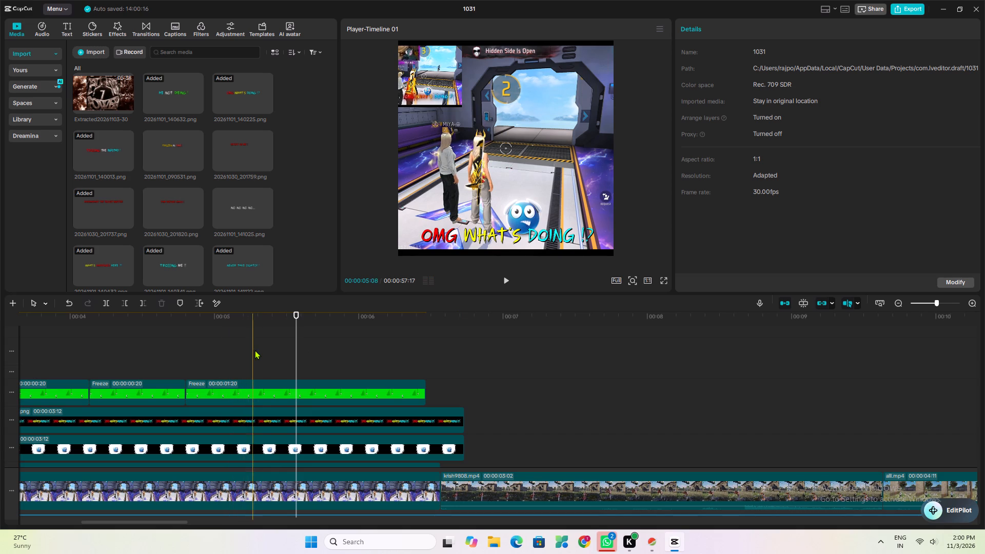
At the last freeze overlay's 00:00:05:09 keyframe, scale it to 16% and move it to about X 603, Y 448.
{"action": "left_click", "coordinate": [280, 378]}
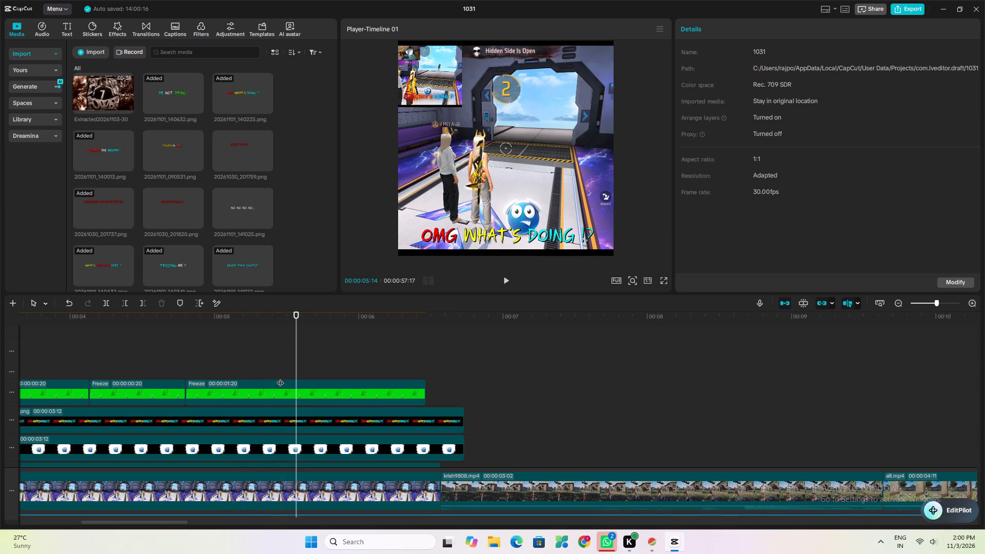
{"action": "left_click", "coordinate": [285, 385]}
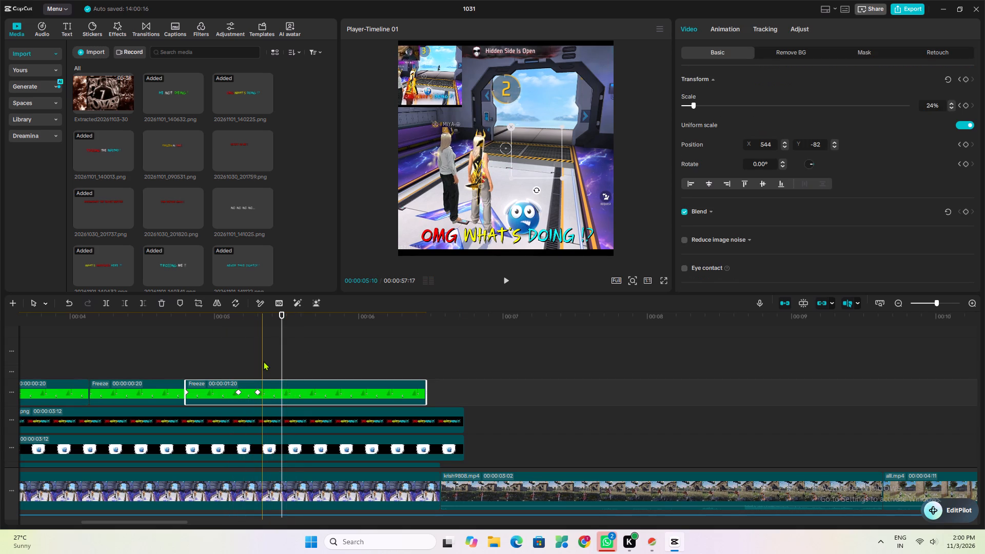
{"action": "left_click", "coordinate": [257, 351]}
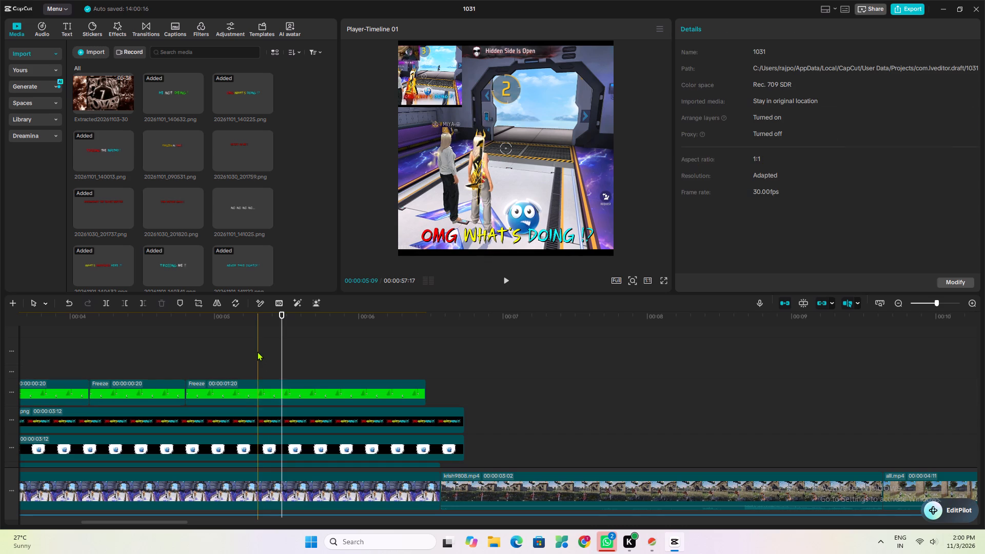
{"action": "left_click", "coordinate": [261, 379]}
{"action": "left_click", "coordinate": [261, 355]}
{"action": "left_click", "coordinate": [259, 354]}
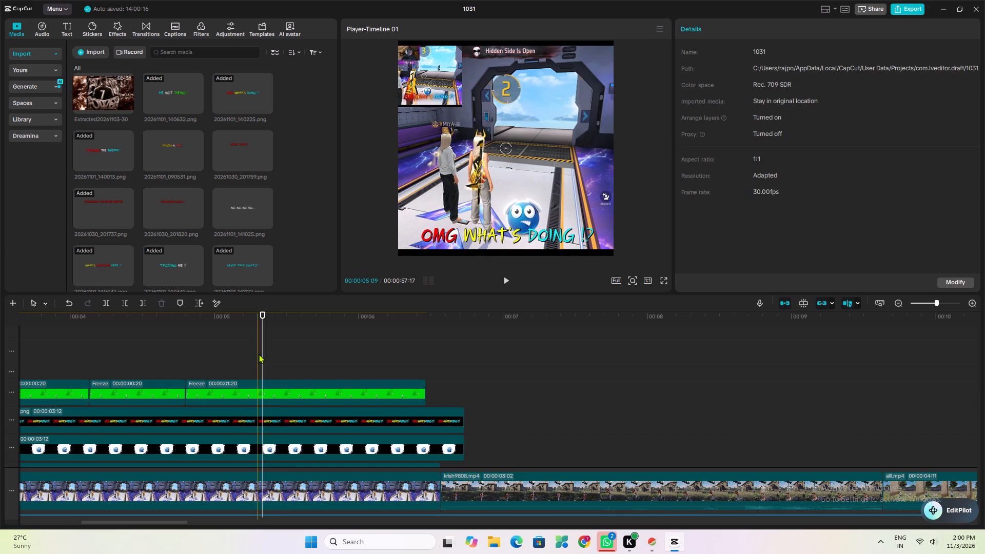
{"action": "left_click", "coordinate": [263, 389]}
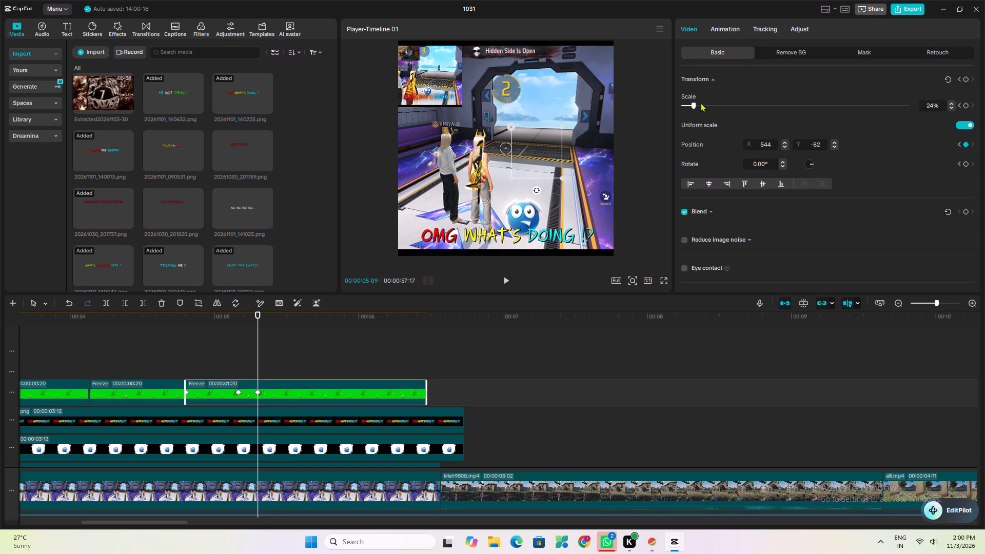
{"action": "left_click_drag", "start_coordinate": [530, 150], "coordinate": [528, 115]}
{"action": "left_click", "coordinate": [693, 103]}
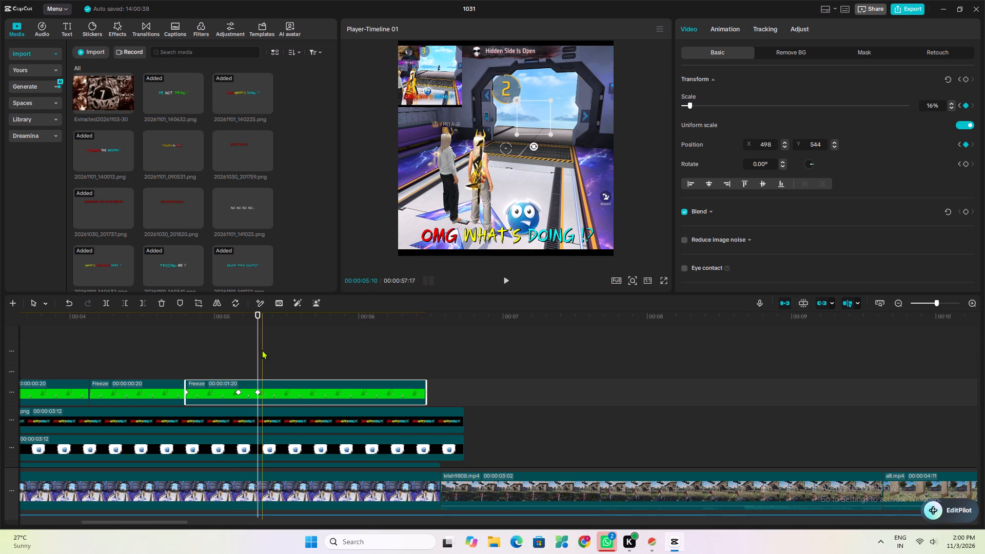
{"action": "left_click_drag", "start_coordinate": [548, 112], "coordinate": [554, 117]}
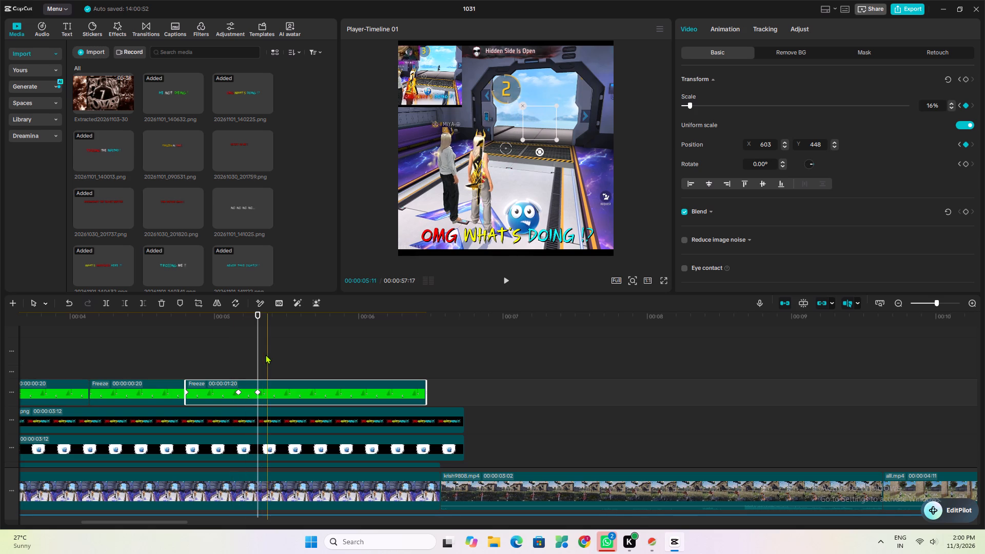
Play back repeatedly from about 00:00:05:01 to review the last freeze overlay's shrinking and downward movement.
{"action": "left_click", "coordinate": [220, 360]}
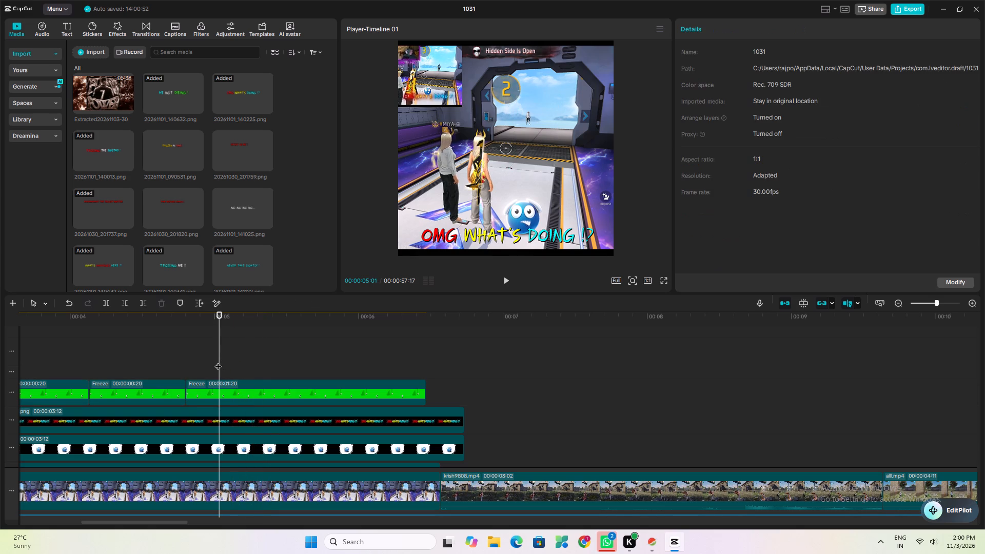
{"action": "key", "text": "space"}
{"action": "key", "text": "space"}
{"action": "left_click", "coordinate": [221, 359]}
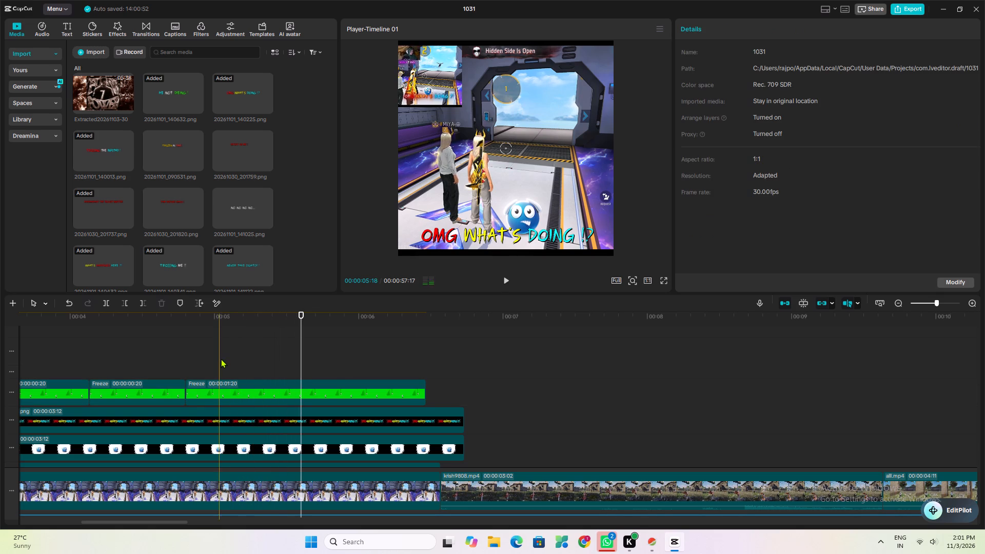
{"action": "key", "text": "space"}
{"action": "key", "text": "space"}
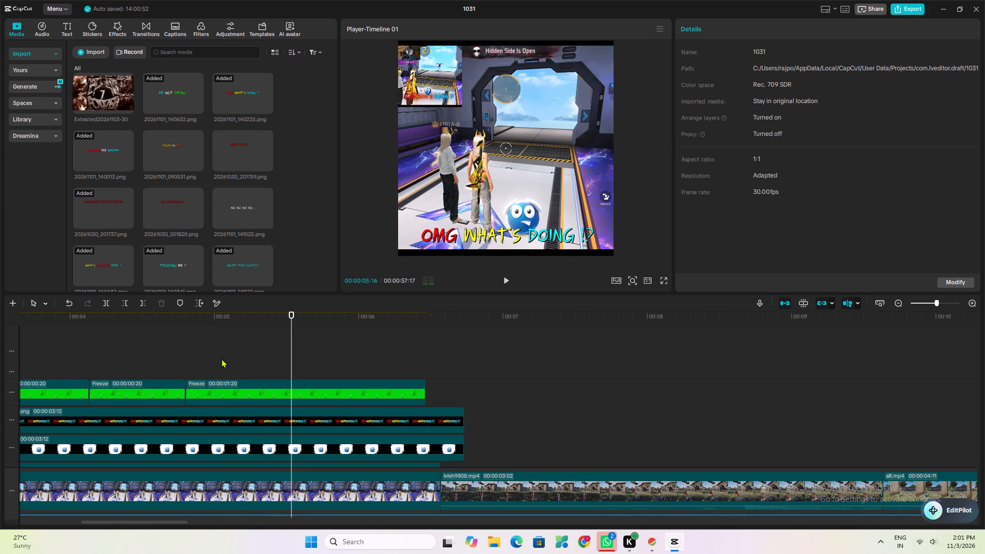
{"action": "left_click", "coordinate": [221, 359]}
{"action": "key", "text": "space"}
{"action": "key", "text": "space"}
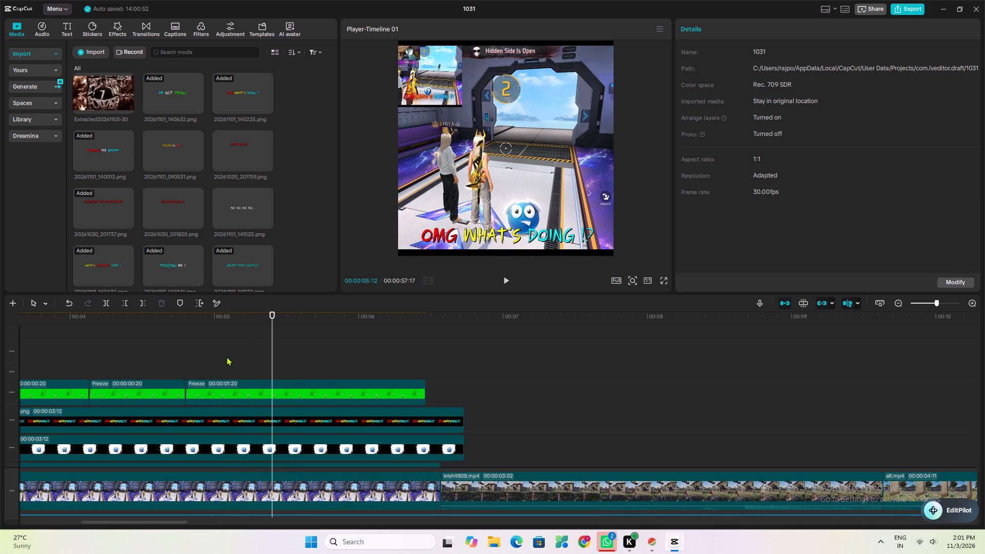
{"action": "left_click", "coordinate": [195, 355]}
{"action": "key", "text": "space"}
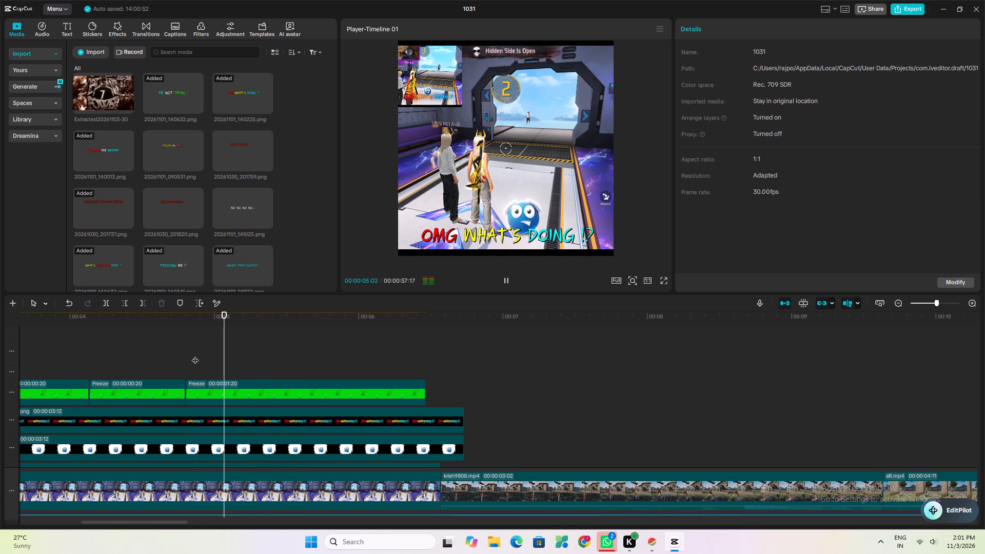
{"action": "key", "text": "space"}
Play back from 00:00:04:14 to review the transition from the middle freeze overlay into the last one.
{"action": "left_click", "coordinate": [137, 344]}
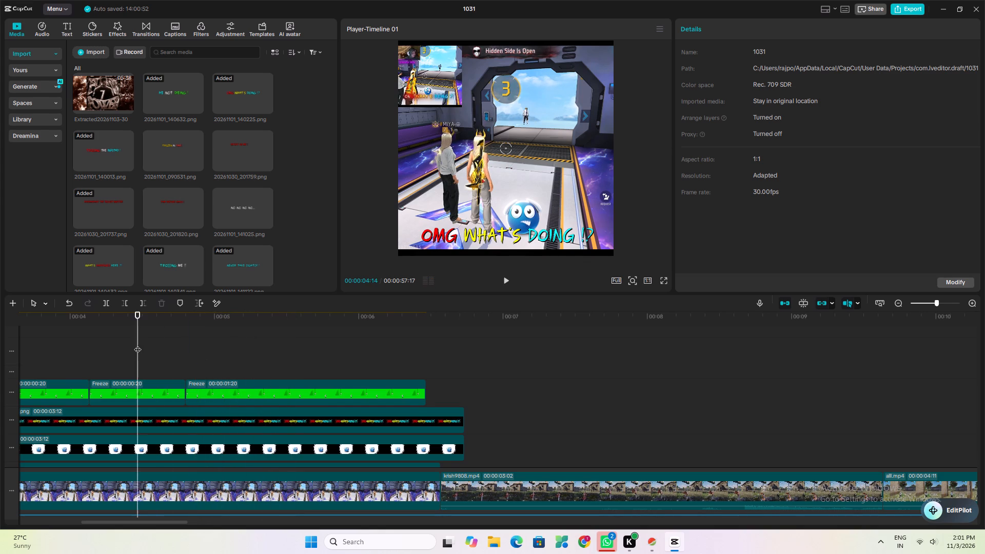
{"action": "key", "text": "space"}
{"action": "key", "text": "space"}
{"action": "left_click", "coordinate": [137, 344]}
{"action": "key", "text": "space"}
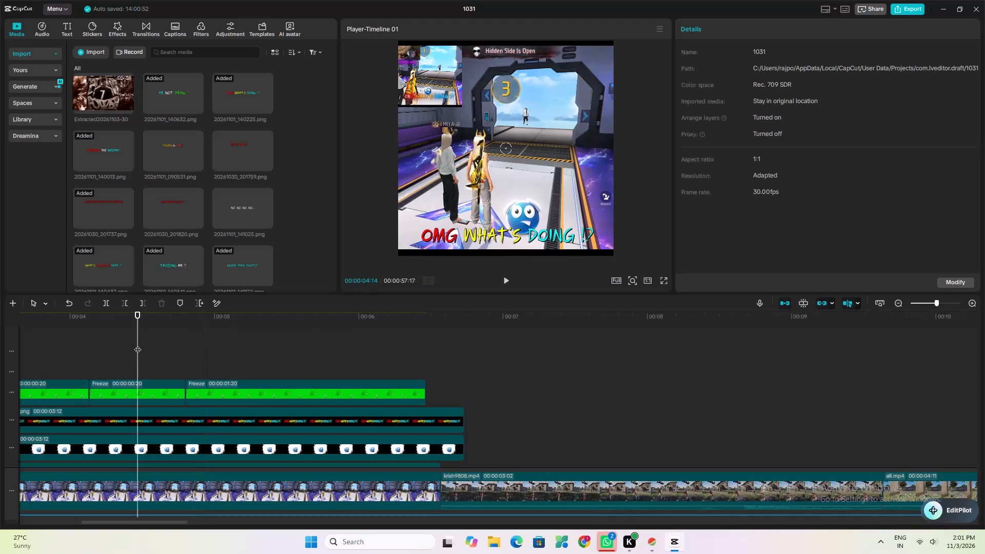
{"action": "key", "text": "space"}
Crop the freeze overlay that precedes the last one, trimming a thin strip off its bottom edge.
{"action": "left_click", "coordinate": [142, 381]}
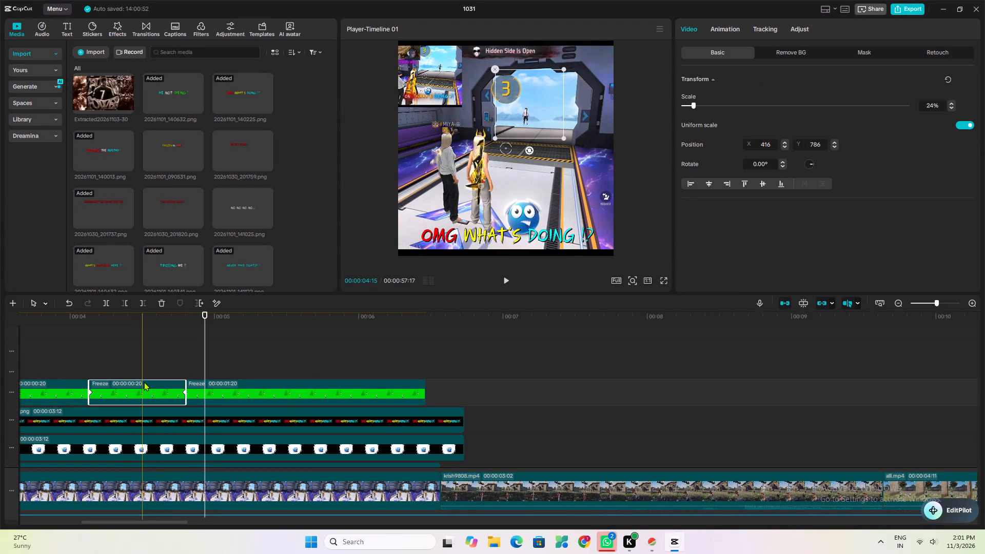
{"action": "left_click", "coordinate": [199, 301]}
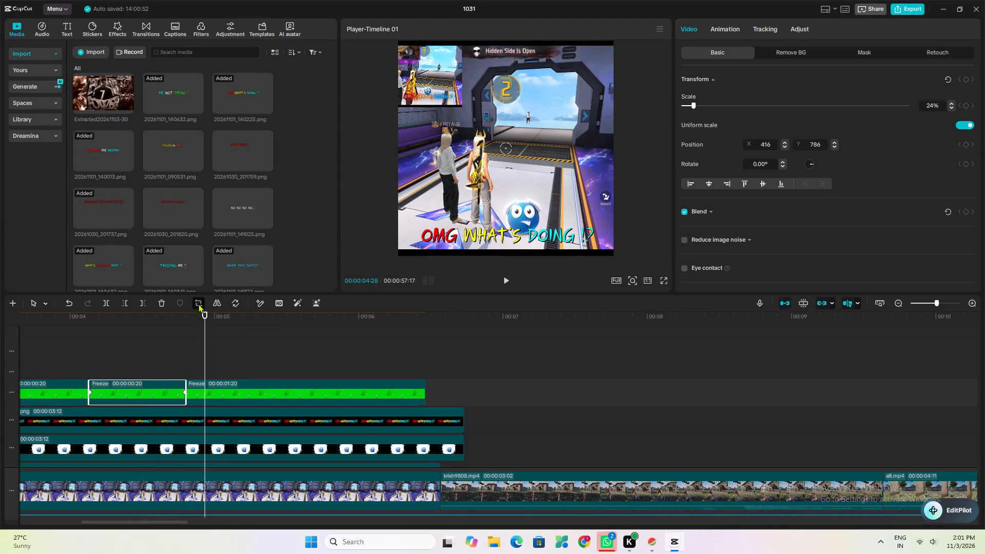
{"action": "left_click_drag", "start_coordinate": [479, 378], "coordinate": [479, 375]}
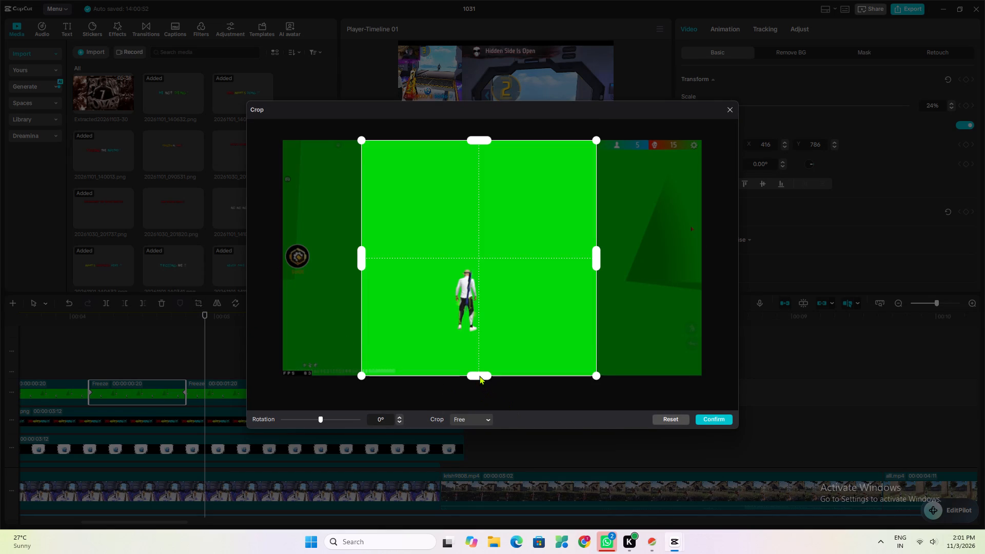
{"action": "left_click_drag", "start_coordinate": [479, 375], "coordinate": [479, 372]}
{"action": "left_click", "coordinate": [711, 420]}
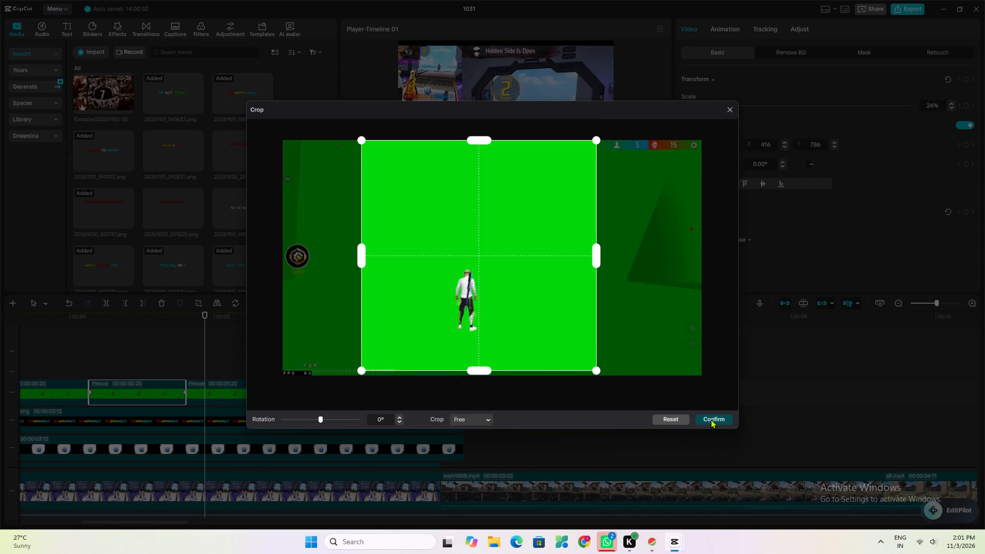
Play back from about 00:00:04:00 and scrub over the earlier green-screen overlays to check the cropped clip.
{"action": "left_click", "coordinate": [82, 337]}
{"action": "key", "text": "space"}
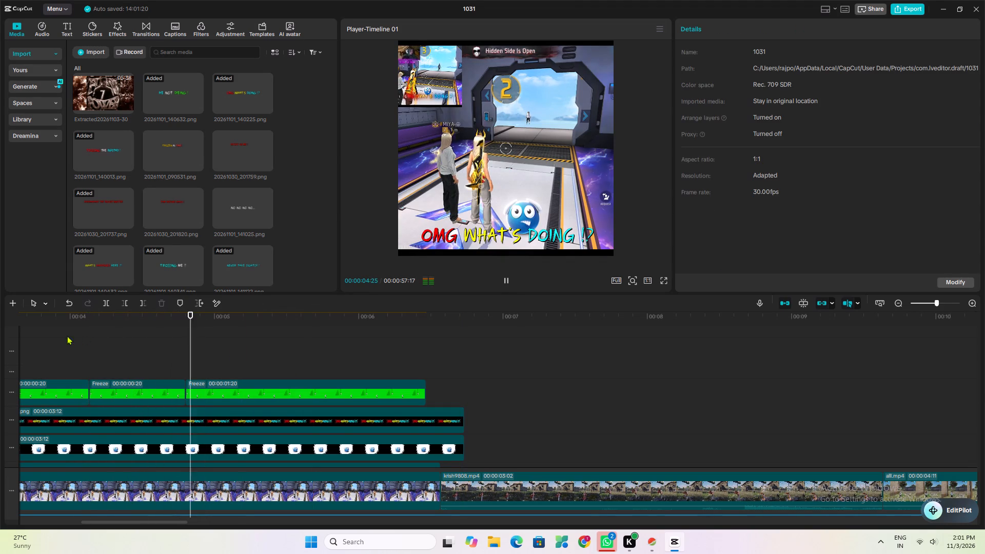
{"action": "left_click", "coordinate": [58, 339]}
{"action": "key", "text": "space"}
{"action": "key", "text": "space"}
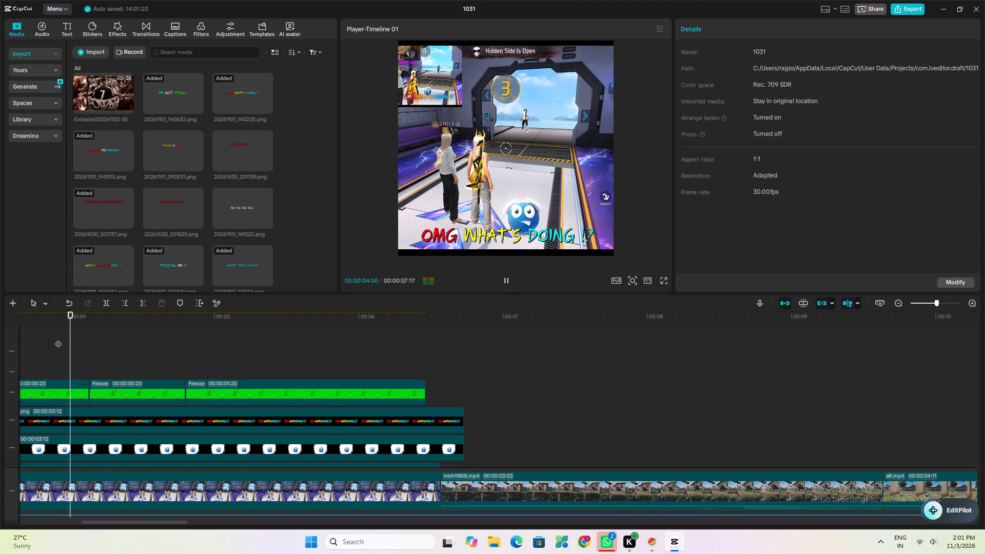
{"action": "key", "text": "space"}
{"action": "left_click_drag", "start_coordinate": [120, 315], "coordinate": [116, 315]}
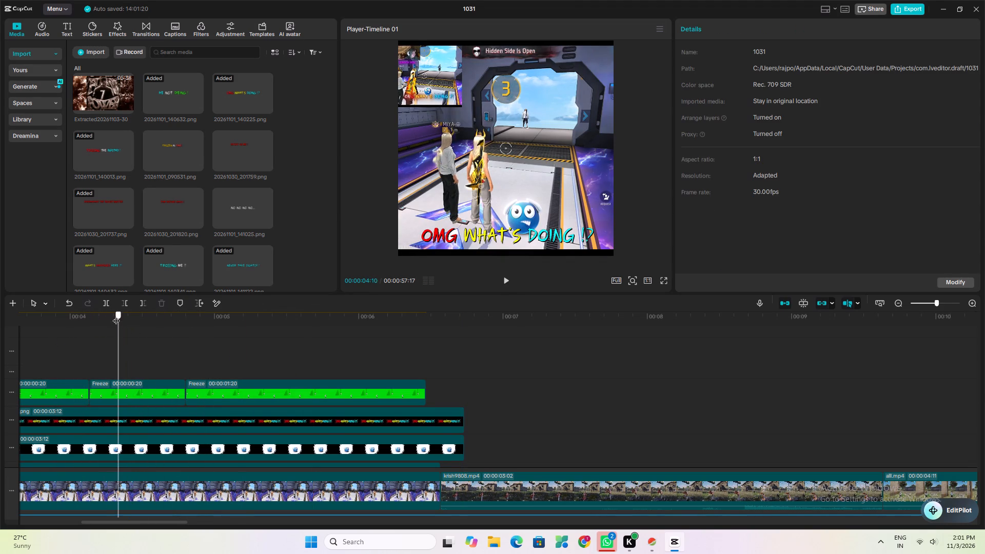
{"action": "left_click_drag", "start_coordinate": [116, 315], "coordinate": [137, 344]}
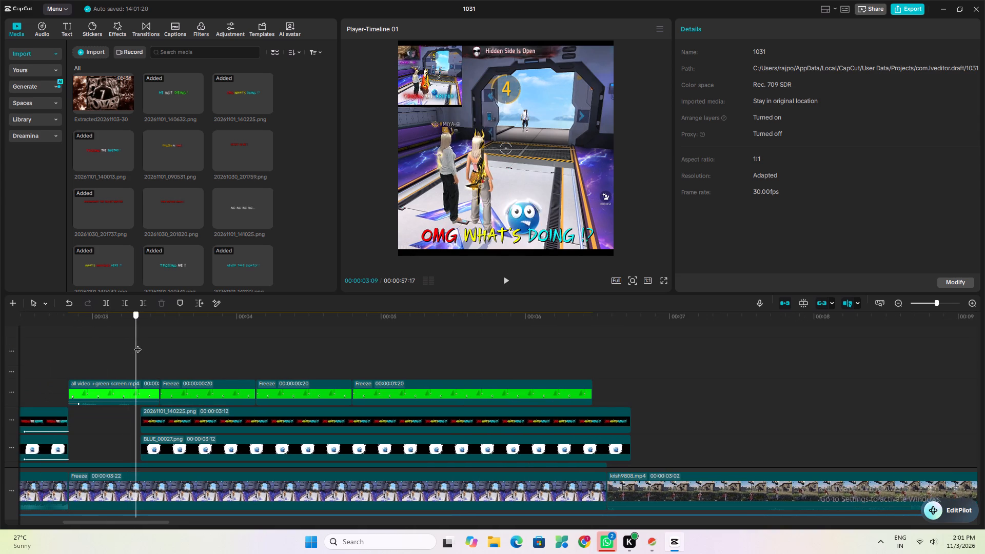
{"action": "left_click_drag", "start_coordinate": [137, 344], "coordinate": [222, 348]}
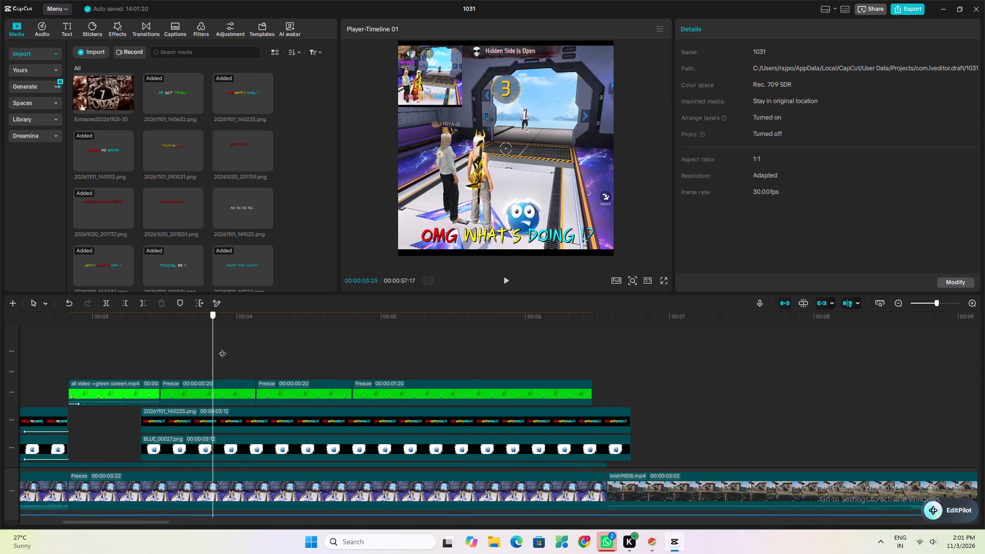
{"action": "left_click_drag", "start_coordinate": [222, 348], "coordinate": [241, 348]}
Play back the green-screen overlay sequence several times, including from 00:00:03:28, to review the figure's motion across the freezes.
{"action": "left_click", "coordinate": [190, 343]}
{"action": "key", "text": "space"}
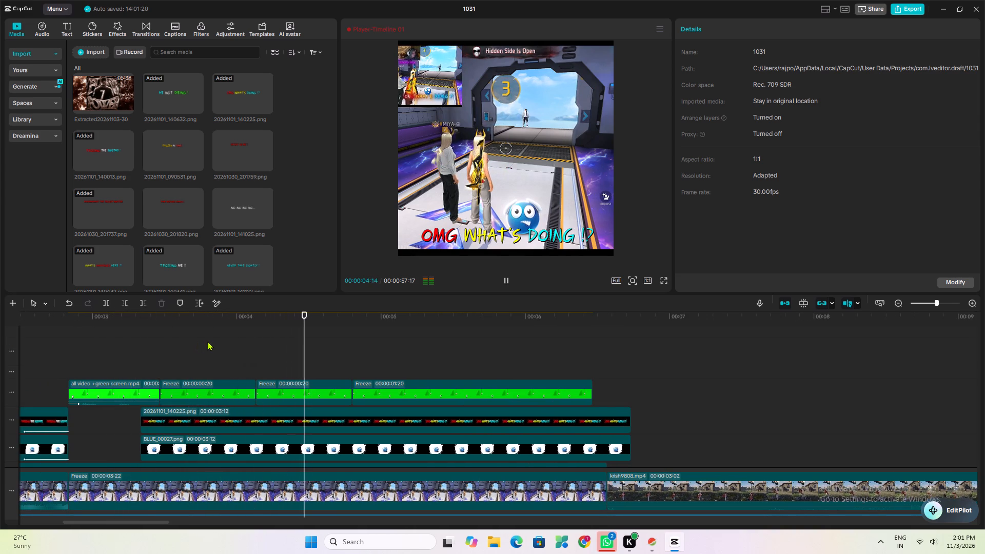
{"action": "key", "text": "space"}
{"action": "left_click", "coordinate": [234, 340]}
{"action": "key", "text": "space"}
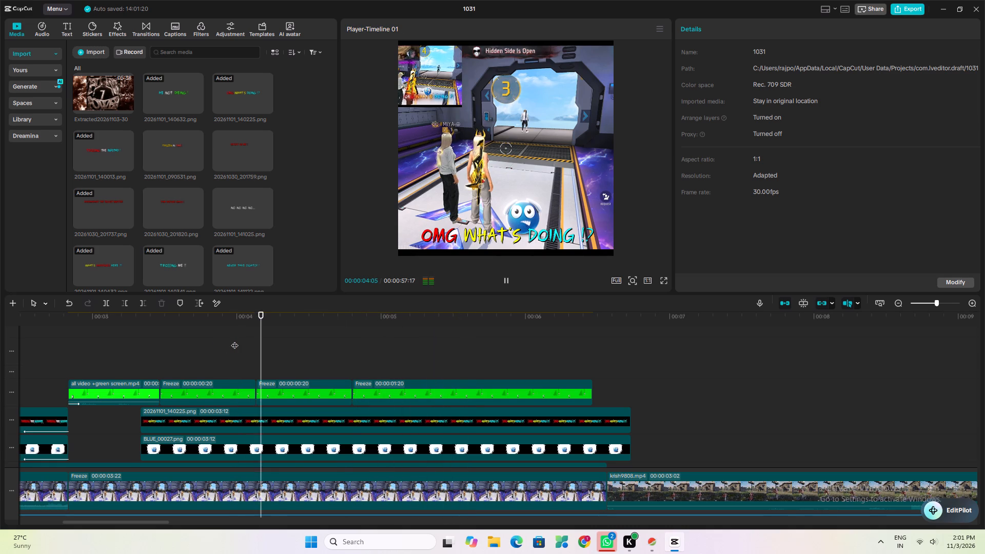
{"action": "key", "text": "space"}
{"action": "left_click", "coordinate": [225, 340]}
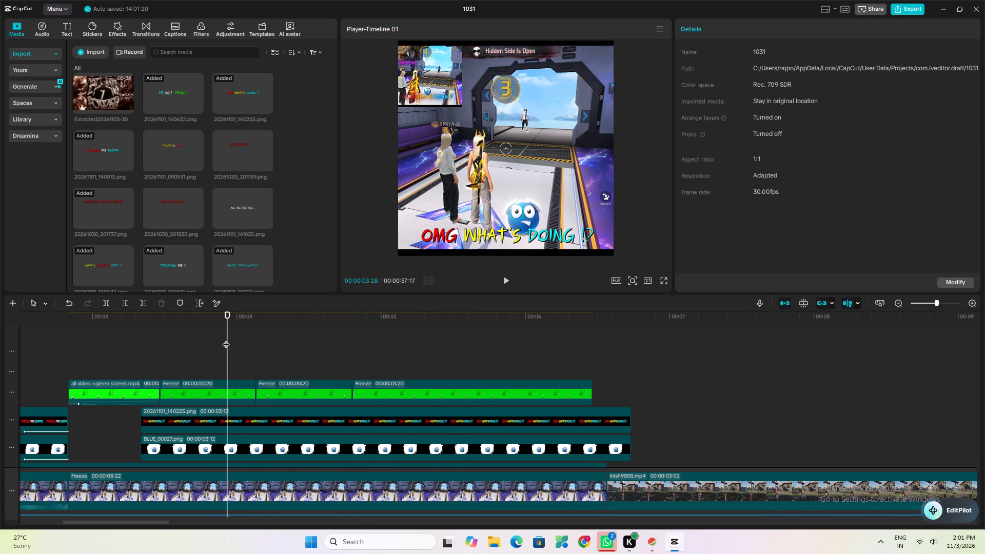
{"action": "key", "text": "space"}
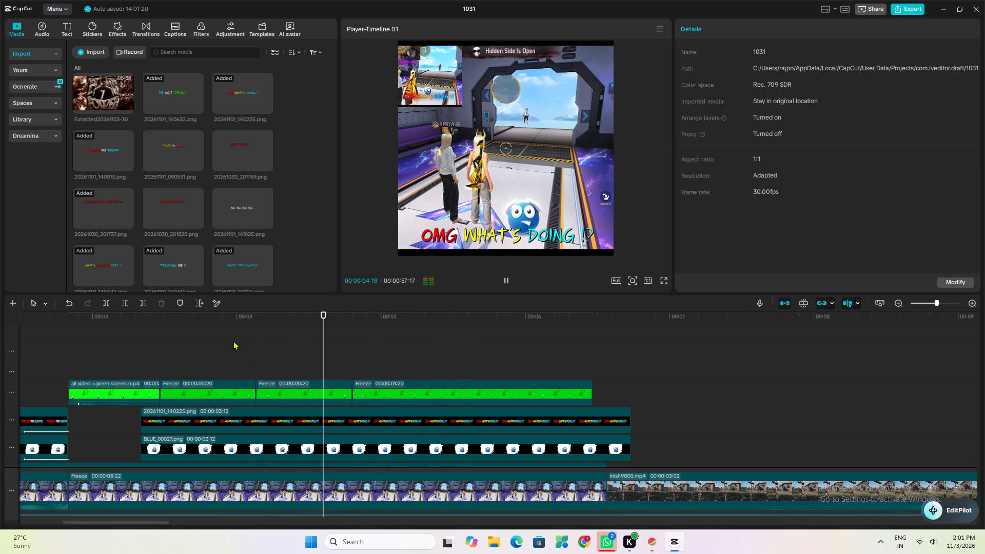
{"action": "key", "text": "space"}
Inspect the join between the last two freeze overlays around 00:00:04:24 and play back across it.
{"action": "left_click", "coordinate": [253, 344]}
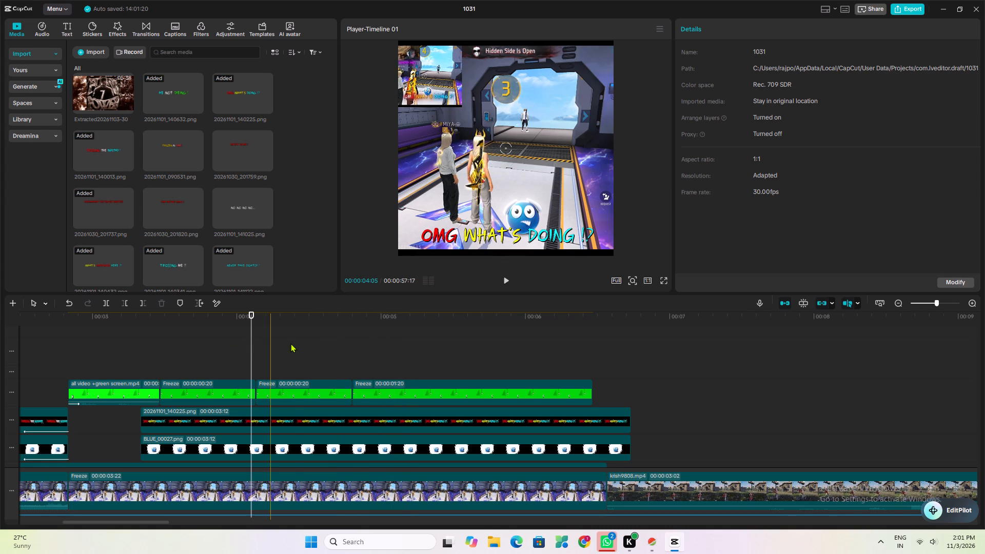
{"action": "left_click", "coordinate": [351, 345]}
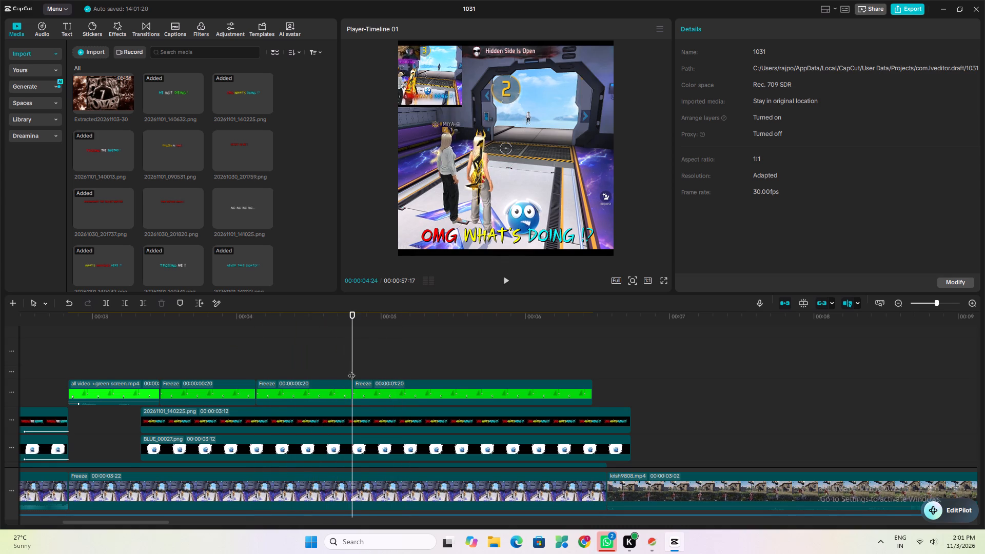
{"action": "left_click", "coordinate": [366, 387]}
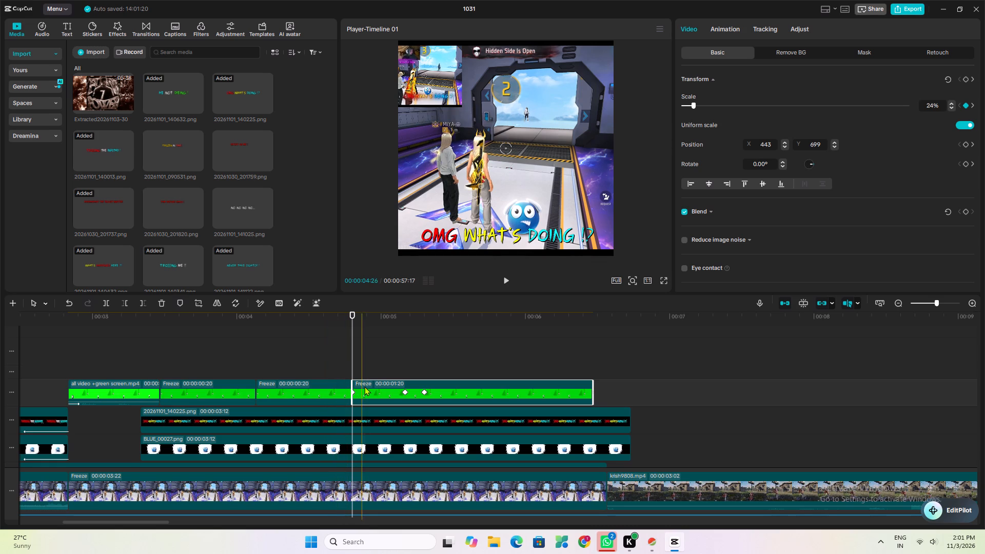
{"action": "left_click", "coordinate": [298, 347]}
{"action": "key", "text": "space"}
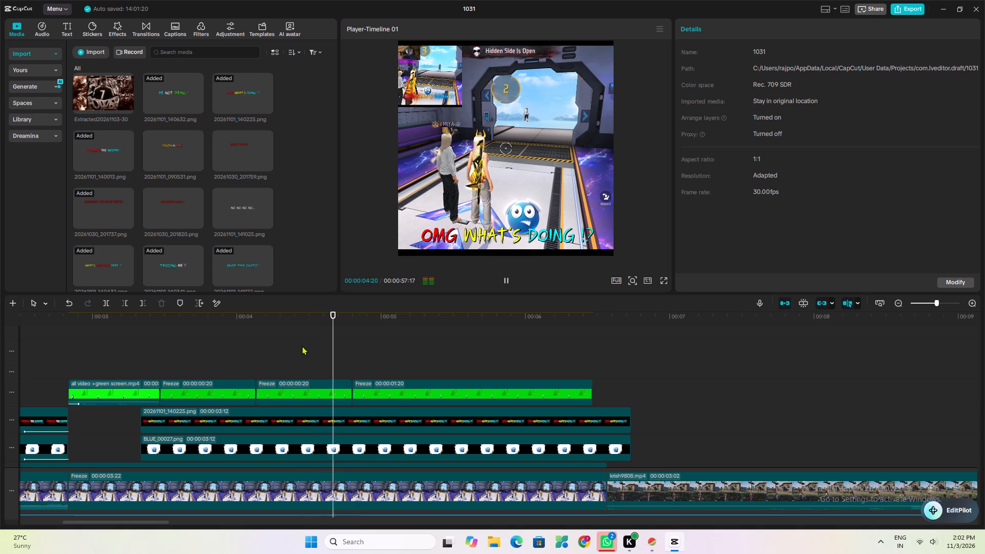
{"action": "key", "text": "space"}
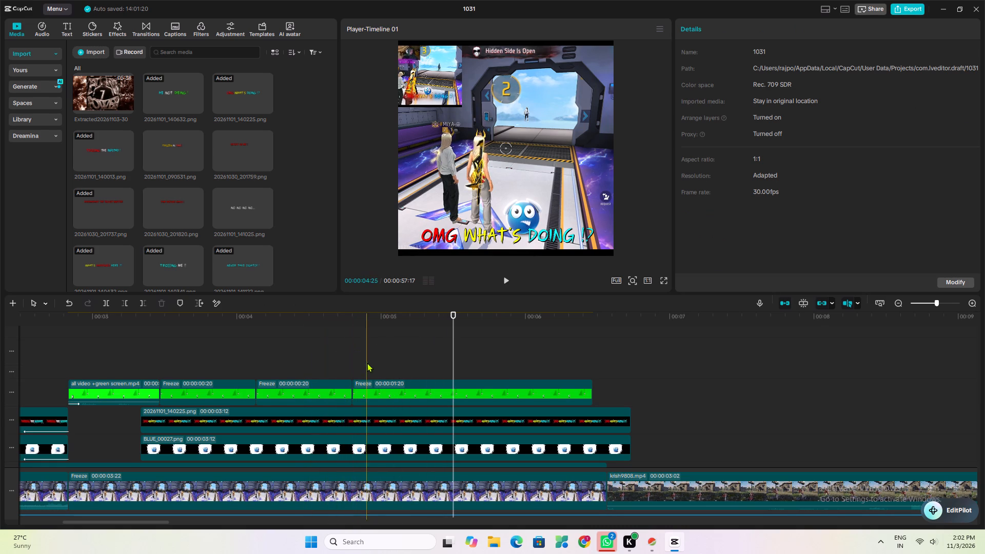
Move the last freeze overlay to a higher track and shift it about one frame earlier, overlapping the preceding freeze.
{"action": "left_click_drag", "start_coordinate": [385, 390], "coordinate": [379, 374]}
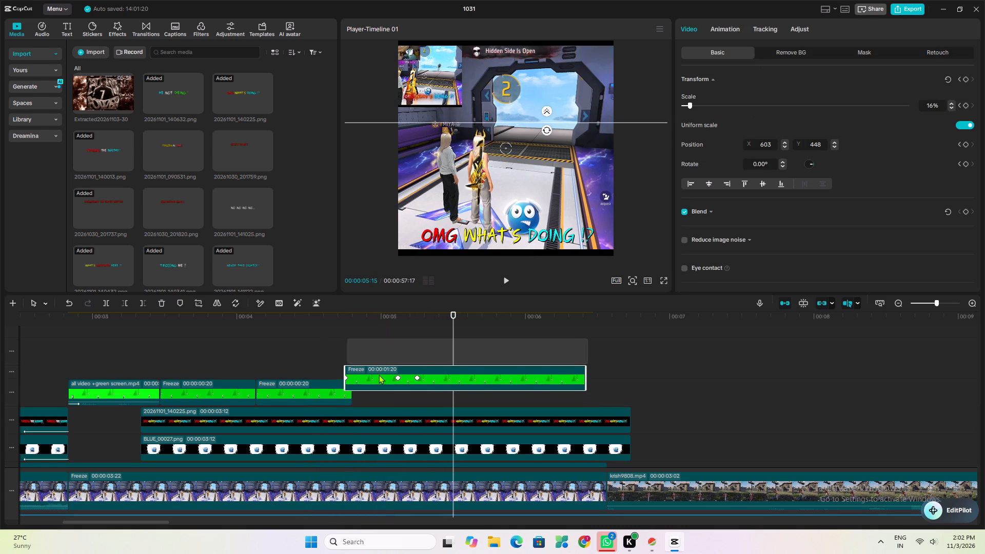
{"action": "left_click_drag", "start_coordinate": [379, 374], "coordinate": [384, 368]}
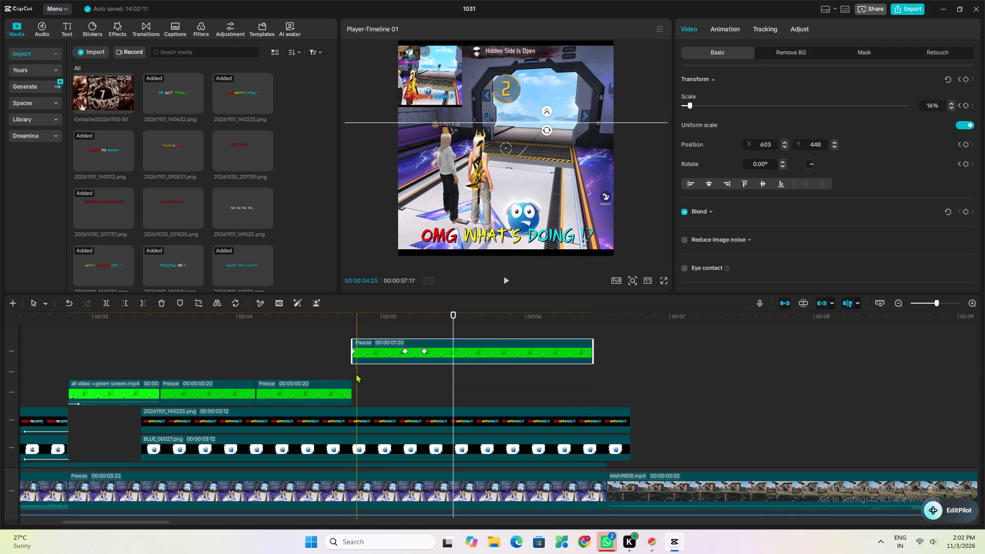
{"action": "left_click_drag", "start_coordinate": [367, 353], "coordinate": [362, 353]}
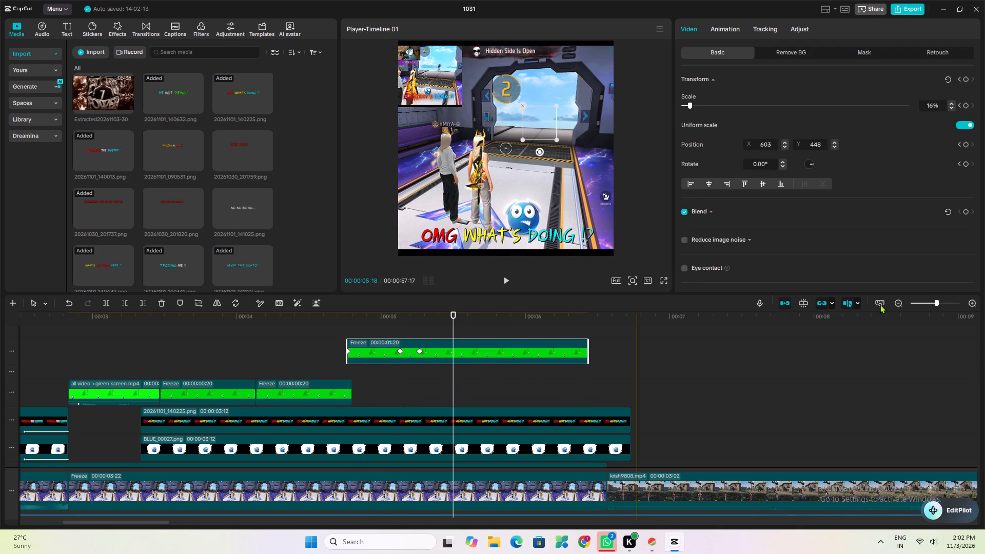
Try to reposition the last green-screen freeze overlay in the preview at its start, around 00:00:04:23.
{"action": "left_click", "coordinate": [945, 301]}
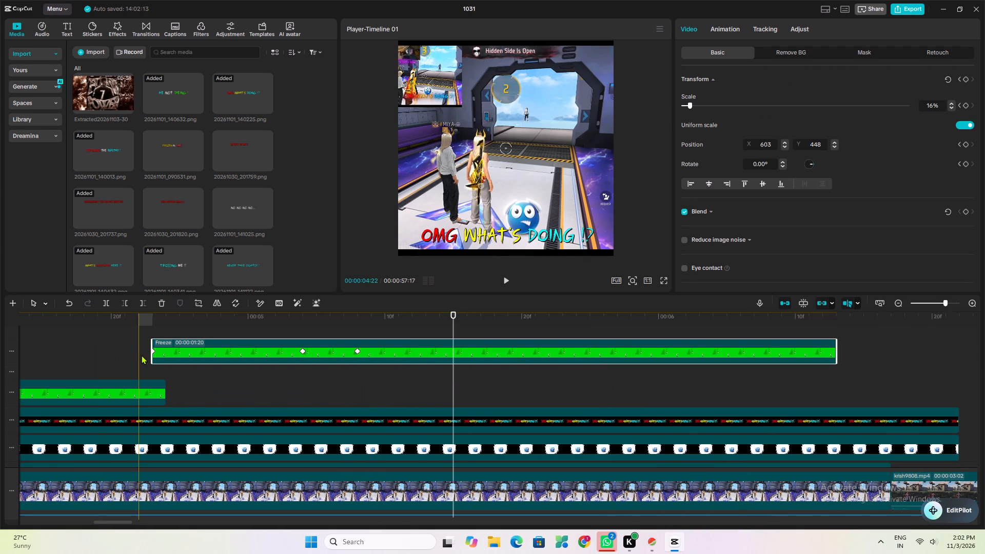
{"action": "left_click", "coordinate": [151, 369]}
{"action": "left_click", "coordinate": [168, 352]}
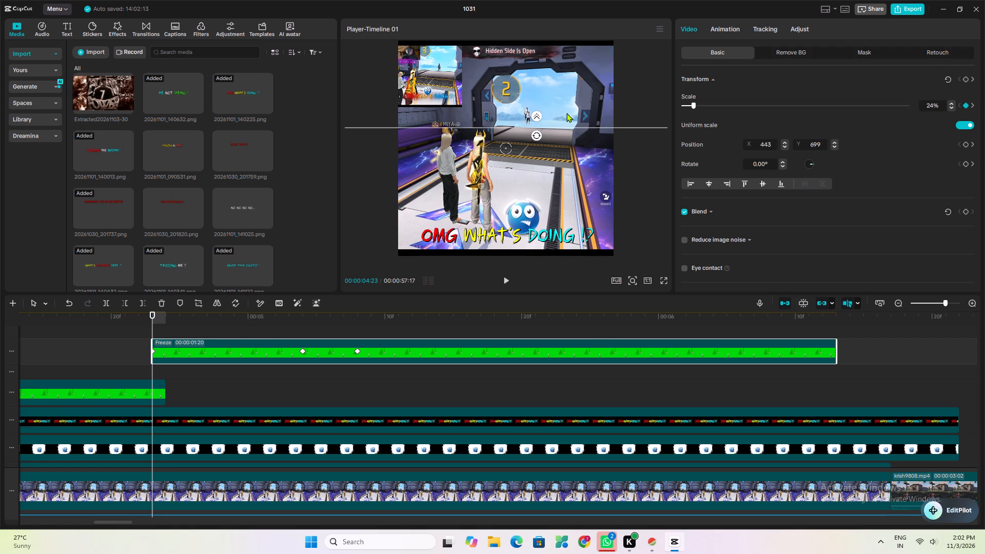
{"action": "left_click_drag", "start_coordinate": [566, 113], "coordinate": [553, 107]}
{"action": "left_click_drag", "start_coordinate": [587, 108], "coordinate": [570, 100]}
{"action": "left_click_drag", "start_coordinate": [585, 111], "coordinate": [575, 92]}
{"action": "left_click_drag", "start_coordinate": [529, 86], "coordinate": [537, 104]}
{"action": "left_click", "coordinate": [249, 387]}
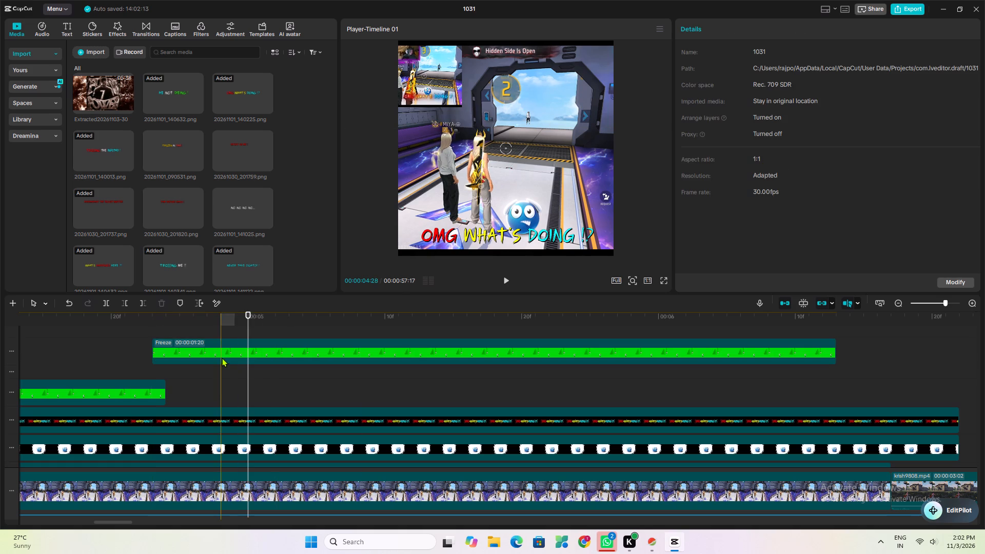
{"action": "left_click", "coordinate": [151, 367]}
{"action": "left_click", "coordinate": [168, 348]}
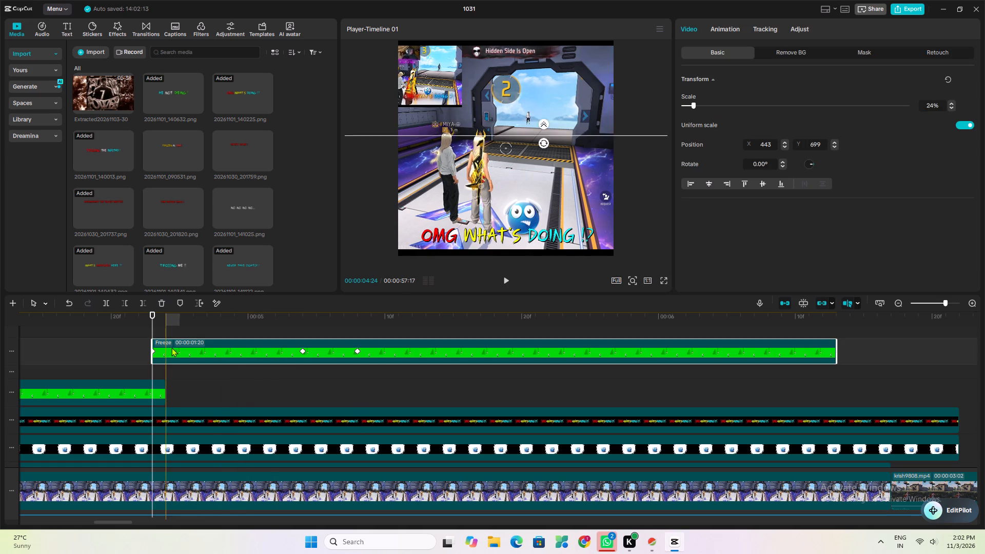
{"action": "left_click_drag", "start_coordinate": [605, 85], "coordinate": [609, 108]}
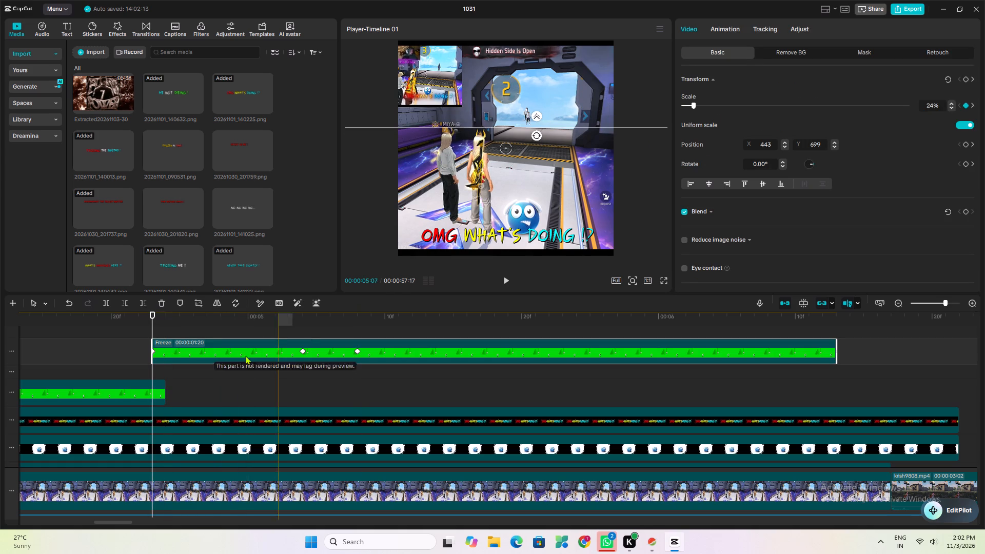
Nudge the preceding freeze overlay slightly downward in the preview at 00:00:04:23 to match the last freeze's figure.
{"action": "left_click", "coordinate": [157, 390]}
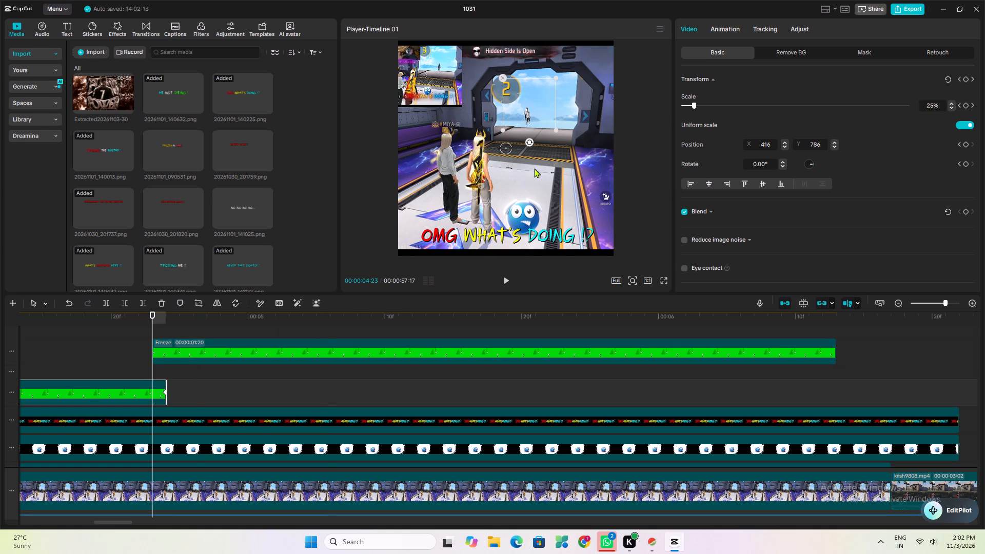
{"action": "left_click_drag", "start_coordinate": [540, 113], "coordinate": [541, 120]}
Play back the overlap of the last two freezes and the rest of the last freeze to review the figure's drop.
{"action": "left_click", "coordinate": [108, 348]}
{"action": "key", "text": "space"}
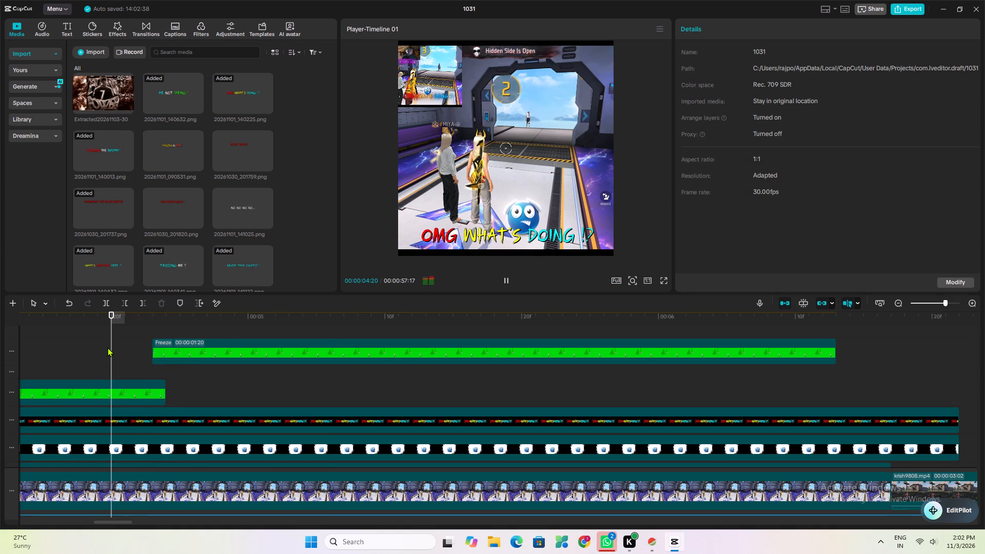
{"action": "left_click", "coordinate": [72, 351]}
{"action": "key", "text": "space"}
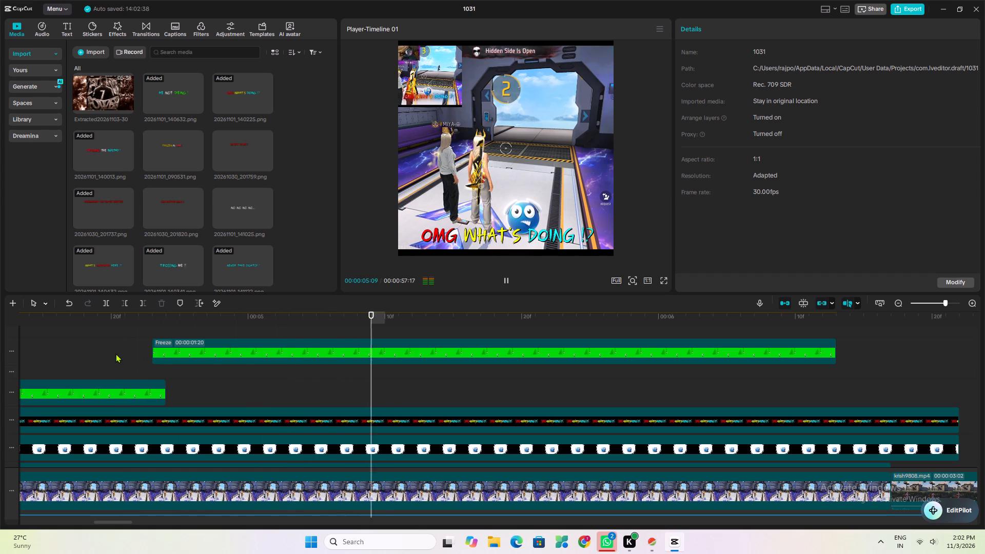
{"action": "left_click", "coordinate": [295, 361]}
{"action": "key", "text": "space"}
{"action": "left_click", "coordinate": [332, 375]}
{"action": "key", "text": "space"}
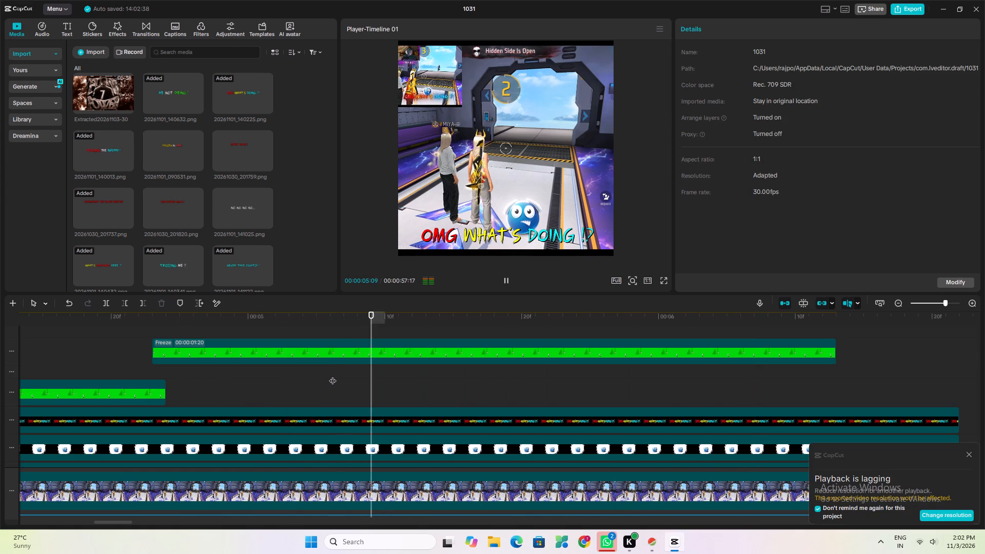
{"action": "key", "text": "space"}
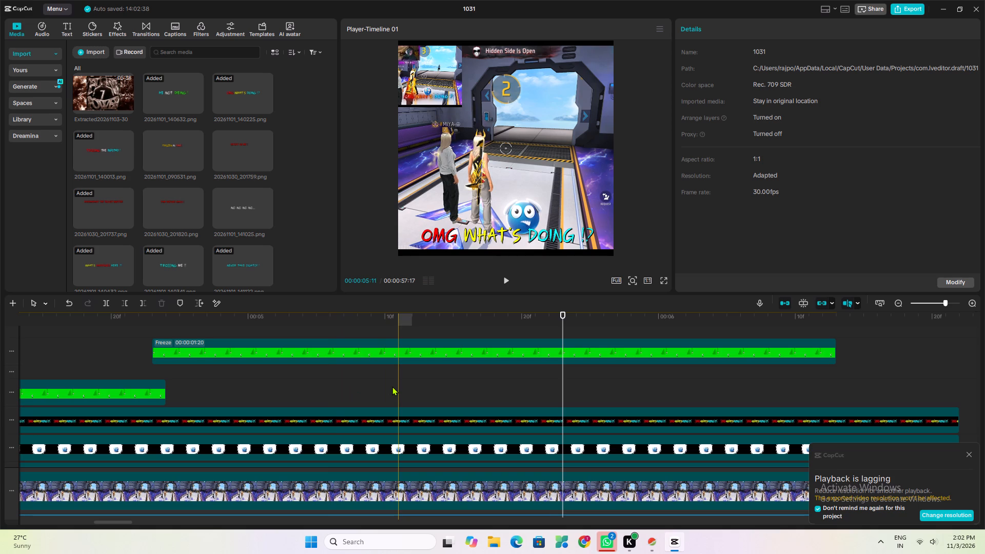
Replay the last freeze overlay from about 00:00:05:00 to around 00:00:06:00 to check the figure leaving view.
{"action": "scroll", "coordinate": [395, 387], "scroll_direction": "up", "scroll_amount": 2}
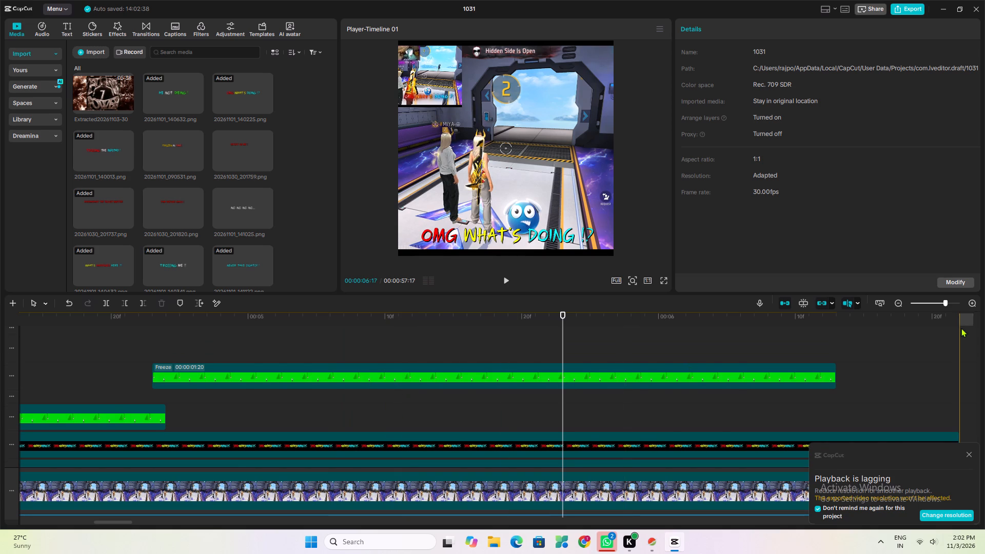
{"action": "left_click", "coordinate": [924, 300]}
{"action": "left_click", "coordinate": [928, 306]}
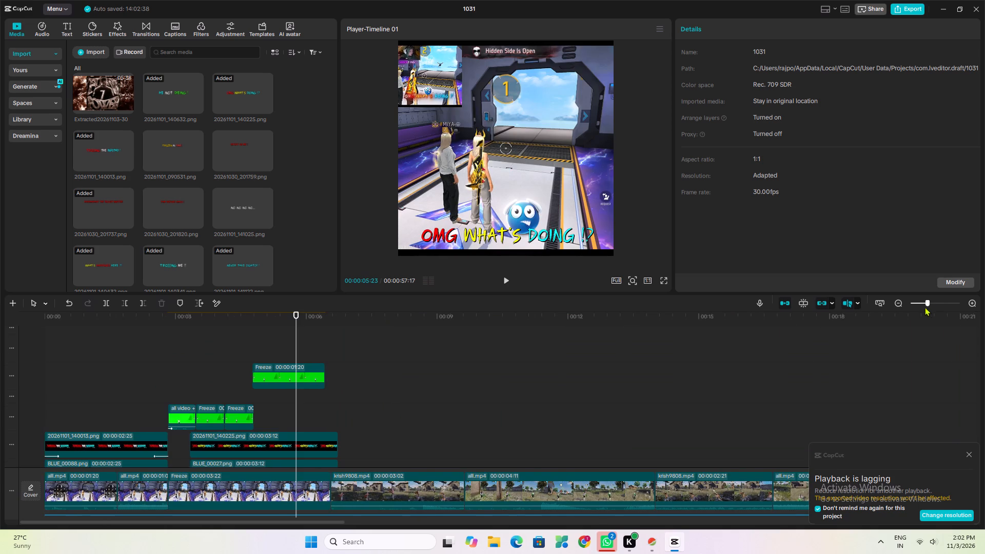
{"action": "left_click", "coordinate": [263, 387]}
{"action": "key", "text": "space"}
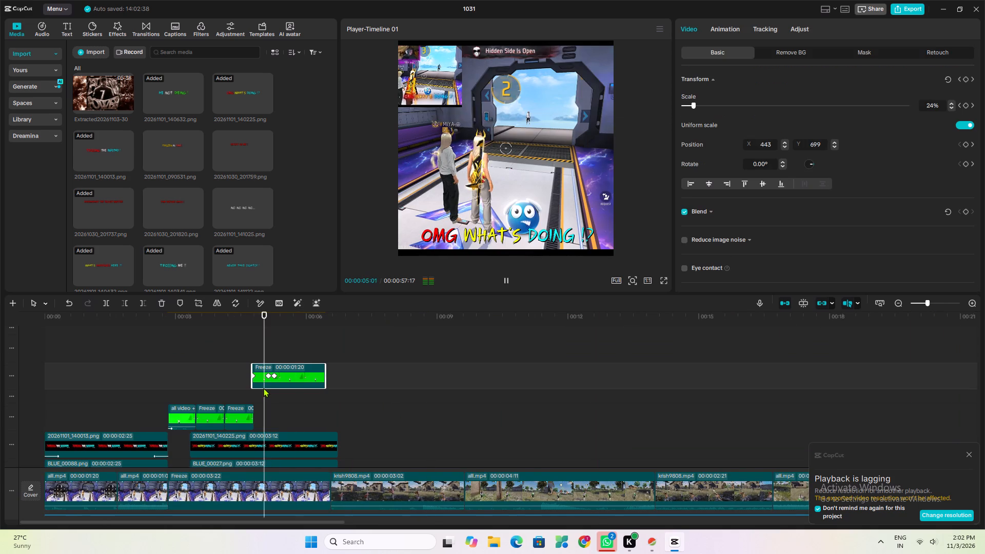
{"action": "key", "text": "space"}
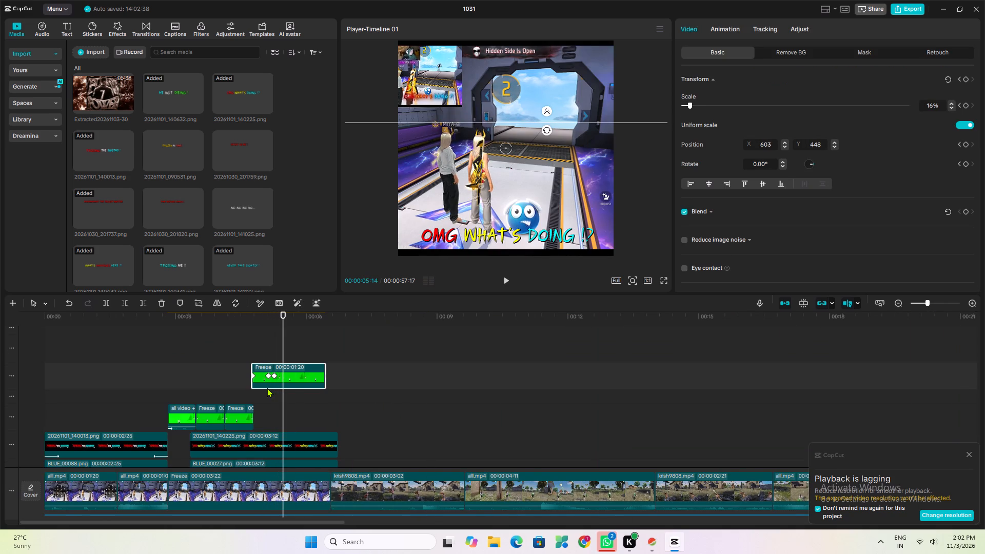
{"action": "key", "text": "space"}
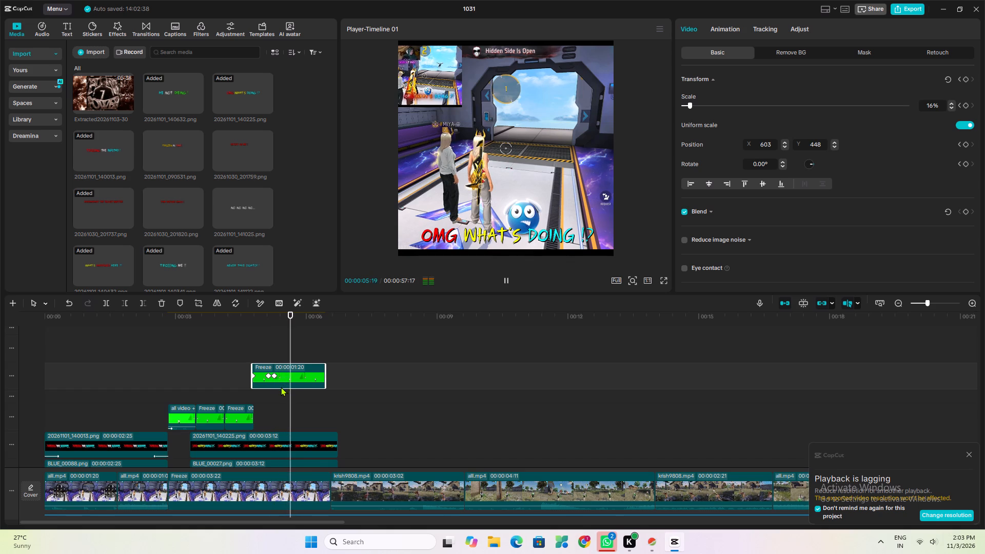
{"action": "key", "text": "space"}
Inspect the lower tracks and play back across the cut into krish9808.mp4, rechecking the countdown from about 00:00:05:13.
{"action": "scroll", "coordinate": [314, 387], "scroll_direction": "down", "scroll_amount": 4}
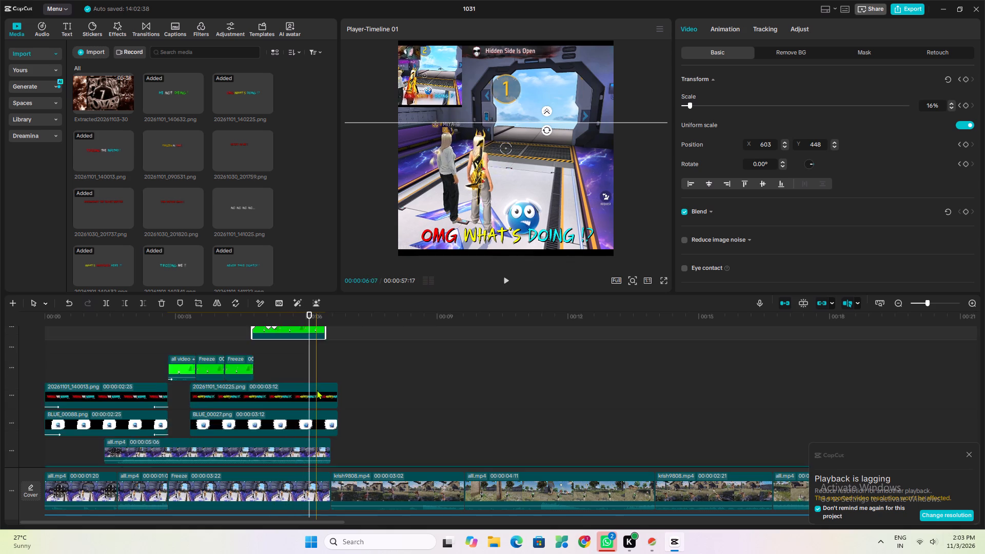
{"action": "scroll", "coordinate": [317, 390], "scroll_direction": "down", "scroll_amount": 9}
{"action": "scroll", "coordinate": [317, 392], "scroll_direction": "up", "scroll_amount": 2}
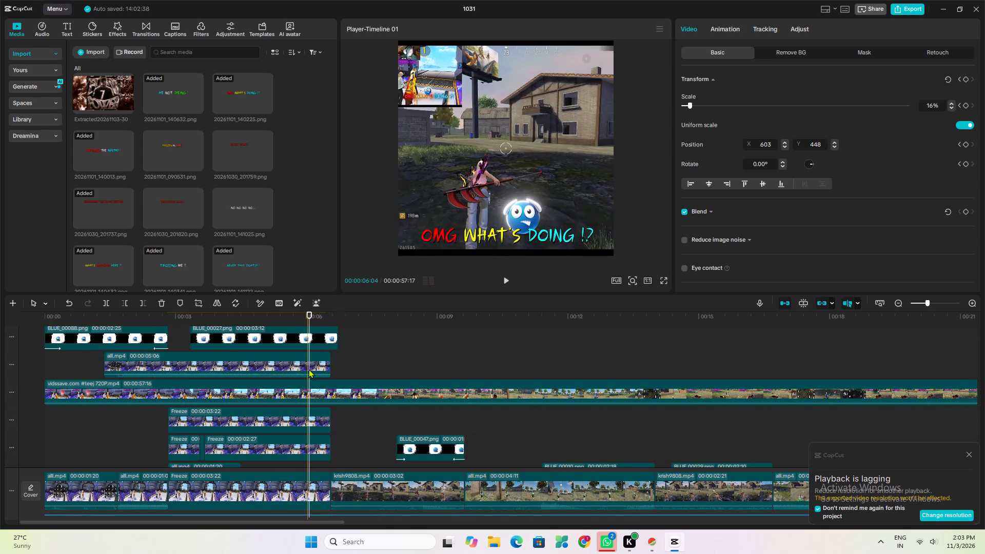
{"action": "scroll", "coordinate": [308, 369], "scroll_direction": "down", "scroll_amount": 14}
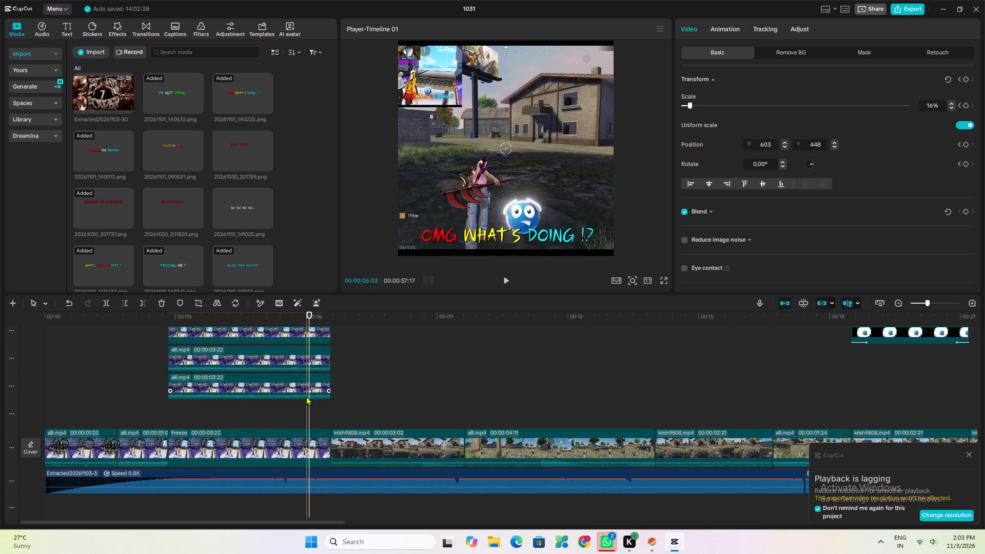
{"action": "key", "text": "space"}
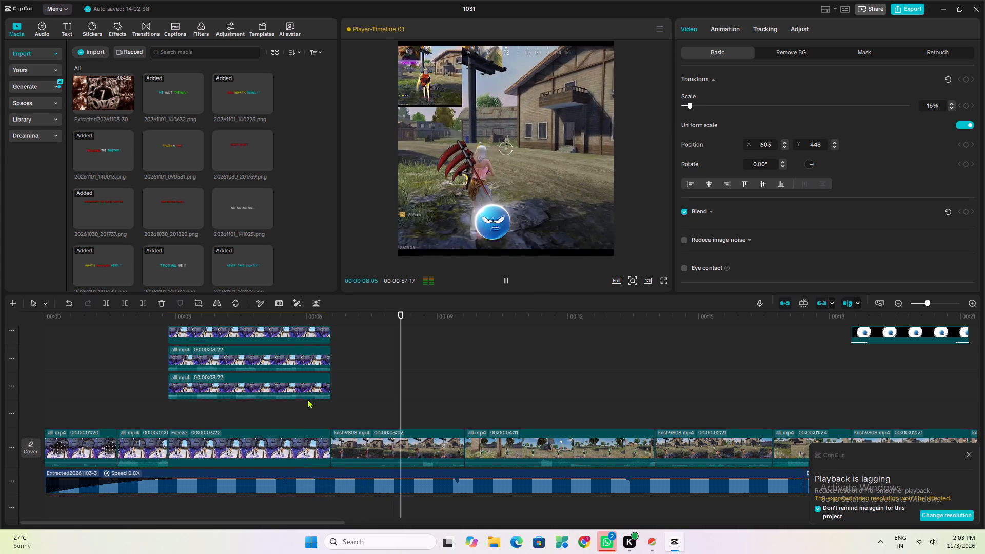
{"action": "key", "text": "space"}
{"action": "left_click", "coordinate": [282, 412]}
{"action": "key", "text": "space"}
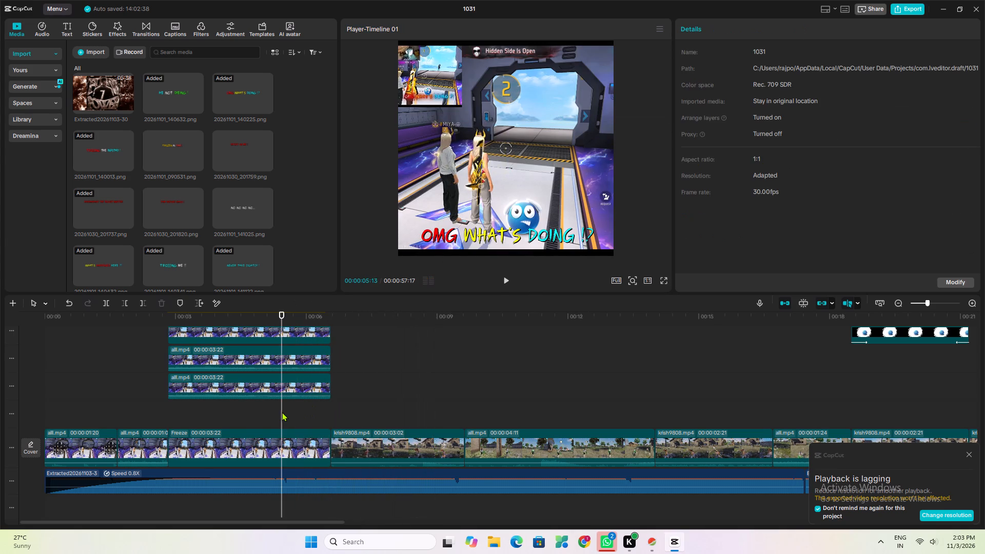
{"action": "left_click", "coordinate": [275, 412]}
{"action": "key", "text": "space"}
{"action": "key", "text": "space"}
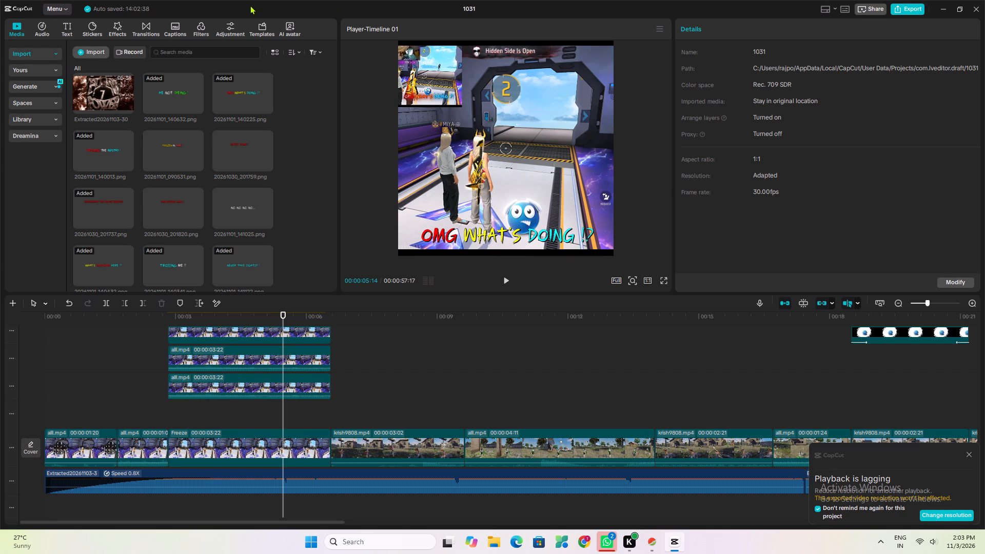
Open the audio library's music collection.
{"action": "left_click", "coordinate": [42, 20]}
{"action": "left_click", "coordinate": [42, 24]}
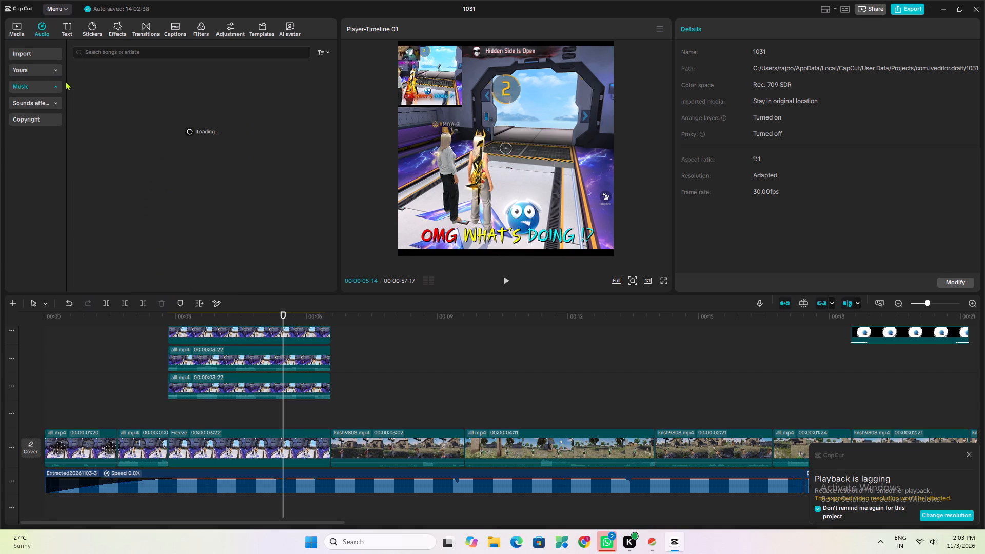
Trim the end of the BLUE_00027.png overlay to a duration of 00:00:03:08, near the end of the countdown scene.
{"action": "scroll", "coordinate": [296, 419], "scroll_direction": "up", "scroll_amount": 12}
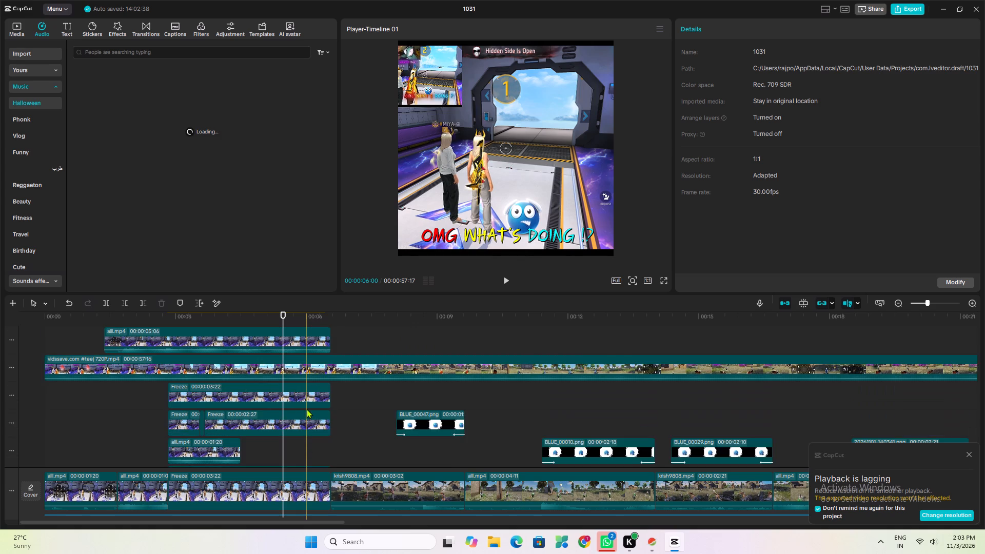
{"action": "scroll", "coordinate": [306, 409], "scroll_direction": "up", "scroll_amount": 6}
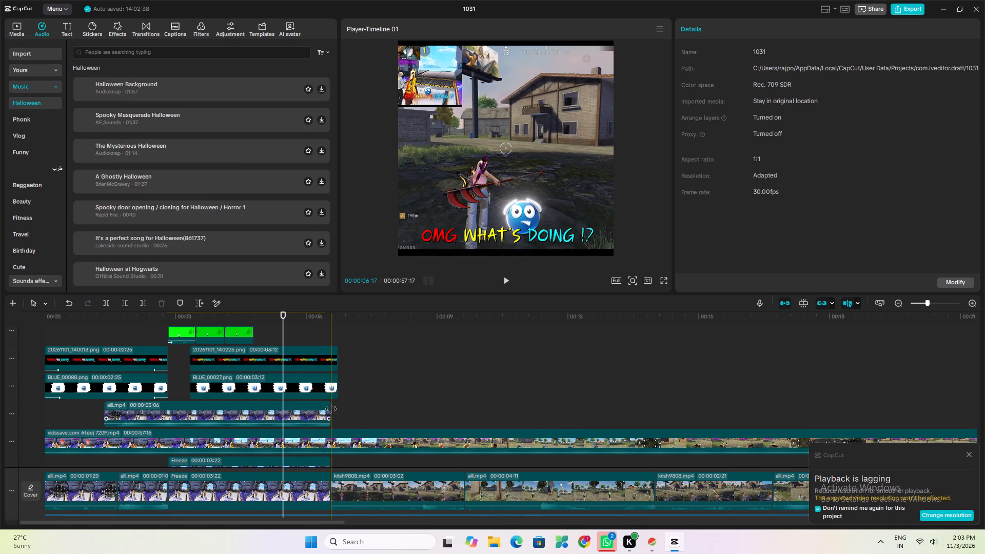
{"action": "left_click", "coordinate": [331, 409]}
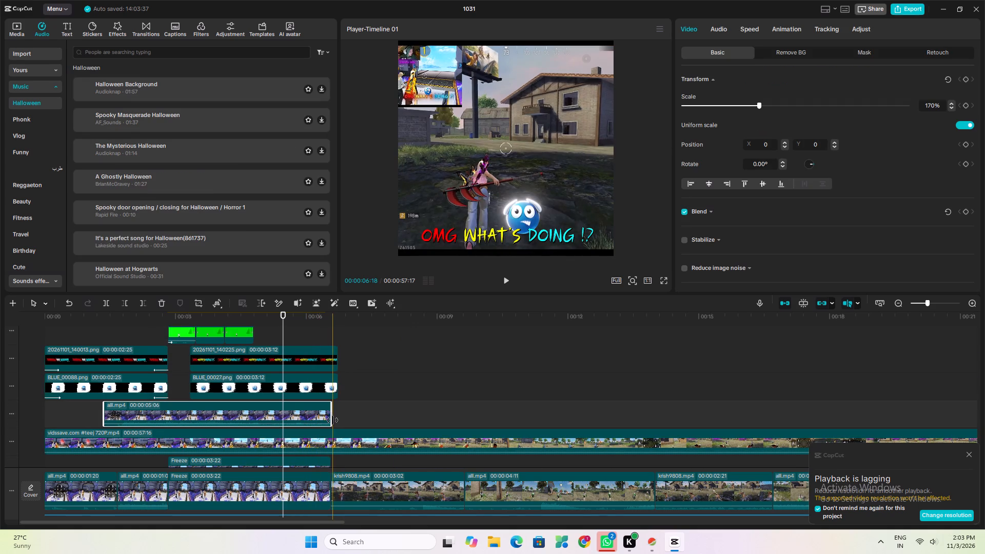
{"action": "left_click", "coordinate": [325, 383]}
{"action": "left_click_drag", "start_coordinate": [338, 390], "coordinate": [330, 401]}
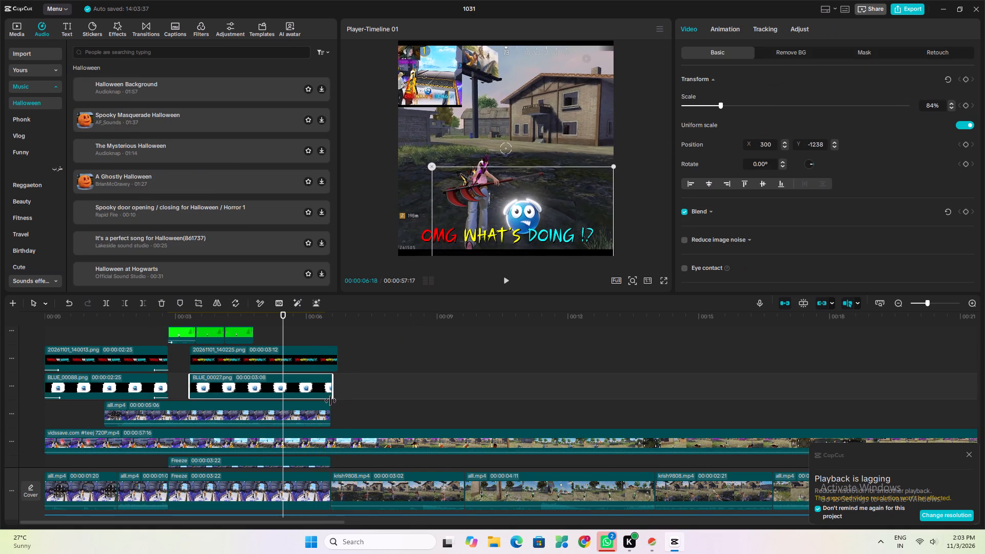
{"action": "left_click_drag", "start_coordinate": [330, 401], "coordinate": [330, 401]}
Shift the text overlay 20261101_140225.png slightly later and trim its end to a duration of 00:00:03:06, in line with BLUE_00027.png.
{"action": "left_click_drag", "start_coordinate": [324, 353], "coordinate": [331, 363]}
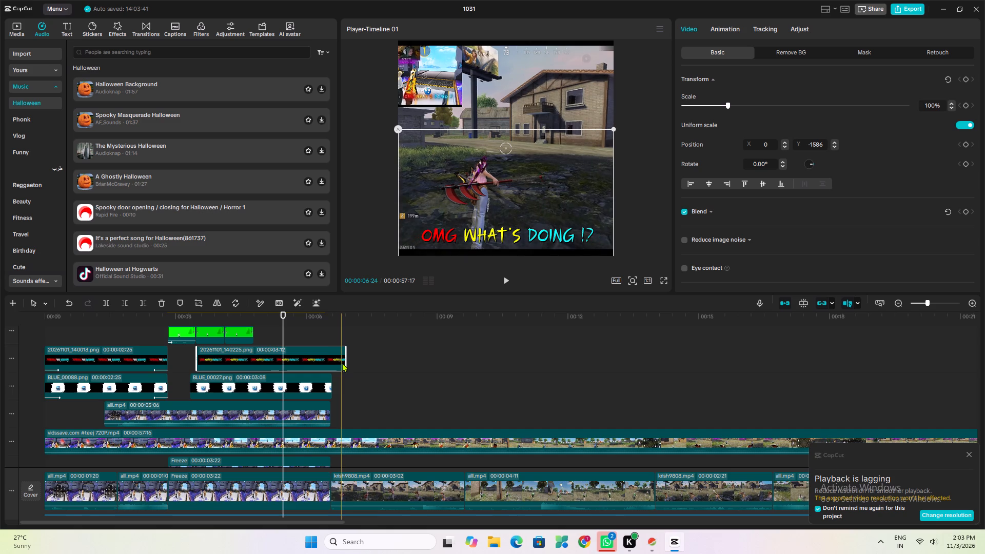
{"action": "left_click_drag", "start_coordinate": [333, 358], "coordinate": [321, 358]}
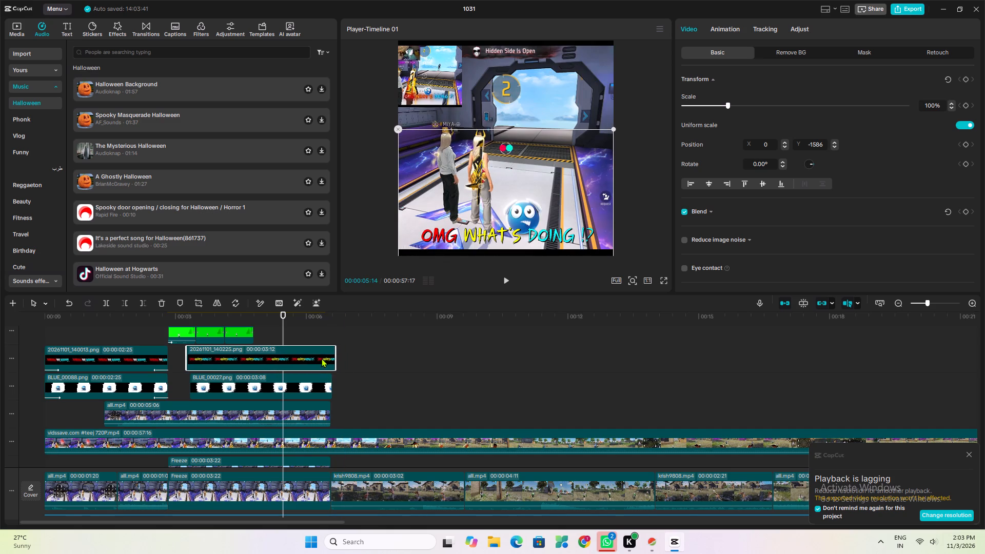
{"action": "left_click_drag", "start_coordinate": [321, 358], "coordinate": [327, 359]}
{"action": "left_click", "coordinate": [337, 358]}
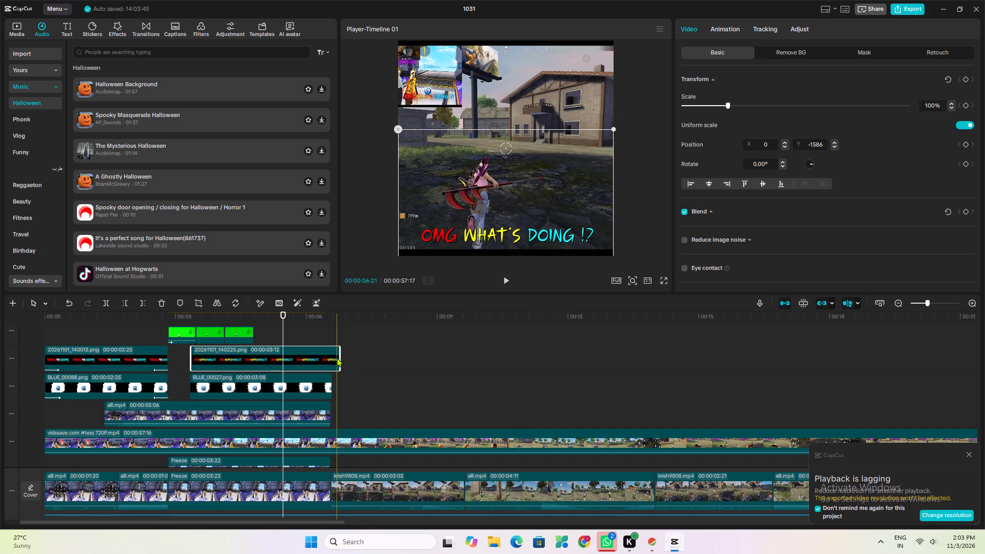
{"action": "left_click_drag", "start_coordinate": [340, 358], "coordinate": [337, 360]}
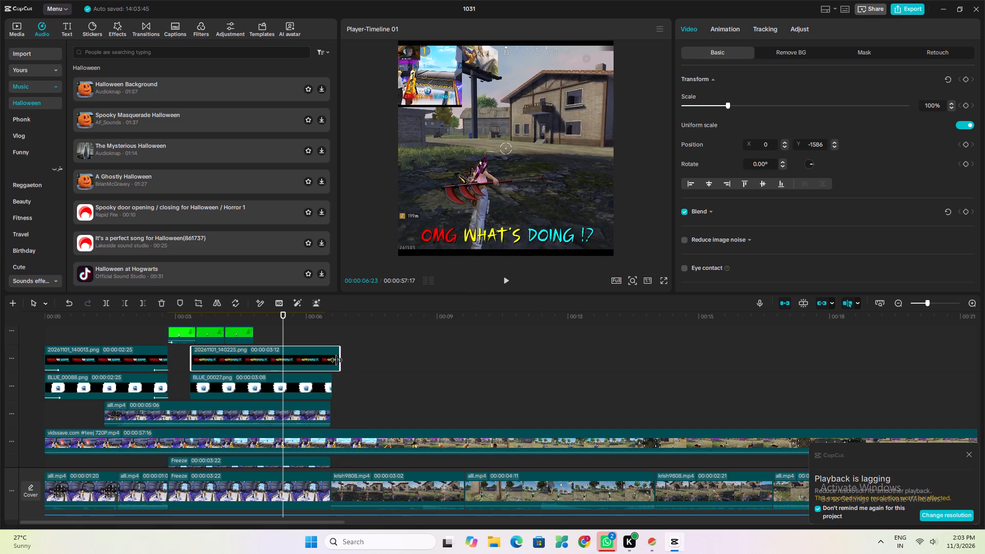
{"action": "left_click_drag", "start_coordinate": [337, 360], "coordinate": [329, 366]}
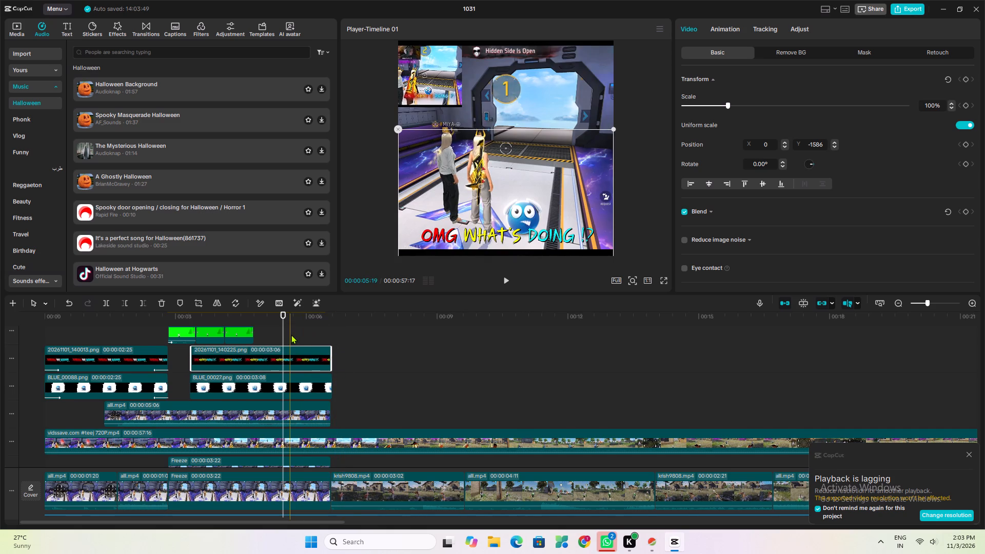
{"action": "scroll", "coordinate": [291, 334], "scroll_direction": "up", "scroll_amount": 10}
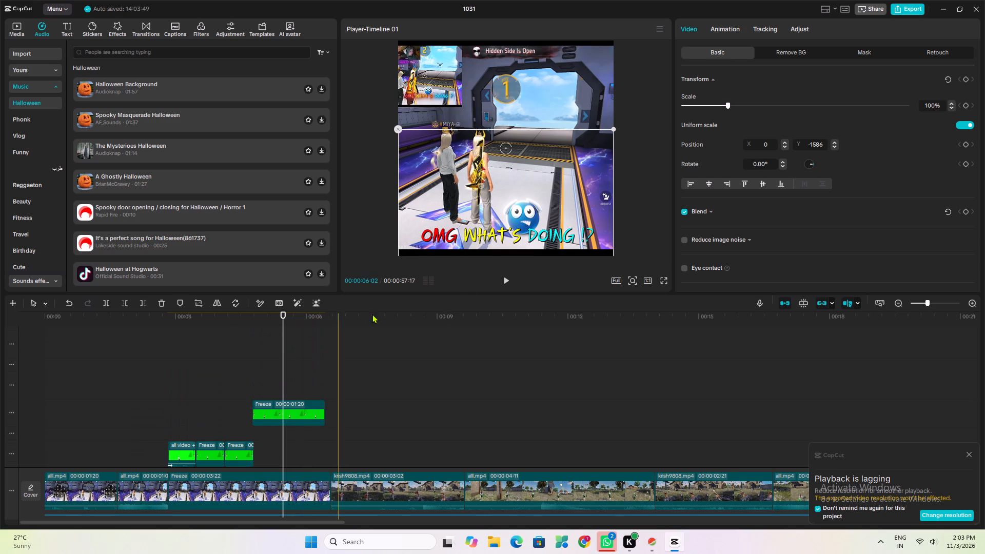
Play back the countdown scene from about 00:00:05:00 to check the trimmed overlays and the drop.
{"action": "left_click", "coordinate": [513, 281]}
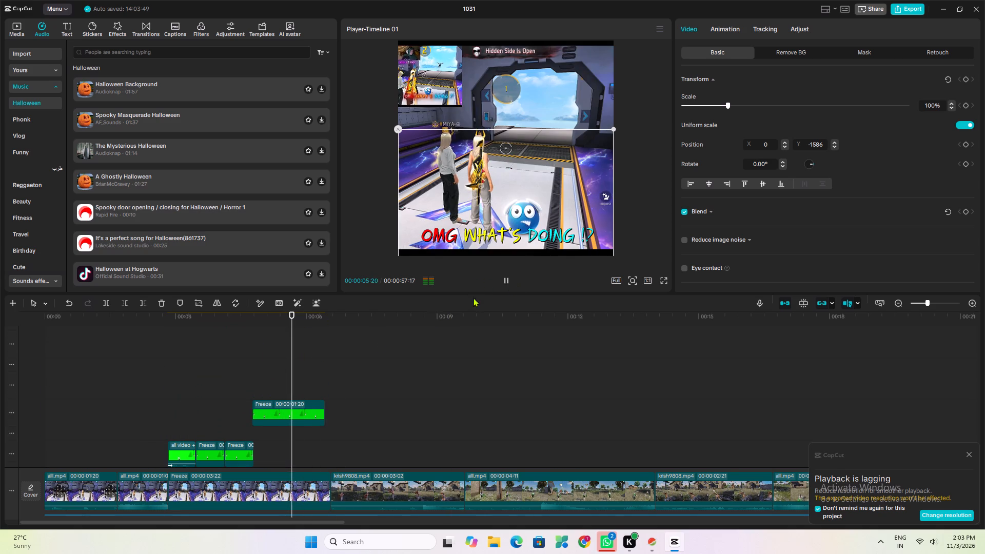
{"action": "left_click", "coordinate": [262, 357]}
{"action": "left_click", "coordinate": [507, 282]}
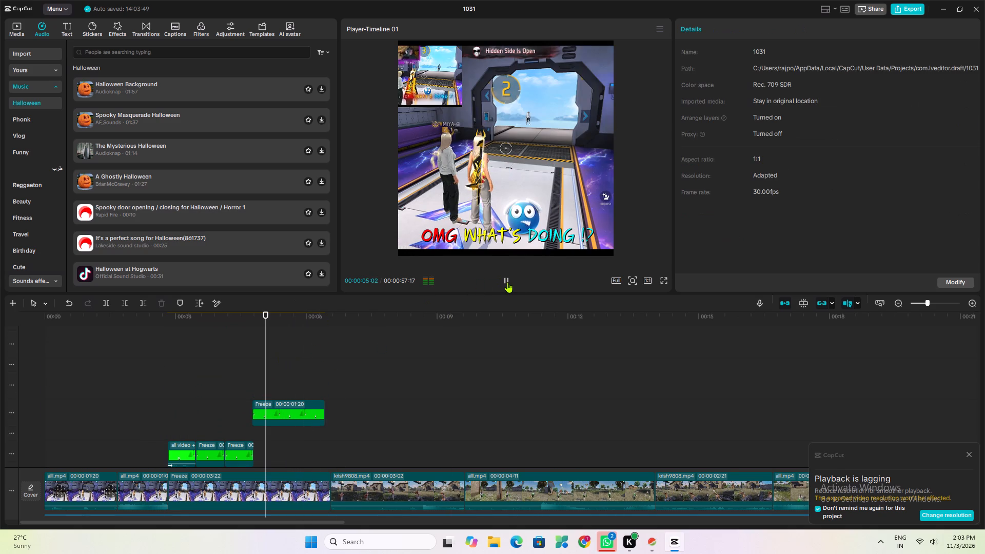
{"action": "left_click", "coordinate": [508, 282]}
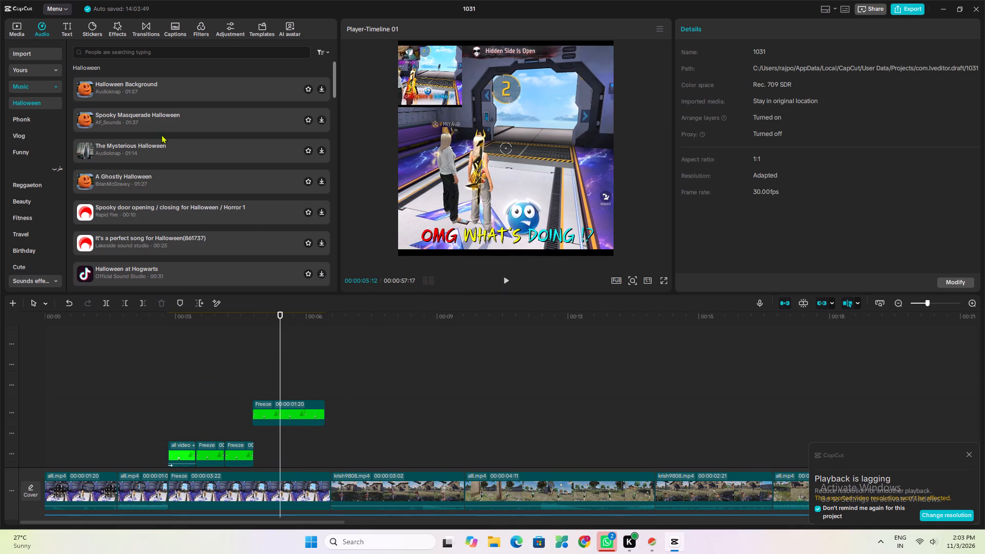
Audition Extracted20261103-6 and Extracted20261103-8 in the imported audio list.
{"action": "left_click", "coordinate": [37, 49]}
{"action": "left_click", "coordinate": [115, 77]}
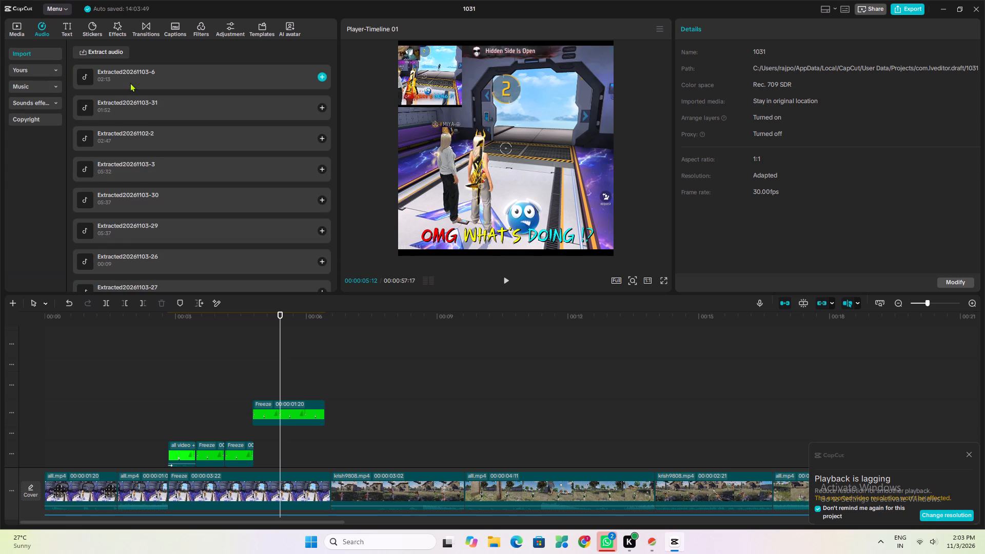
{"action": "scroll", "coordinate": [145, 101], "scroll_direction": "down", "scroll_amount": 20}
{"action": "scroll", "coordinate": [145, 101], "scroll_direction": "down", "scroll_amount": 6}
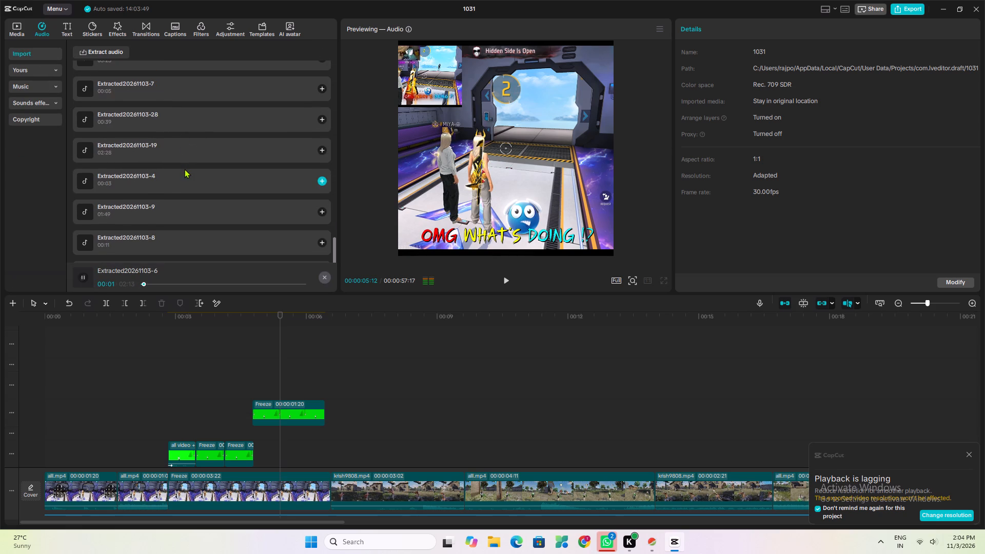
{"action": "scroll", "coordinate": [184, 169], "scroll_direction": "down", "scroll_amount": 5}
{"action": "left_click", "coordinate": [182, 243]}
{"action": "scroll", "coordinate": [182, 243], "scroll_direction": "down", "scroll_amount": 4}
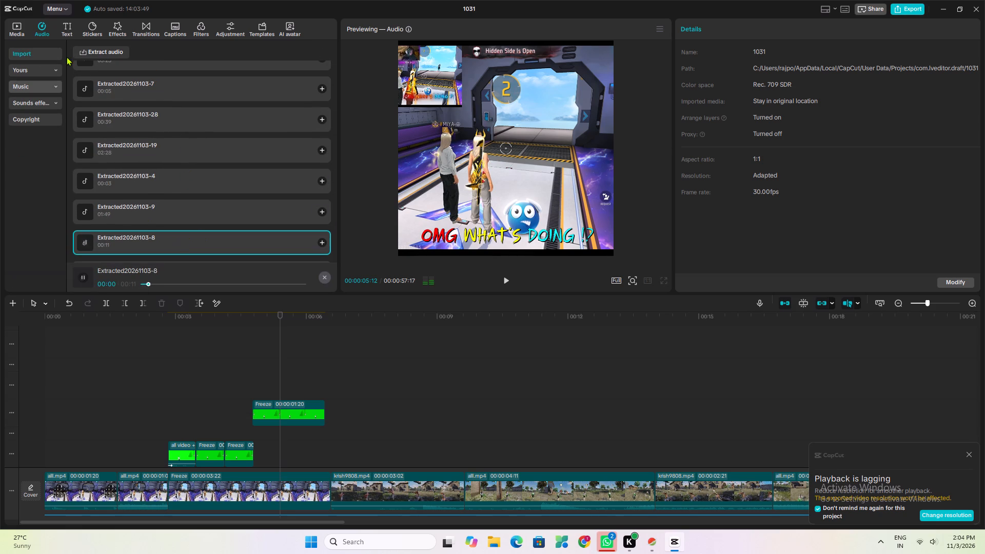
Extract the audio from the Teleport_DBZ sound effect video in the Music folder.
{"action": "left_click", "coordinate": [97, 48]}
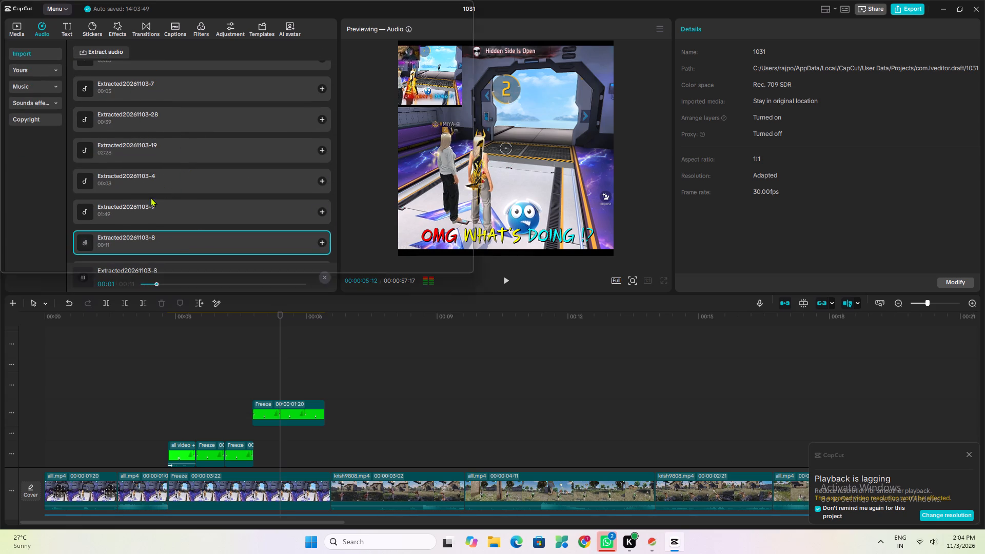
{"action": "left_click", "coordinate": [62, 116]}
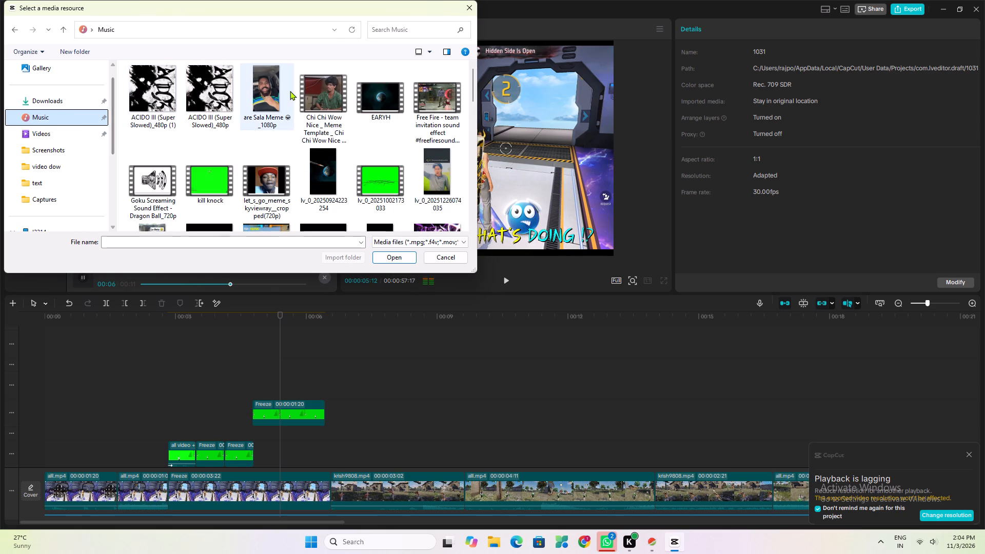
{"action": "scroll", "coordinate": [379, 90], "scroll_direction": "down", "scroll_amount": 1}
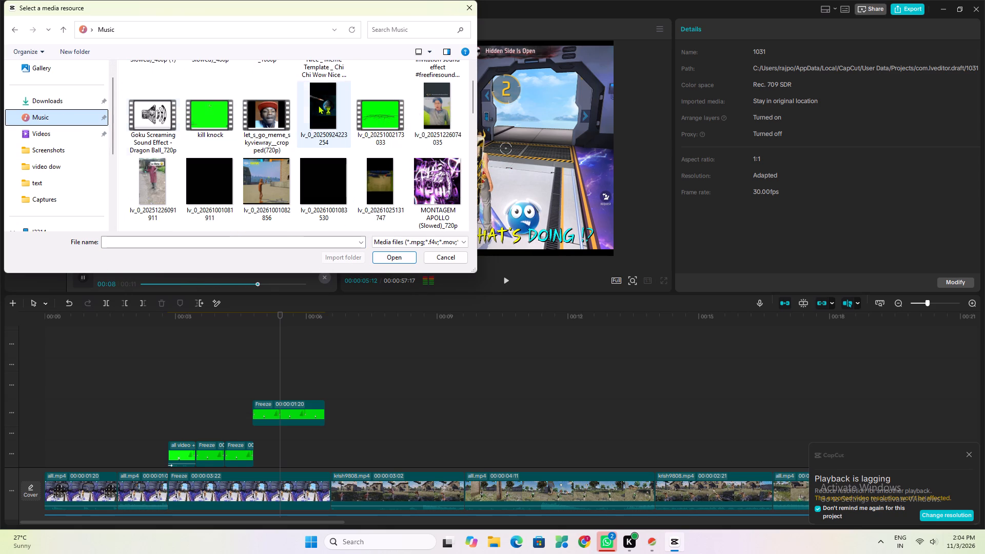
{"action": "scroll", "coordinate": [399, 104], "scroll_direction": "down", "scroll_amount": 1}
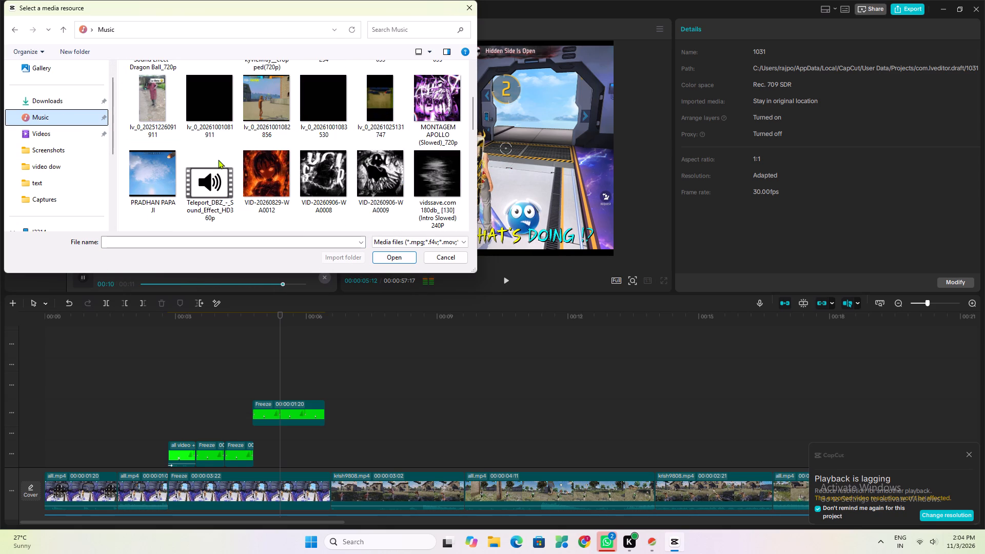
{"action": "left_click", "coordinate": [212, 186]}
{"action": "left_click", "coordinate": [401, 254]}
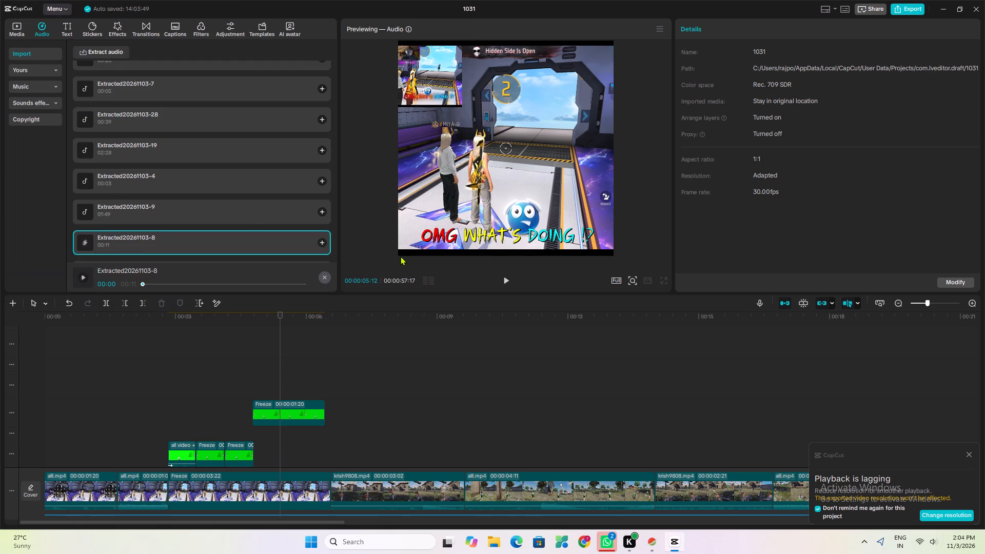
{"action": "scroll", "coordinate": [226, 200], "scroll_direction": "up", "scroll_amount": 1}
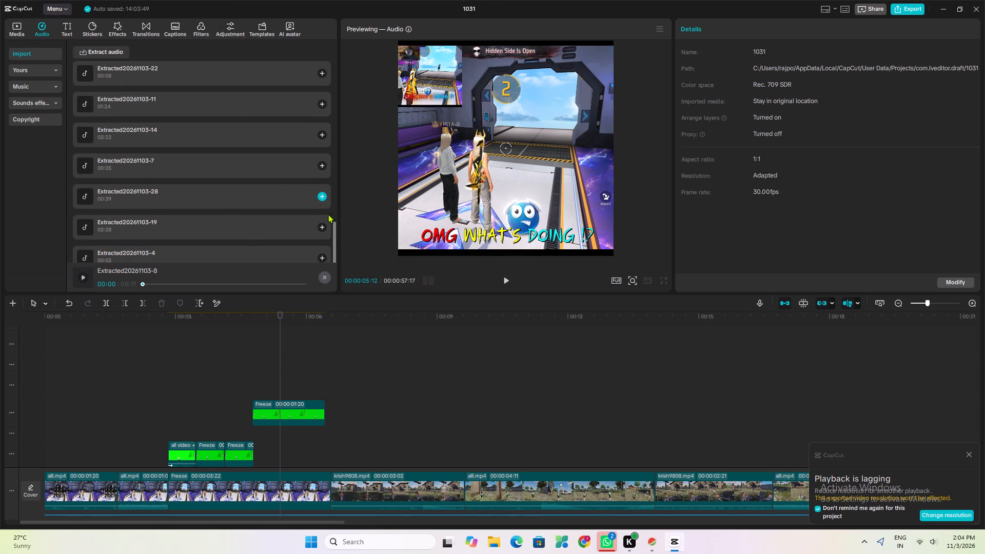
{"action": "left_click_drag", "start_coordinate": [336, 231], "coordinate": [353, 23]}
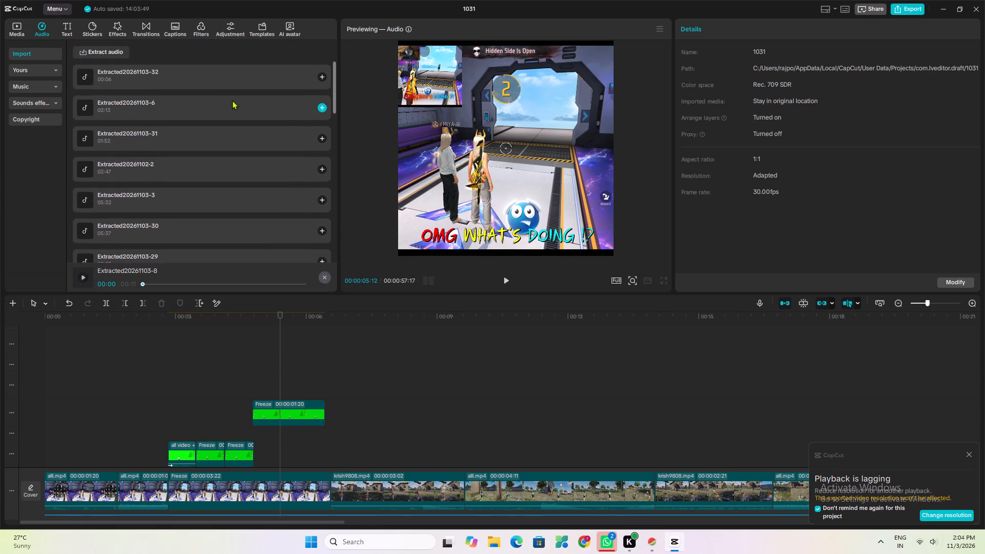
{"action": "left_click", "coordinate": [219, 73]}
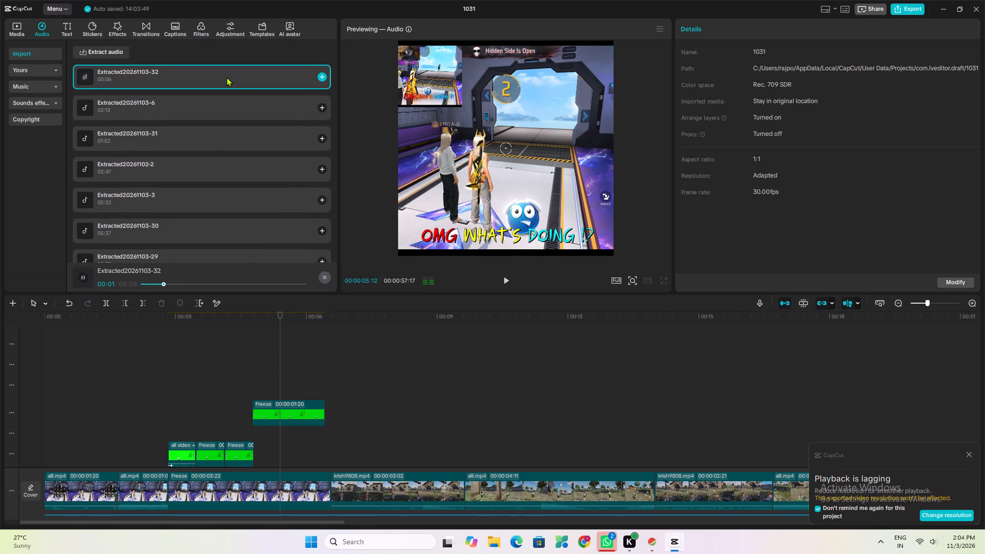
{"action": "left_click_drag", "start_coordinate": [223, 75], "coordinate": [269, 498]}
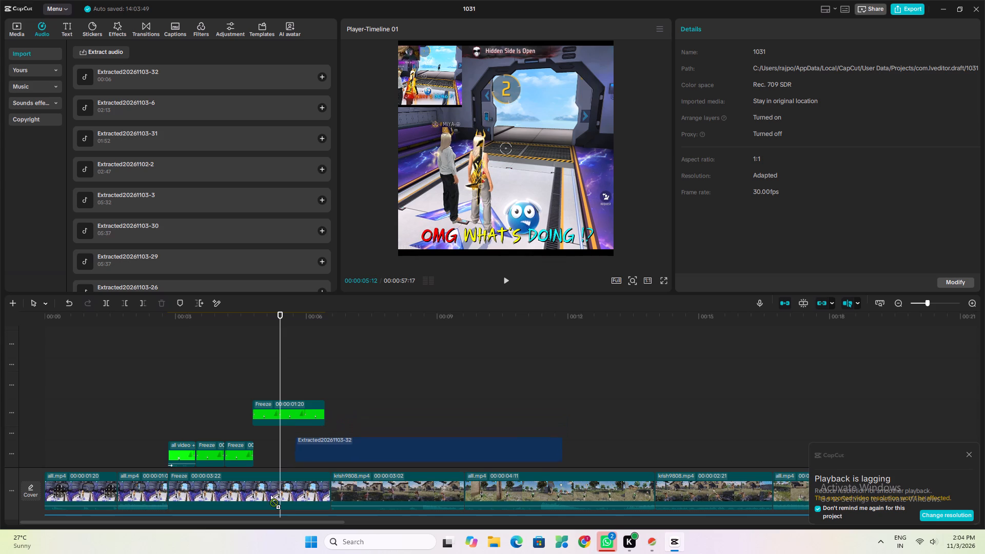
{"action": "left_click_drag", "start_coordinate": [269, 498], "coordinate": [277, 522]}
{"action": "scroll", "coordinate": [251, 533], "scroll_direction": "down", "scroll_amount": 9}
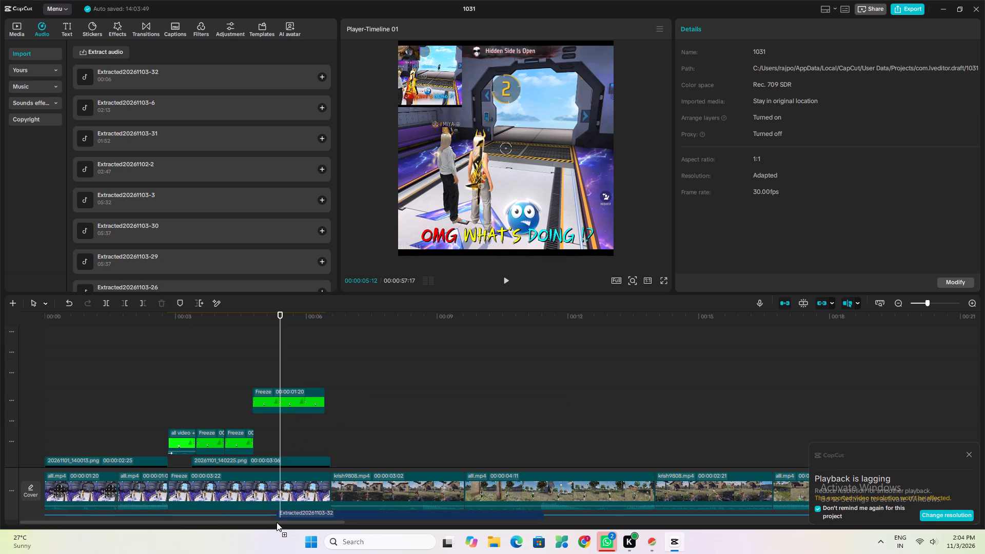
{"action": "left_click_drag", "start_coordinate": [277, 522], "coordinate": [282, 522]}
{"action": "scroll", "coordinate": [280, 516], "scroll_direction": "down", "scroll_amount": 2}
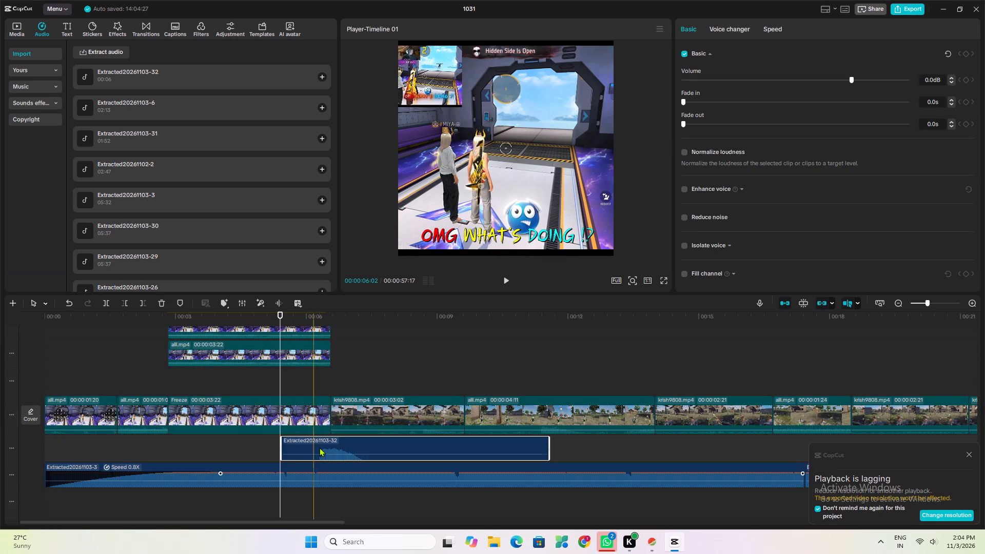
{"action": "left_click_drag", "start_coordinate": [369, 449], "coordinate": [322, 442]}
{"action": "left_click", "coordinate": [218, 446]}
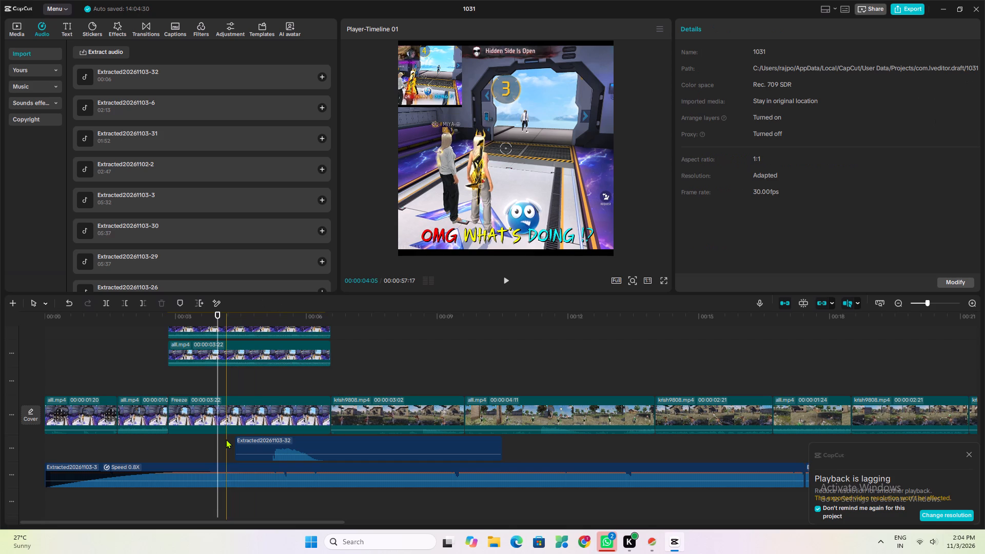
{"action": "key", "text": "space"}
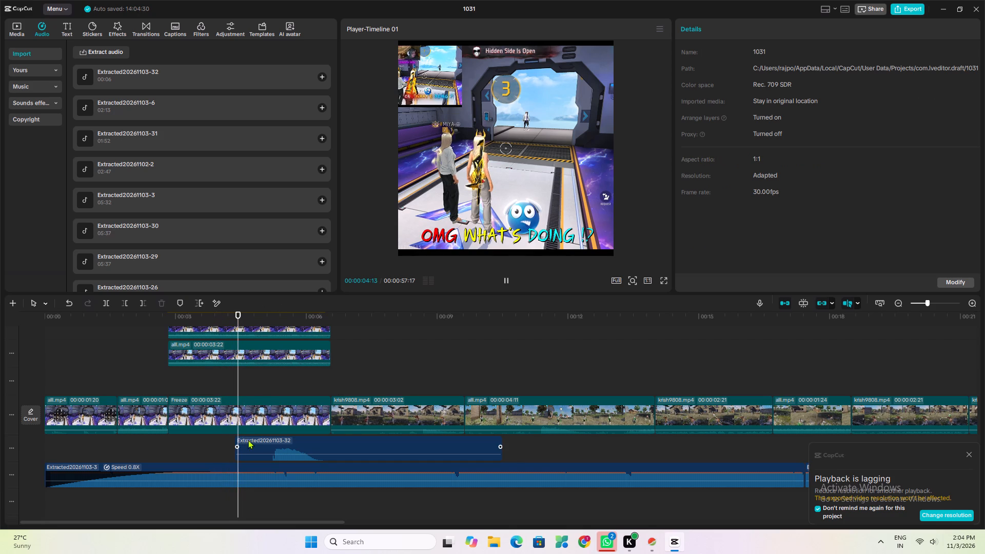
{"action": "key", "text": "space"}
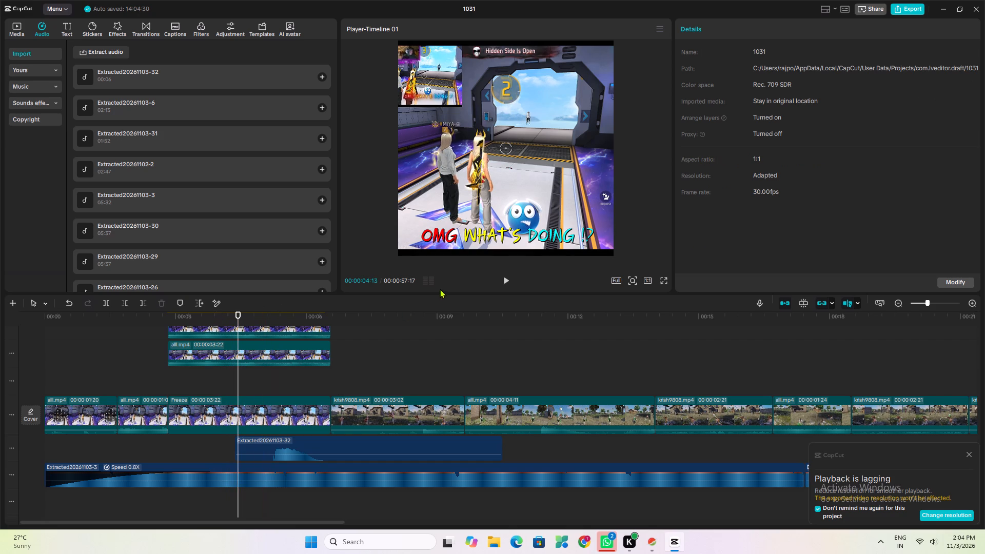
{"action": "left_click", "coordinate": [502, 280]}
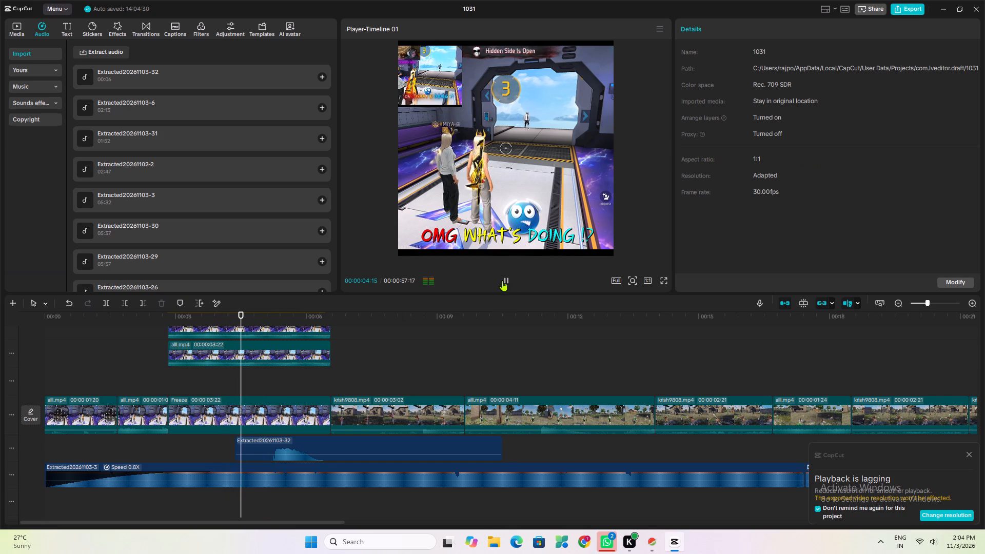
{"action": "left_click", "coordinate": [510, 281]}
{"action": "left_click", "coordinate": [510, 281]}
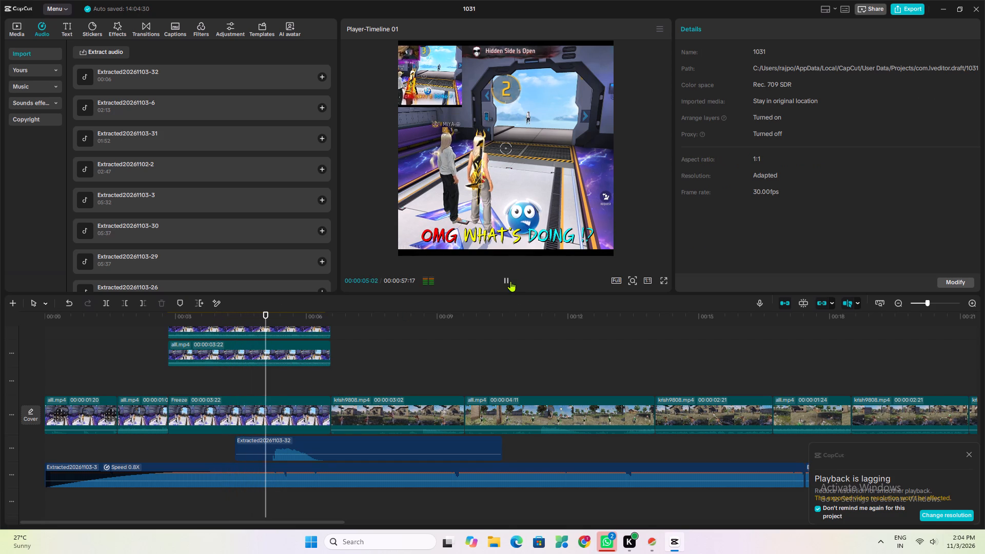
{"action": "left_click", "coordinate": [515, 279]}
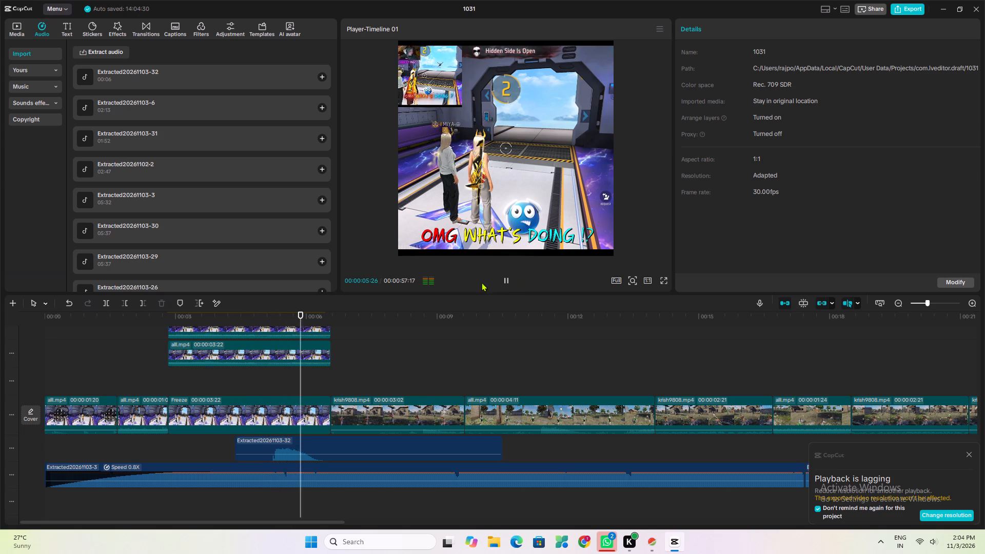
{"action": "left_click", "coordinate": [509, 280]}
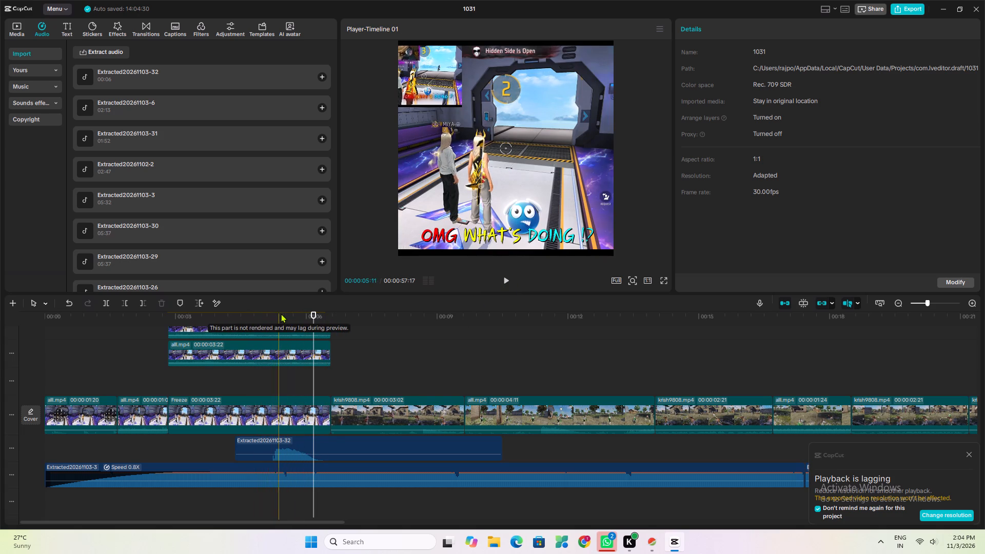
{"action": "left_click_drag", "start_coordinate": [334, 442], "coordinate": [329, 440]}
{"action": "left_click", "coordinate": [221, 440]}
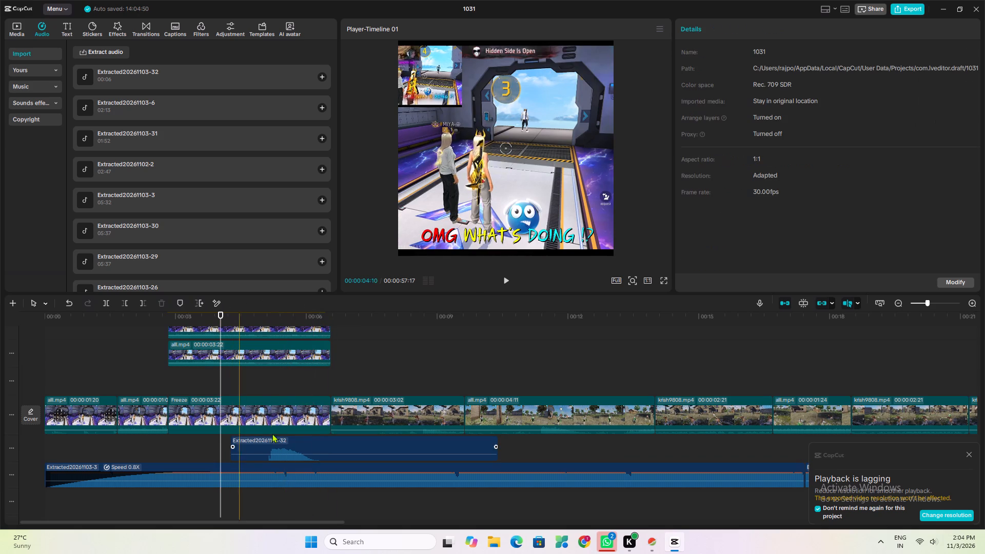
{"action": "left_click", "coordinate": [270, 386]}
{"action": "key", "text": "space"}
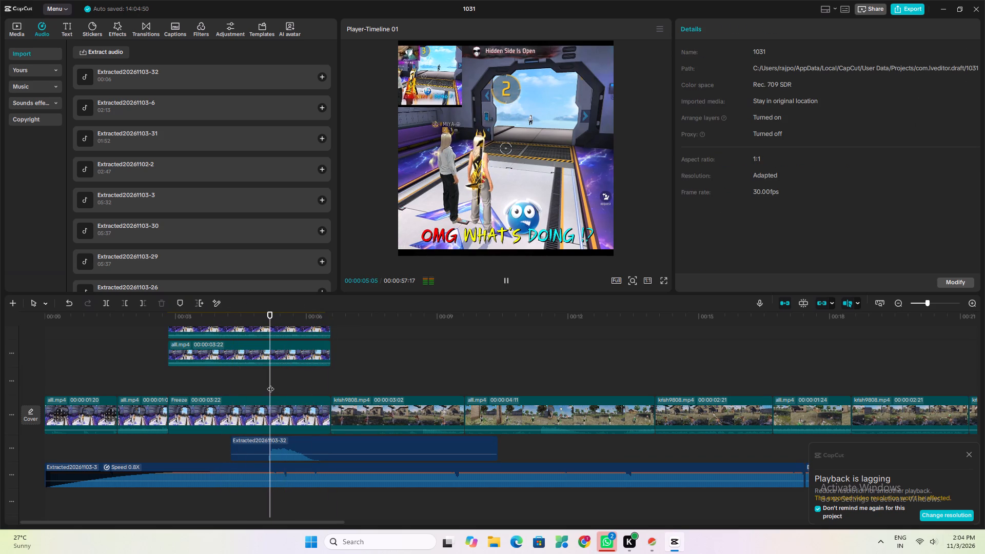
{"action": "left_click", "coordinate": [270, 384]}
{"action": "left_click", "coordinate": [263, 384]}
{"action": "key", "text": "space"}
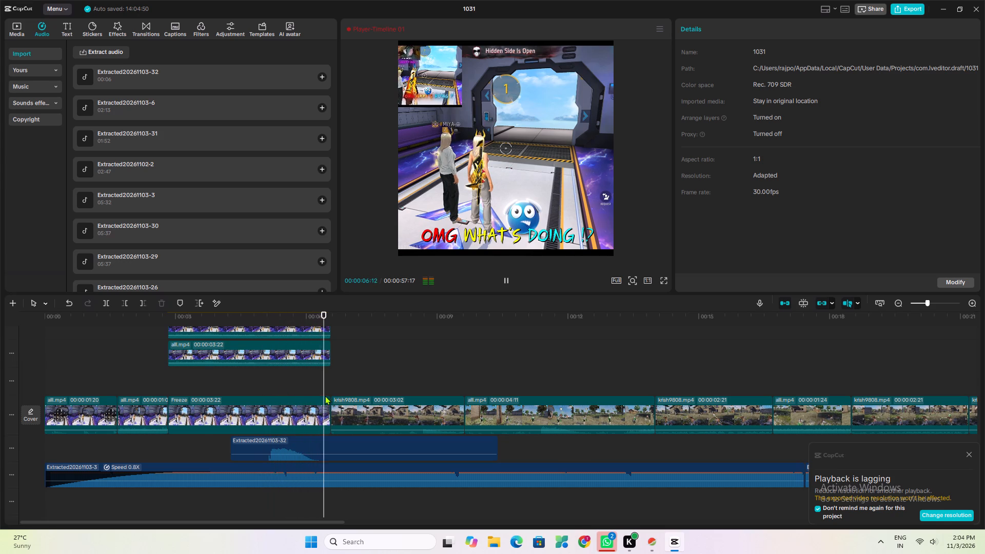
{"action": "left_click", "coordinate": [463, 365]}
{"action": "left_click", "coordinate": [358, 364]}
{"action": "key", "text": "space"}
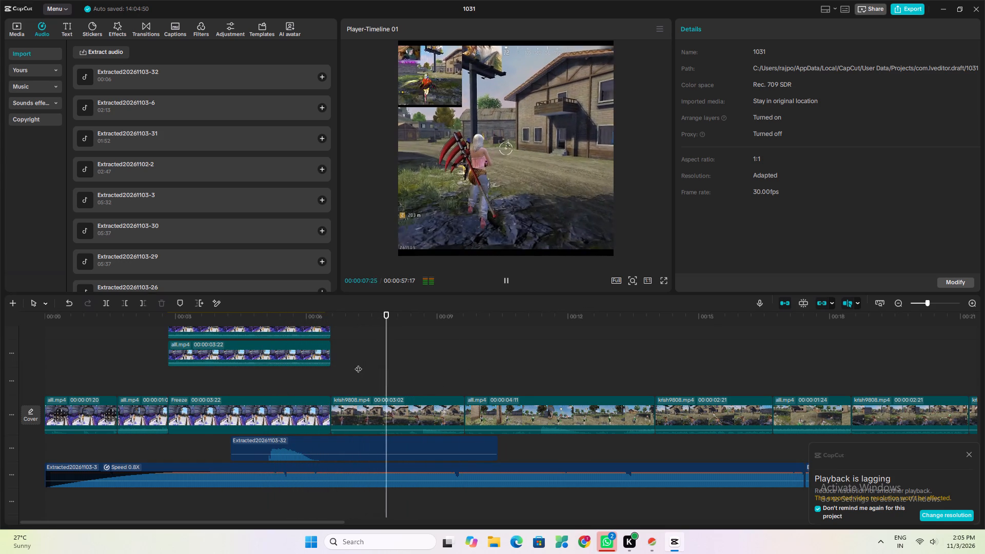
Stop playback and extract the audio from WhatsApp Video 2026-10-18 at 7.15.44 PM in the Music folder.
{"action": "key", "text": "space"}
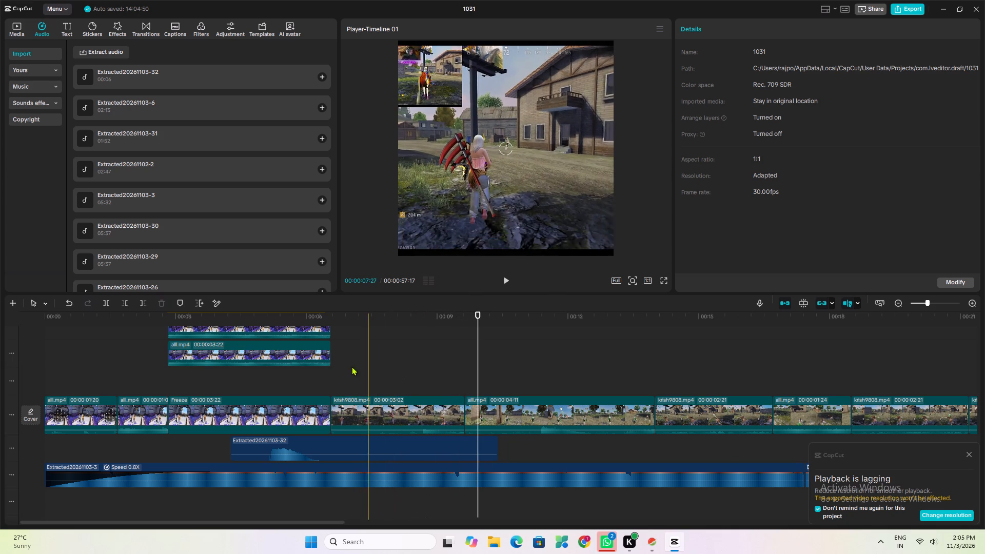
{"action": "left_click", "coordinate": [88, 50]}
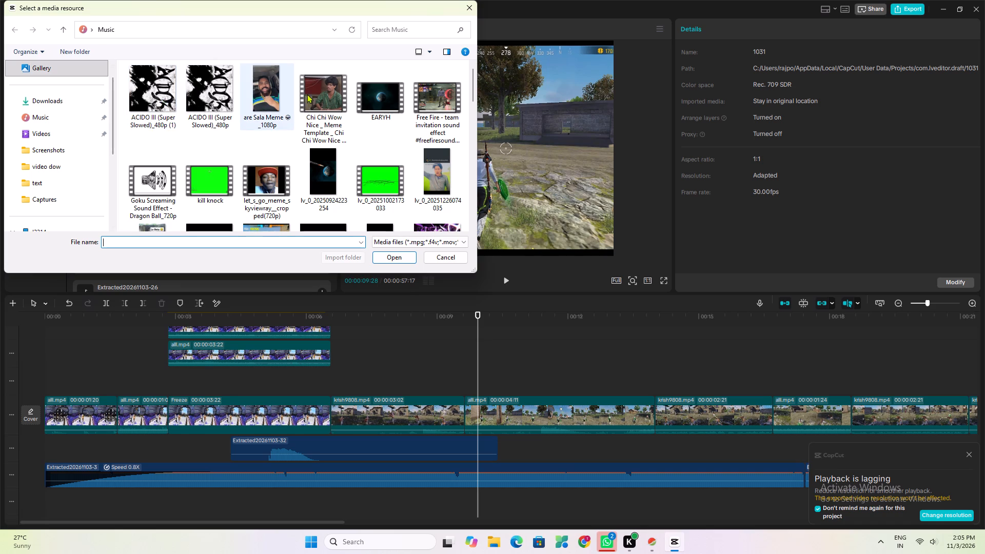
{"action": "scroll", "coordinate": [366, 92], "scroll_direction": "down", "scroll_amount": 2}
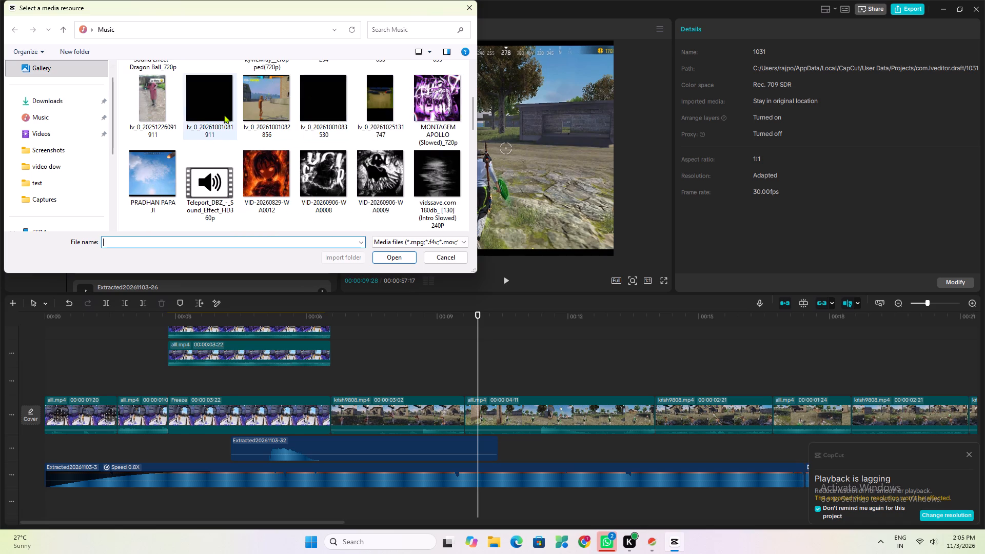
{"action": "scroll", "coordinate": [223, 115], "scroll_direction": "down", "scroll_amount": 4}
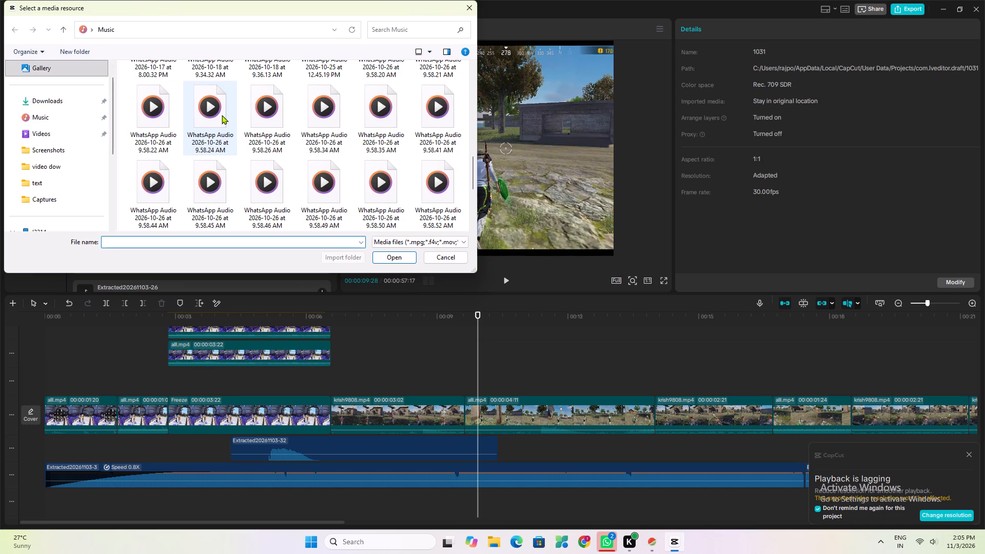
{"action": "scroll", "coordinate": [220, 116], "scroll_direction": "down", "scroll_amount": 6}
{"action": "scroll", "coordinate": [221, 133], "scroll_direction": "up", "scroll_amount": 3}
{"action": "scroll", "coordinate": [212, 153], "scroll_direction": "down", "scroll_amount": 4}
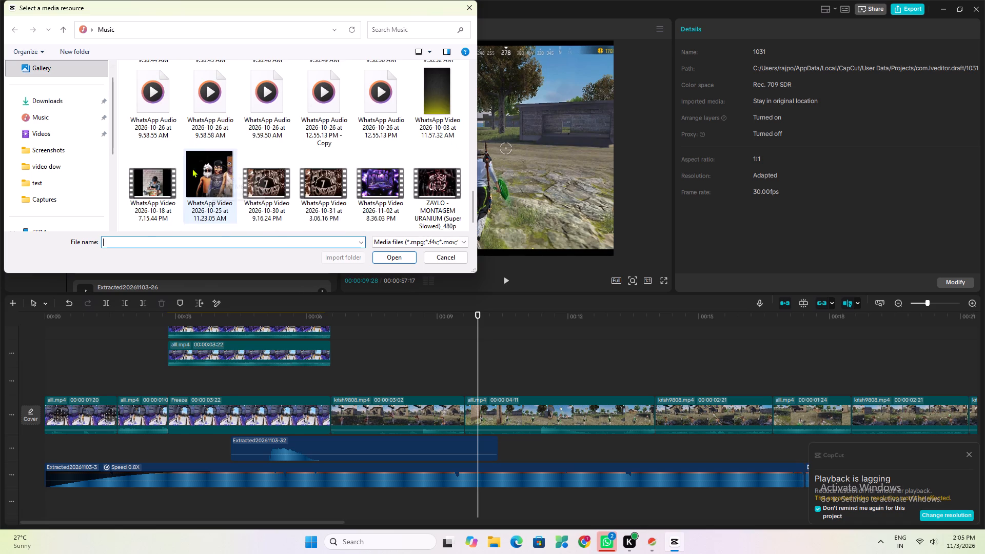
{"action": "left_click", "coordinate": [143, 174]}
{"action": "left_click", "coordinate": [402, 254]}
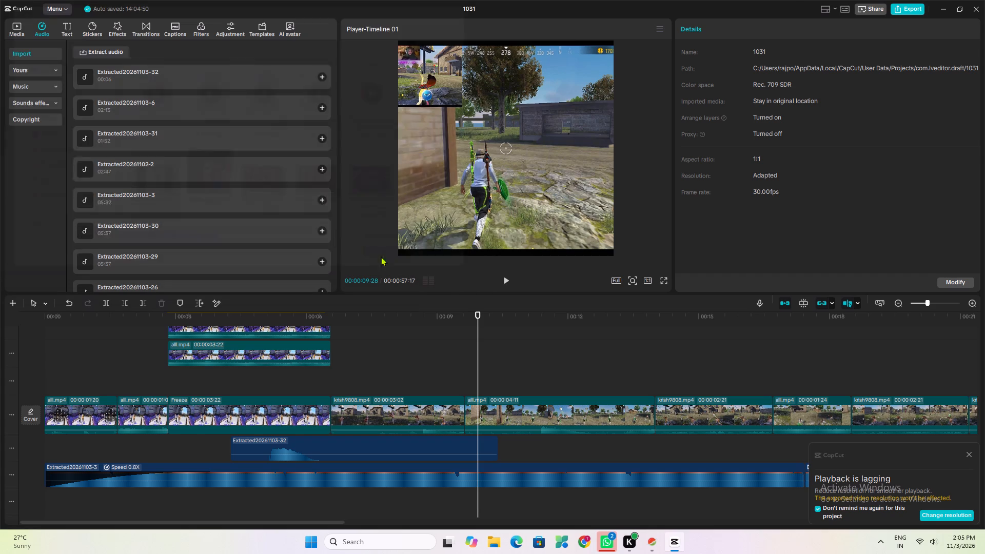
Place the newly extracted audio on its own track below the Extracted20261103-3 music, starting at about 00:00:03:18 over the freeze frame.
{"action": "left_click", "coordinate": [182, 78]}
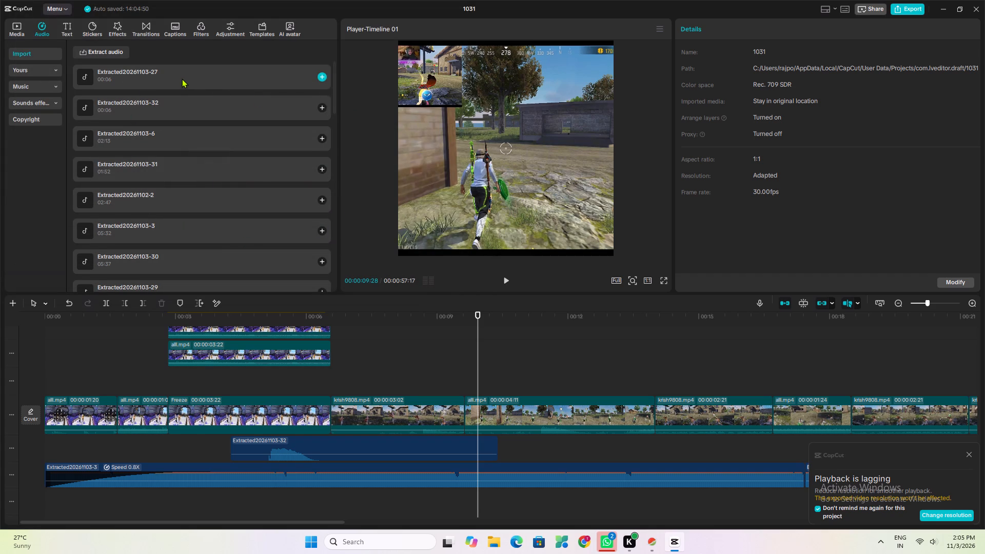
{"action": "left_click_drag", "start_coordinate": [165, 71], "coordinate": [297, 493]}
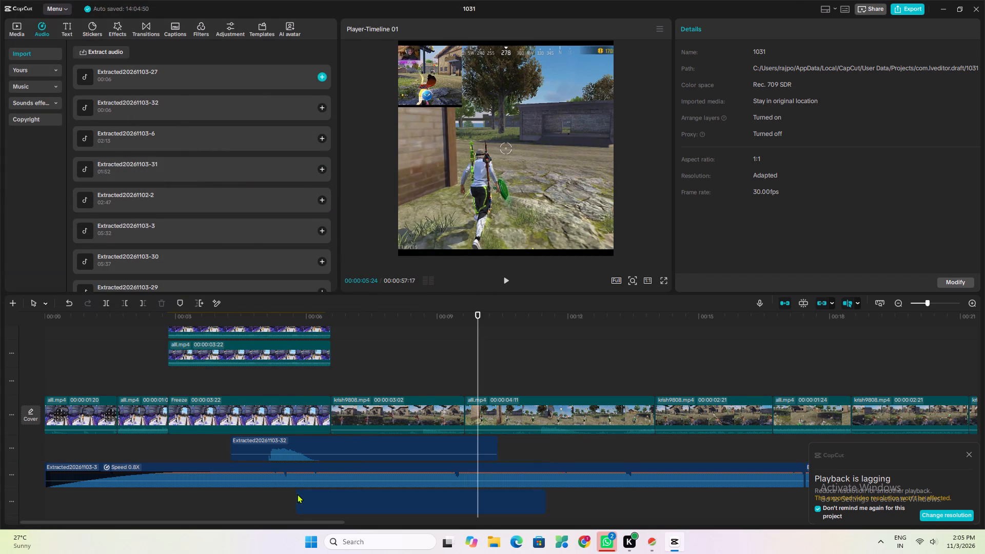
{"action": "scroll", "coordinate": [306, 483], "scroll_direction": "down", "scroll_amount": 6}
{"action": "left_click_drag", "start_coordinate": [463, 445], "coordinate": [451, 445]}
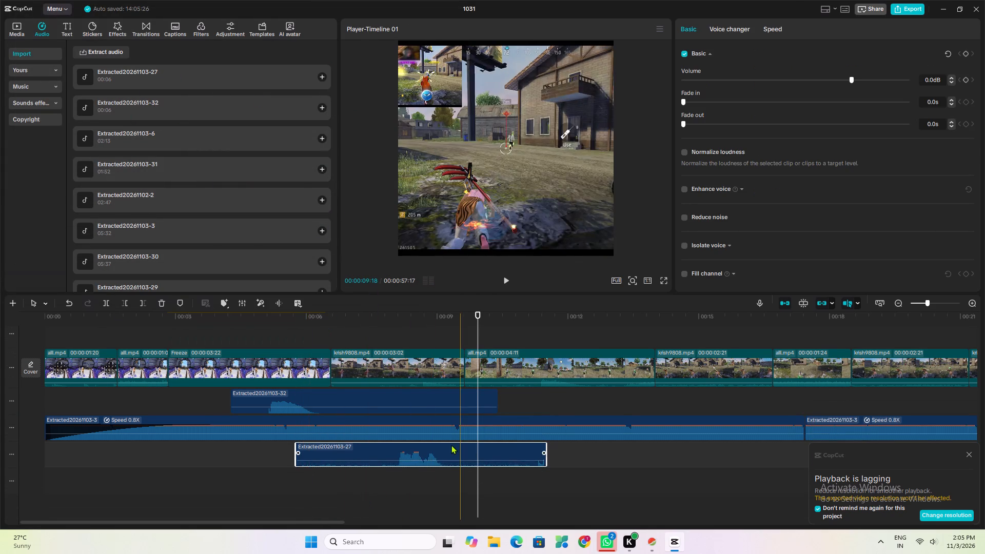
{"action": "left_click_drag", "start_coordinate": [451, 445], "coordinate": [371, 434]}
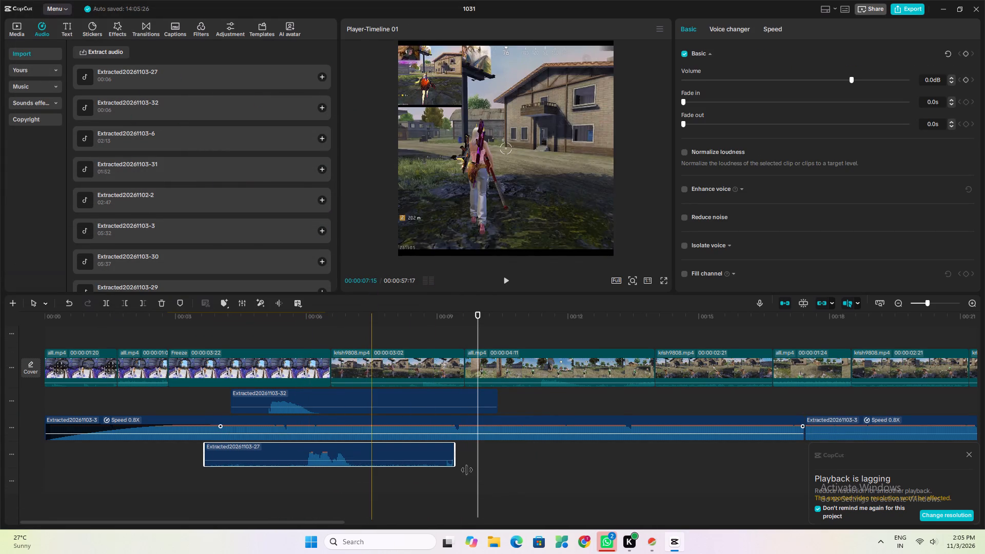
Add a fade-out of about 0.3 s to the end of the newly placed audio clip.
{"action": "left_click_drag", "start_coordinate": [454, 456], "coordinate": [439, 459]}
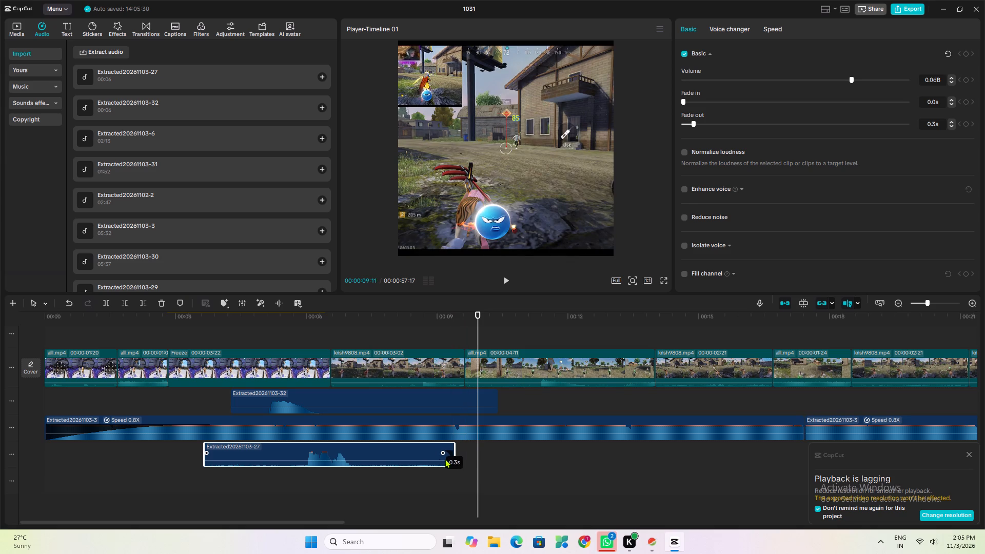
{"action": "left_click_drag", "start_coordinate": [455, 450], "coordinate": [354, 450]}
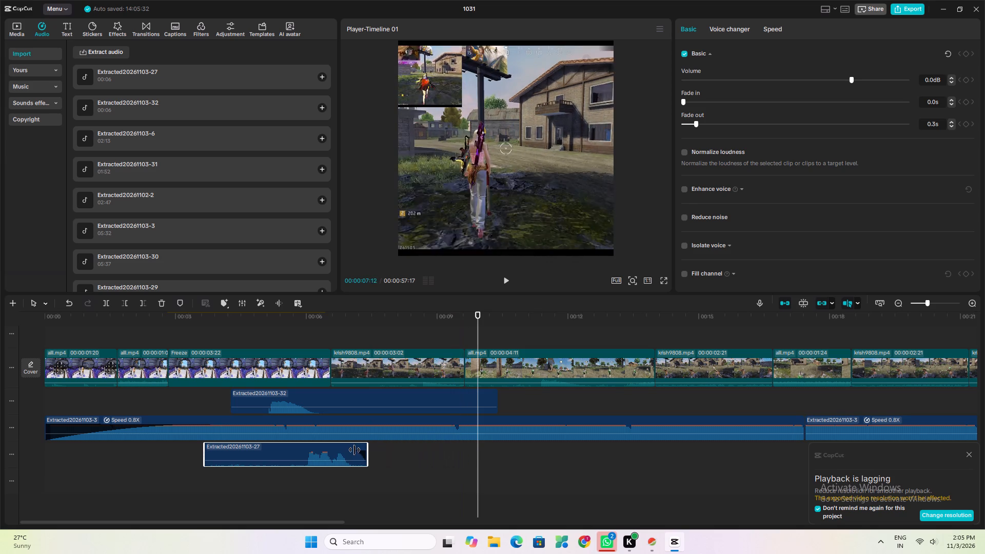
{"action": "left_click_drag", "start_coordinate": [354, 450], "coordinate": [347, 451]}
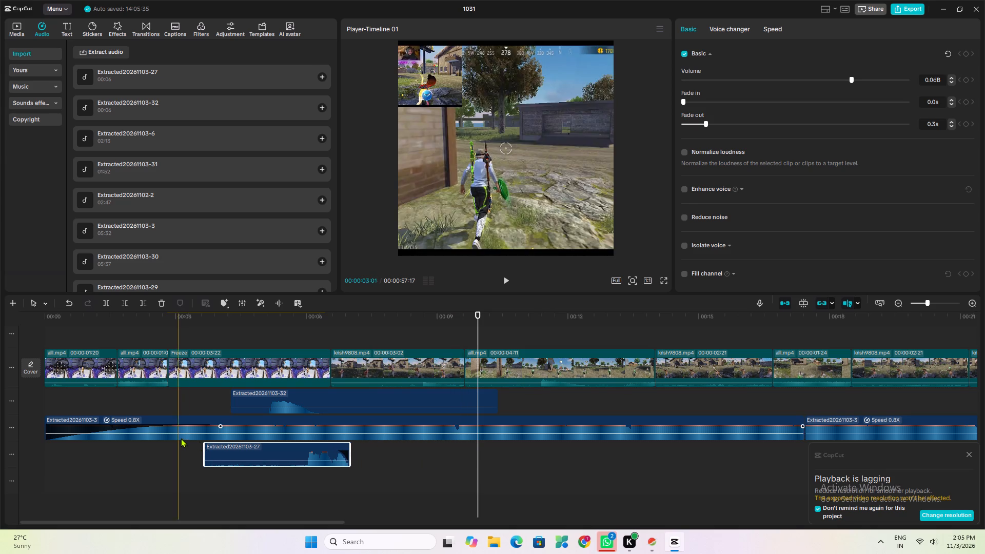
{"action": "left_click_drag", "start_coordinate": [204, 446], "coordinate": [301, 473]}
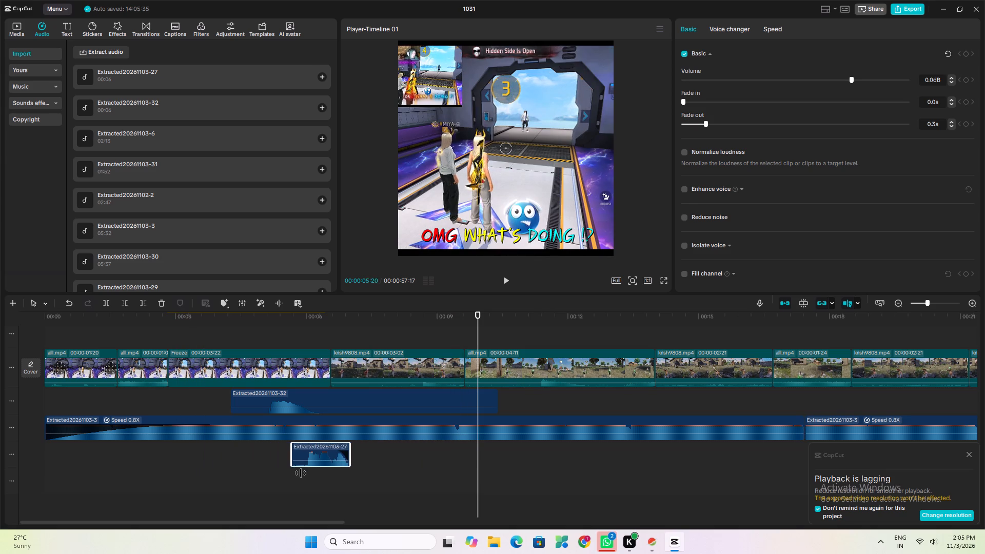
{"action": "left_click_drag", "start_coordinate": [301, 473], "coordinate": [305, 479]}
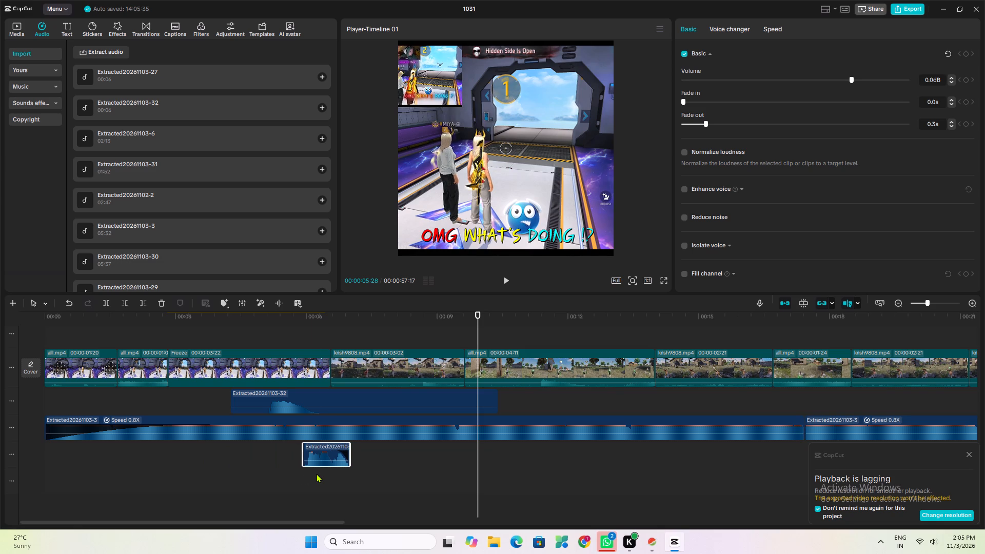
{"action": "left_click", "coordinate": [333, 471]}
{"action": "left_click_drag", "start_coordinate": [336, 446], "coordinate": [329, 445]}
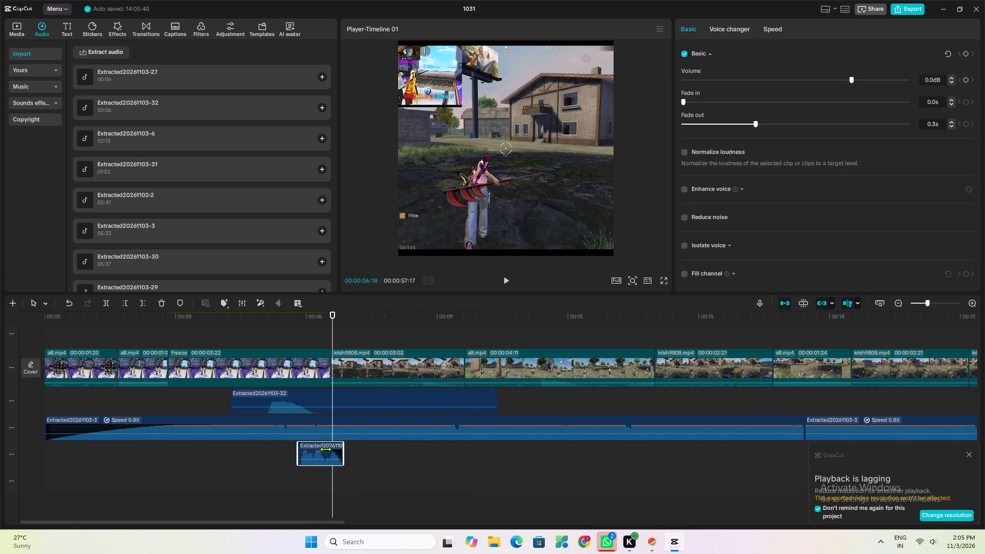
{"action": "left_click_drag", "start_coordinate": [337, 447], "coordinate": [333, 447]}
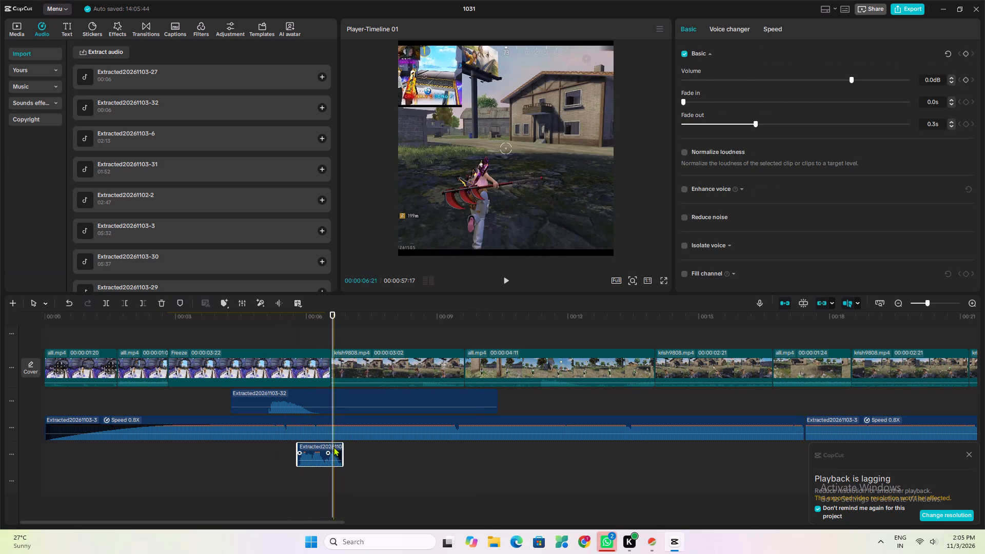
{"action": "left_click_drag", "start_coordinate": [333, 447], "coordinate": [331, 447]}
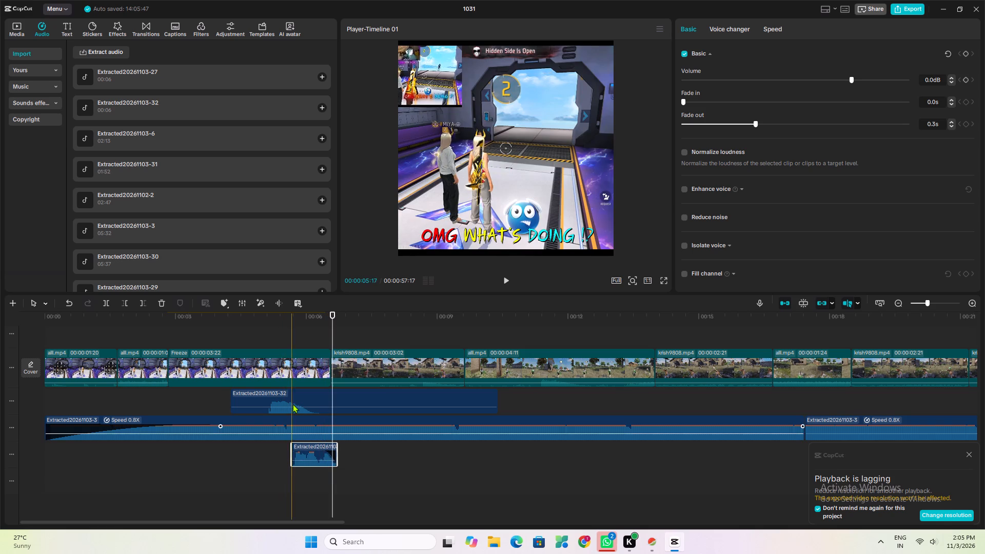
{"action": "left_click_drag", "start_coordinate": [308, 398], "coordinate": [297, 399]}
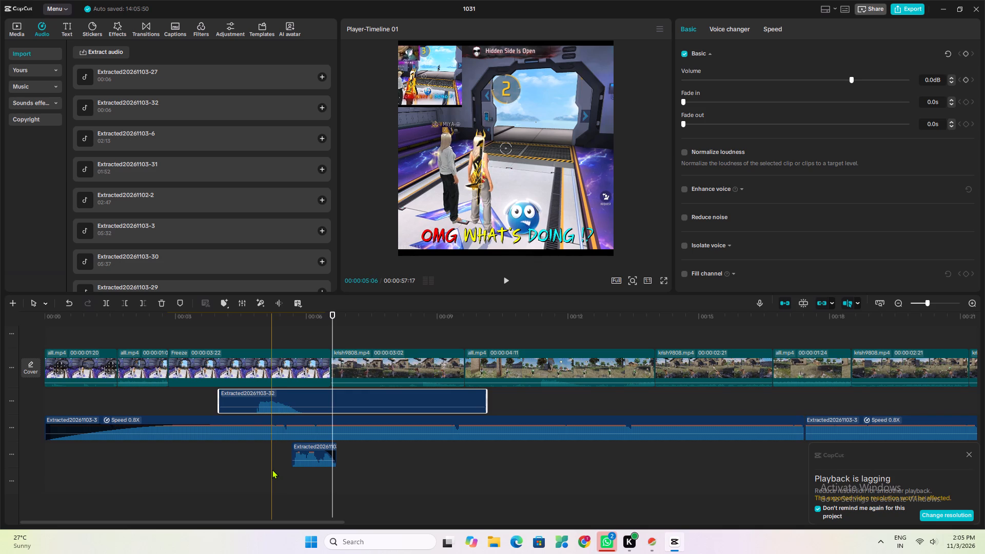
{"action": "left_click", "coordinate": [271, 469]}
{"action": "left_click_drag", "start_coordinate": [277, 397], "coordinate": [295, 401]}
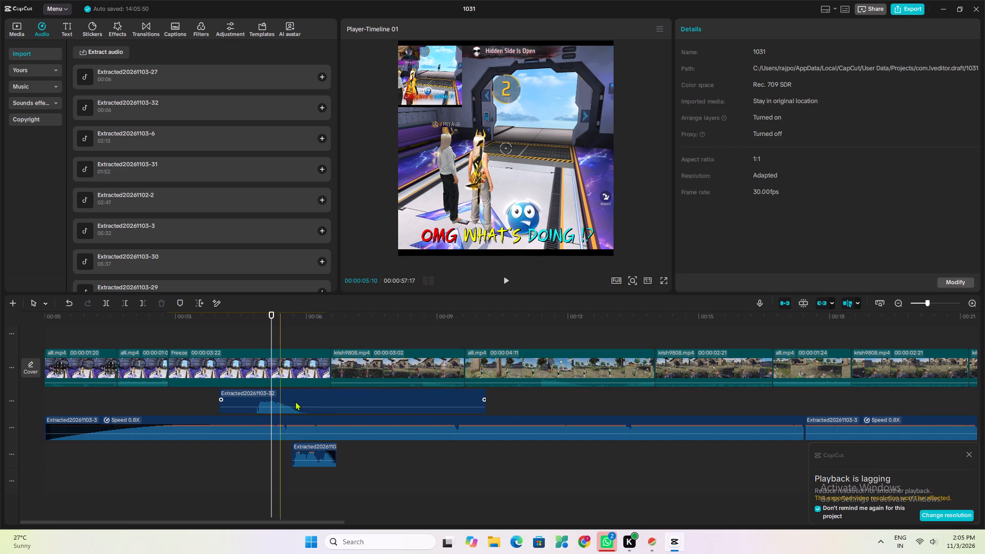
{"action": "left_click_drag", "start_coordinate": [295, 401], "coordinate": [292, 398]}
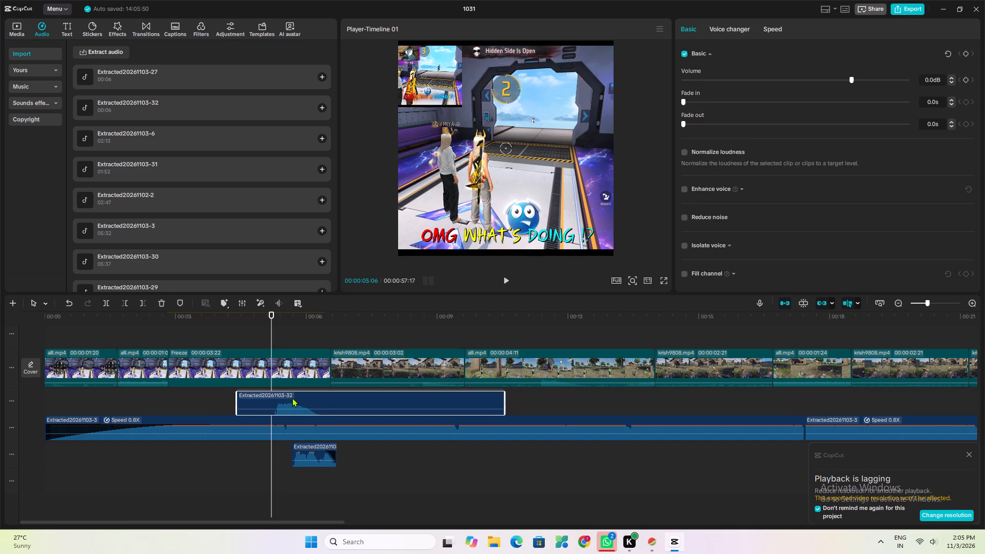
{"action": "left_click_drag", "start_coordinate": [292, 398], "coordinate": [286, 397]}
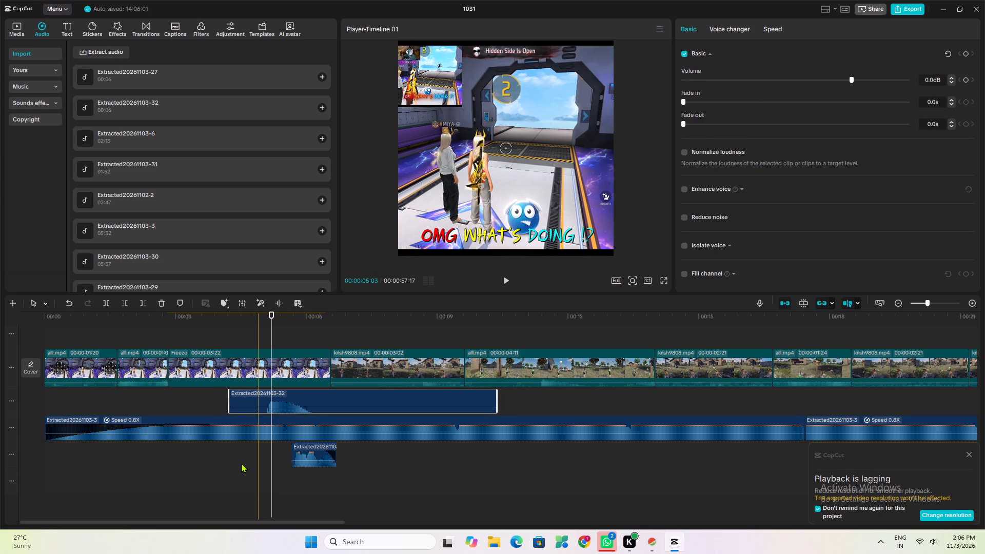
{"action": "left_click", "coordinate": [241, 463]}
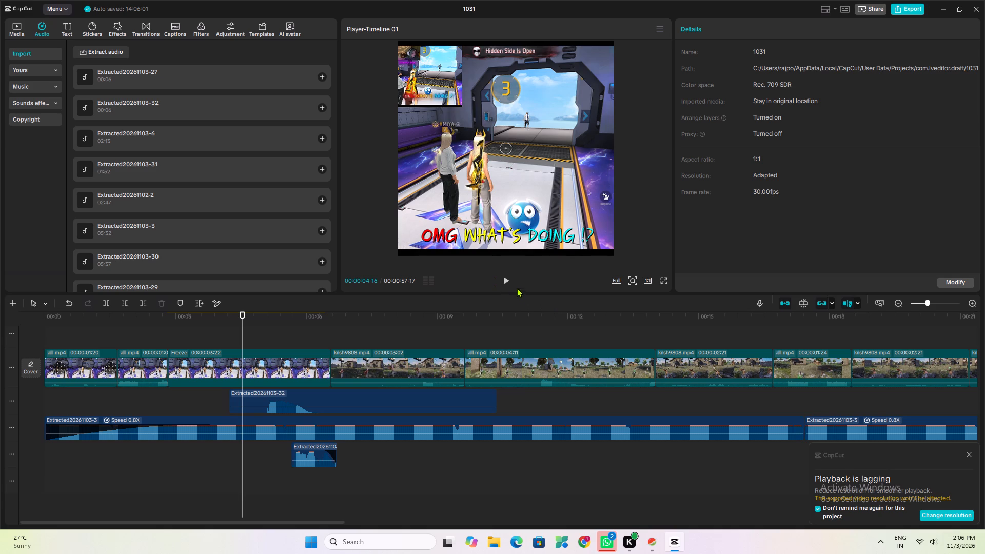
{"action": "left_click", "coordinate": [506, 285]}
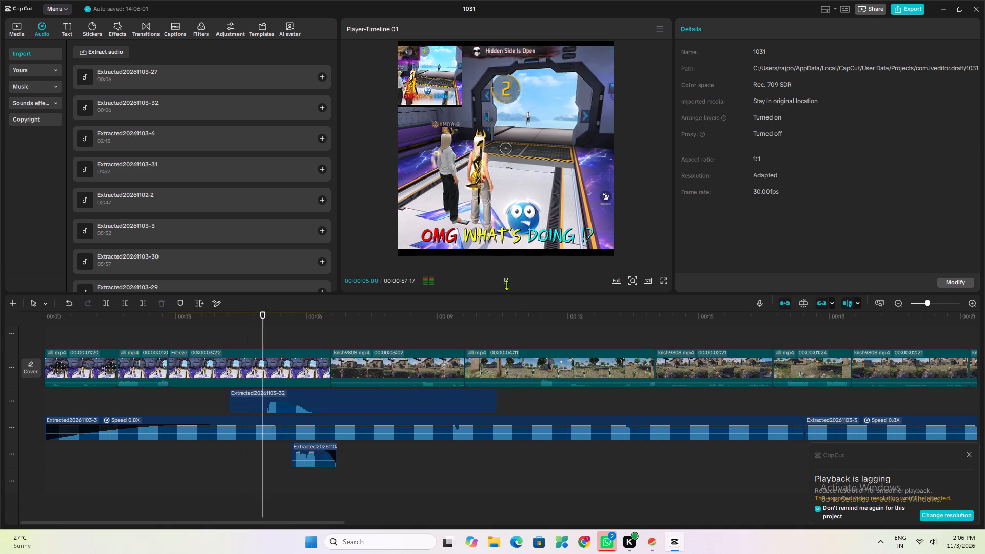
{"action": "left_click", "coordinate": [506, 285]}
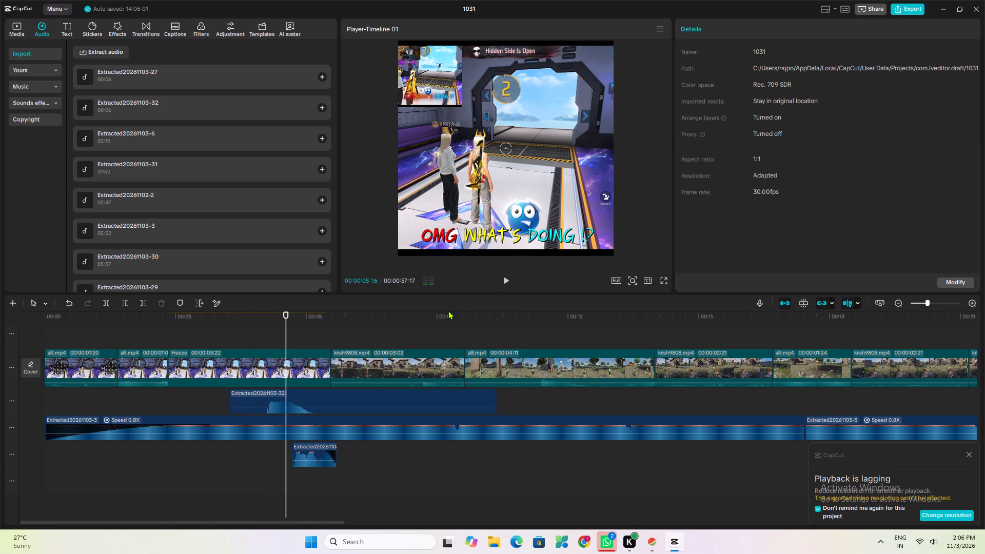
{"action": "left_click", "coordinate": [264, 323]}
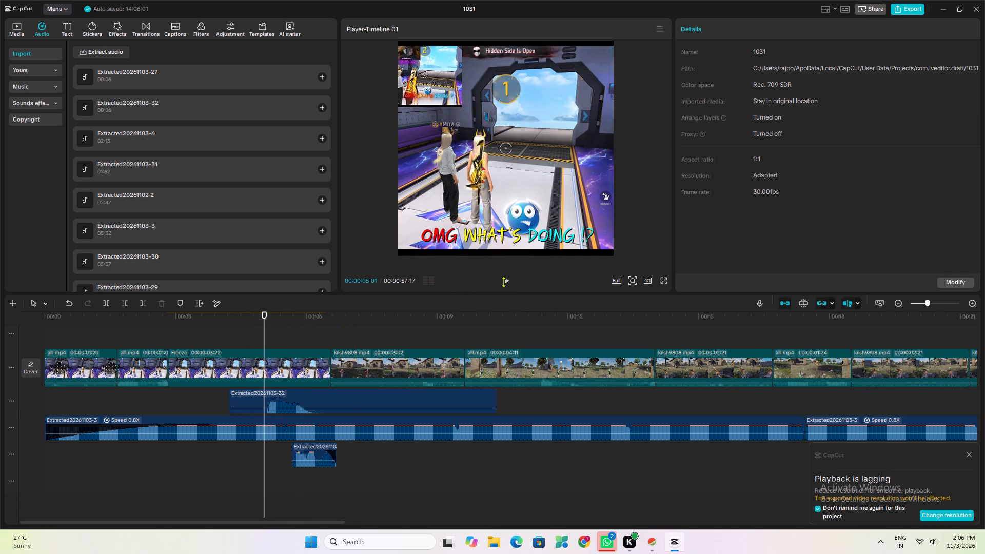
{"action": "left_click", "coordinate": [506, 279]}
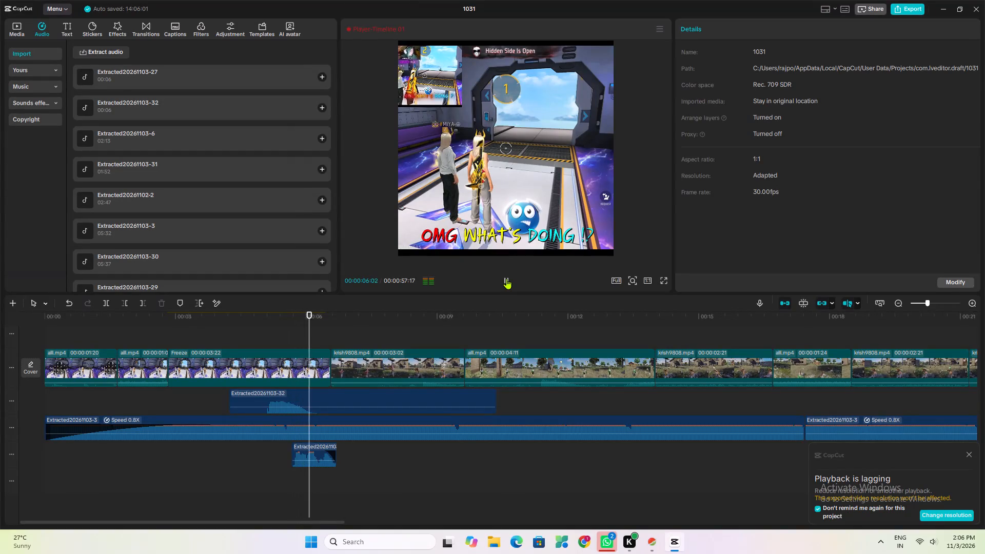
{"action": "left_click", "coordinate": [506, 279]}
Play the video from about 00:00:07:08 to 00:00:31:19 to review the scenes and sound after the countdown.
{"action": "left_click_drag", "start_coordinate": [313, 317], "coordinate": [341, 317]}
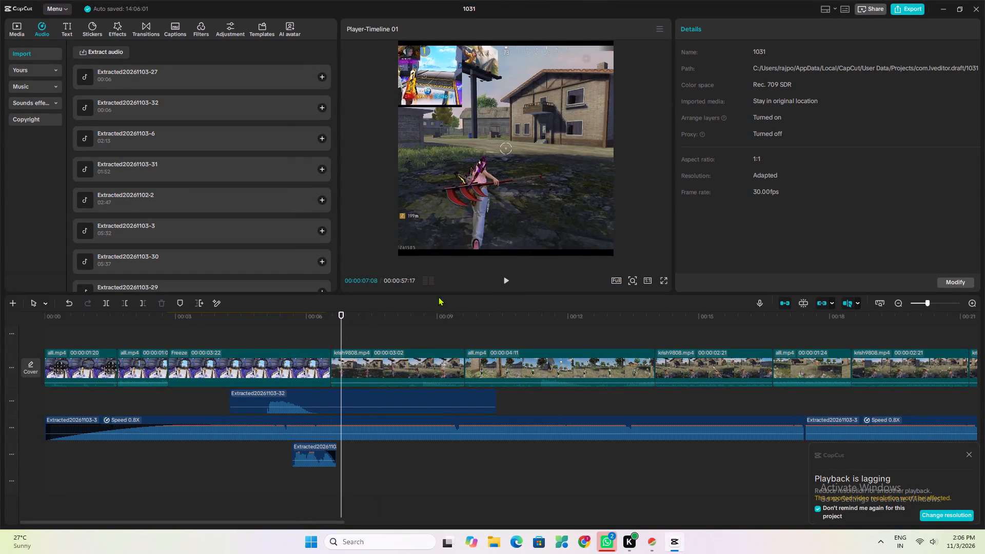
{"action": "left_click", "coordinate": [510, 281]}
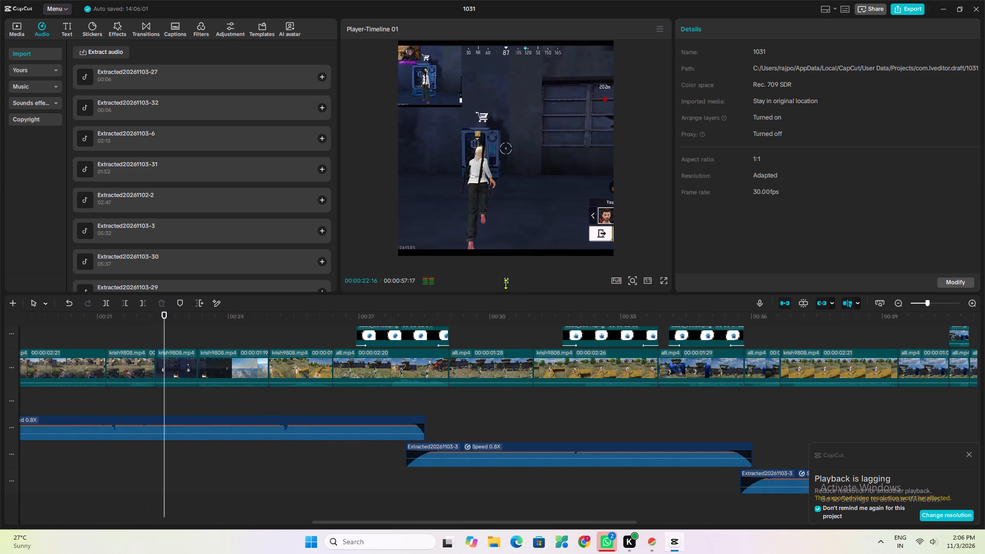
{"action": "left_click", "coordinate": [505, 284]}
{"action": "left_click", "coordinate": [505, 284]}
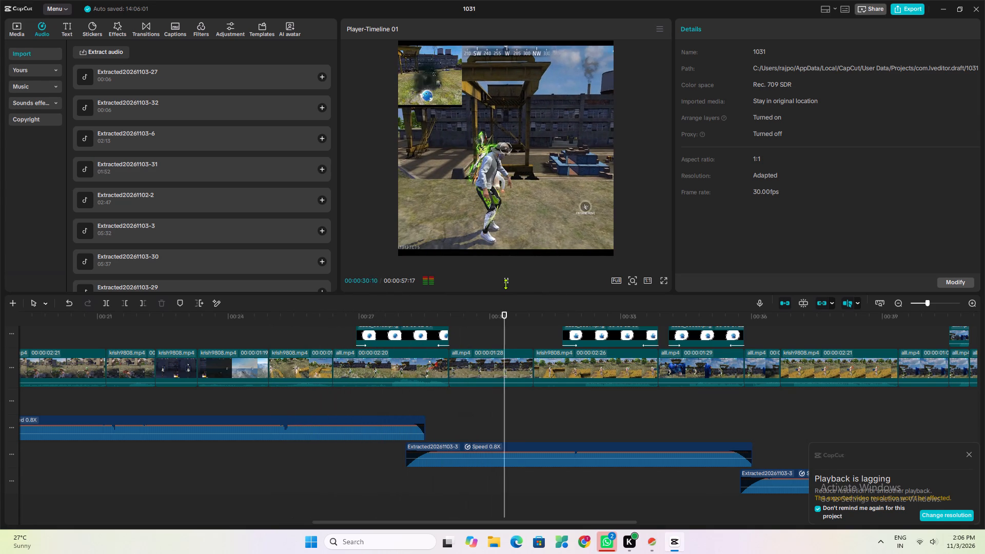
{"action": "left_click", "coordinate": [505, 284]}
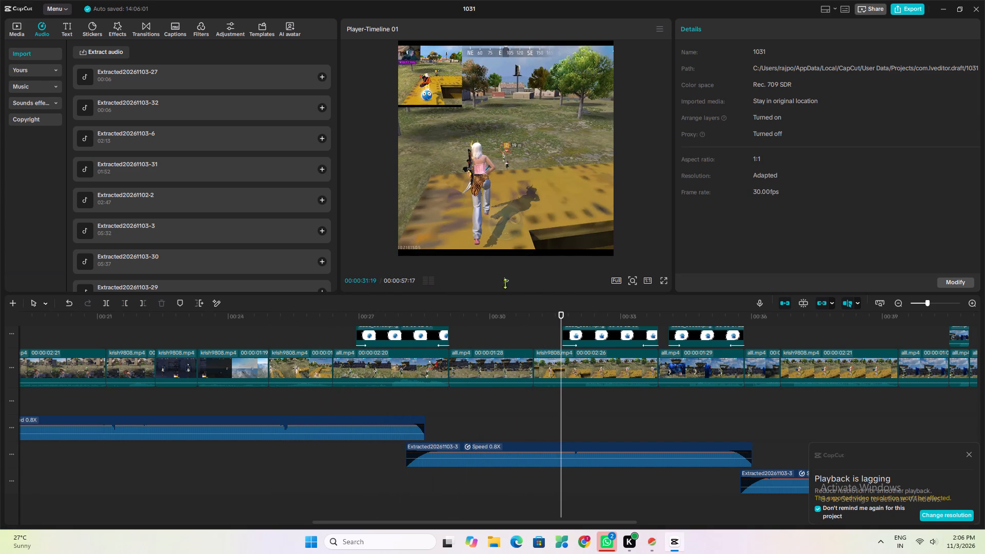
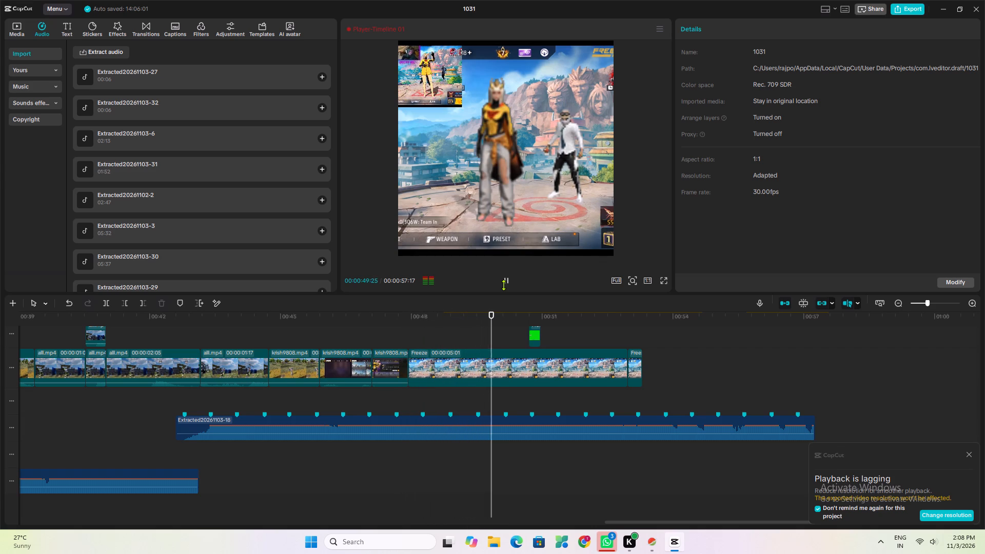
Play the video from about 00:00:49:25 onward, and replay the closing throne scene several times up to the timeline's end.
{"action": "scroll", "coordinate": [574, 474], "scroll_direction": "up", "scroll_amount": 8}
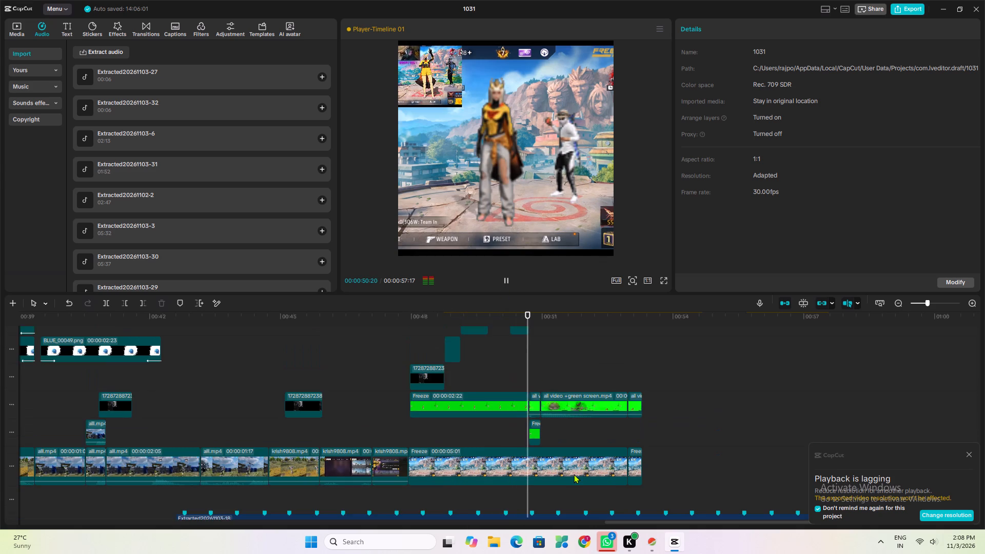
{"action": "scroll", "coordinate": [574, 474], "scroll_direction": "up", "scroll_amount": 3}
{"action": "left_click", "coordinate": [611, 407]}
{"action": "key", "text": "space"}
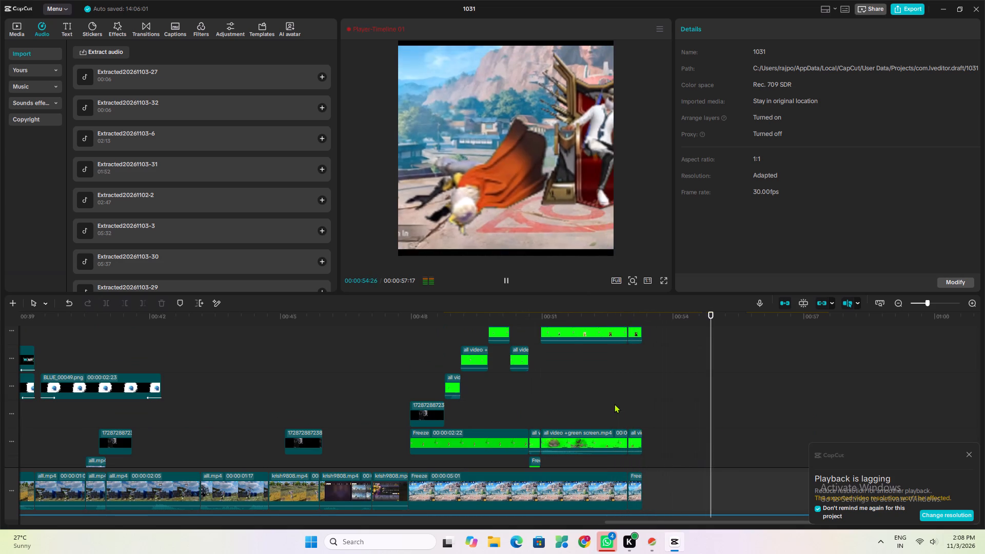
{"action": "left_click", "coordinate": [688, 399]}
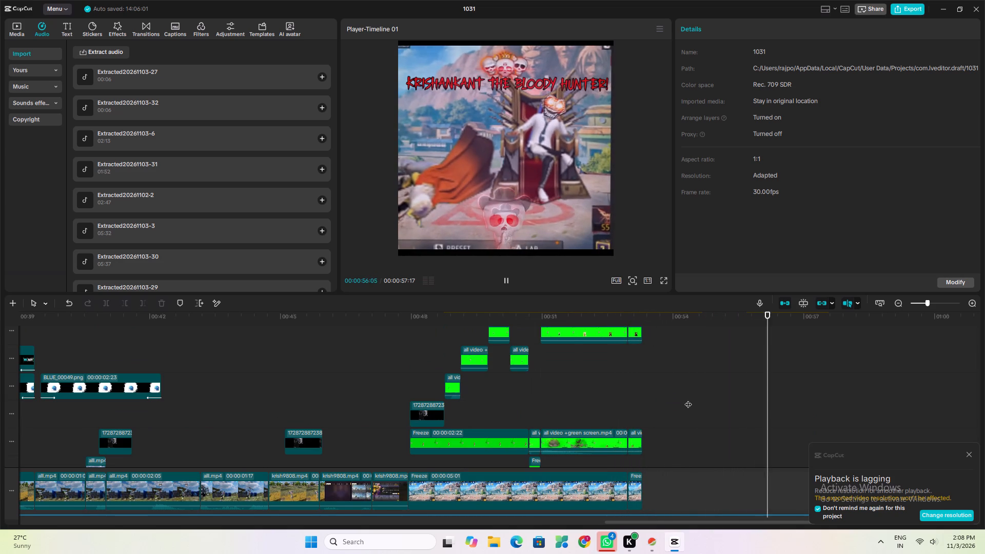
{"action": "key", "text": "space"}
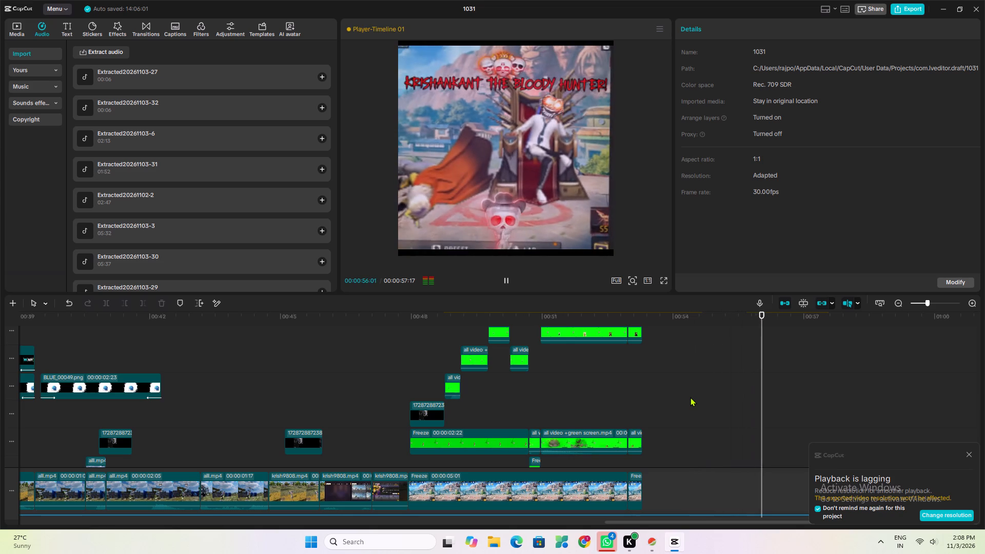
{"action": "left_click", "coordinate": [690, 397]}
{"action": "key", "text": "space"}
{"action": "scroll", "coordinate": [694, 395], "scroll_direction": "down", "scroll_amount": 8}
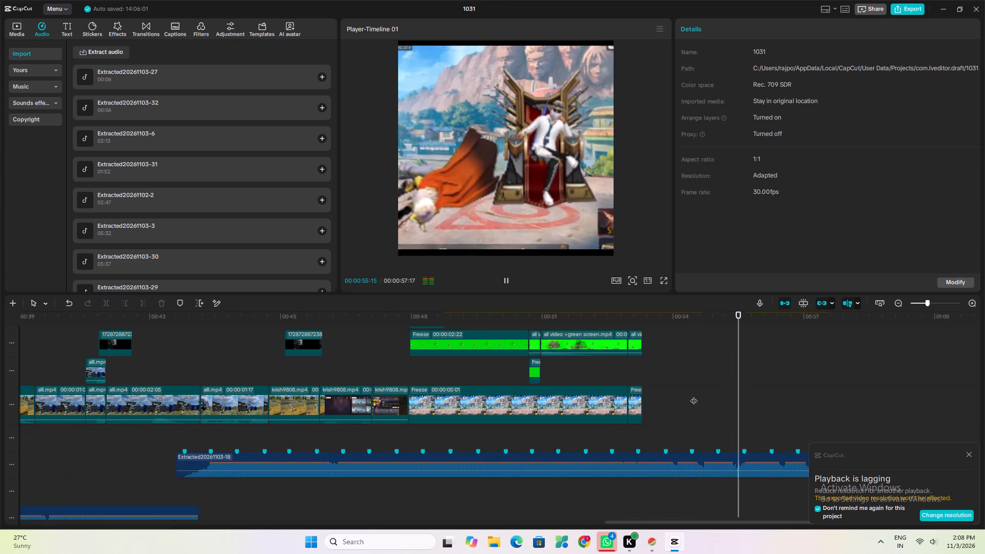
{"action": "left_click", "coordinate": [717, 396]}
{"action": "key", "text": "space"}
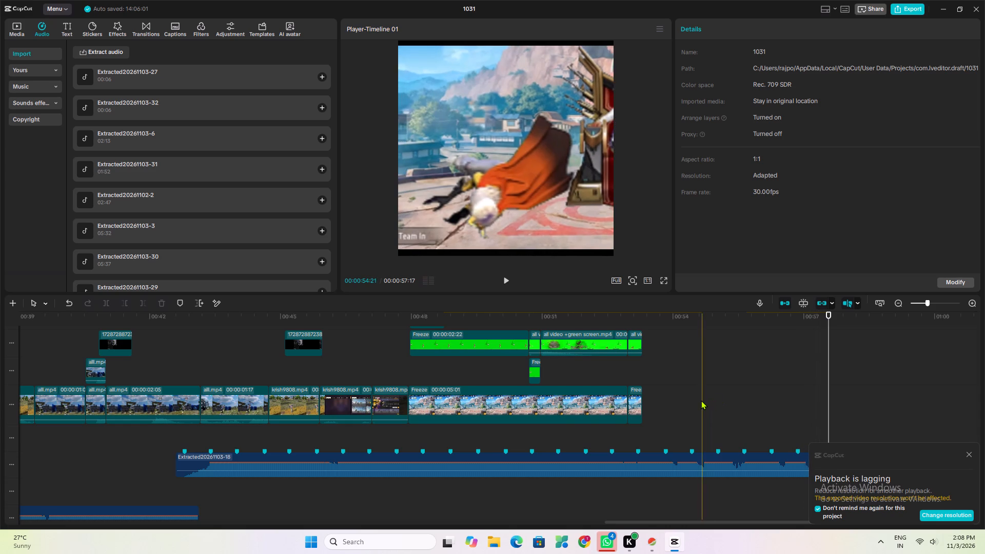
{"action": "left_click", "coordinate": [682, 401]}
{"action": "key", "text": "space"}
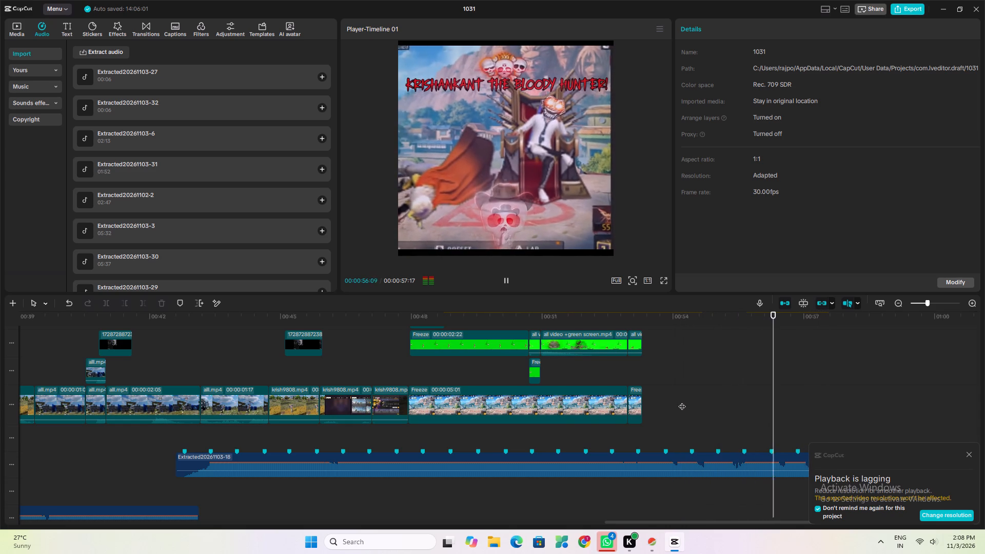
{"action": "left_click", "coordinate": [655, 409]}
{"action": "key", "text": "space"}
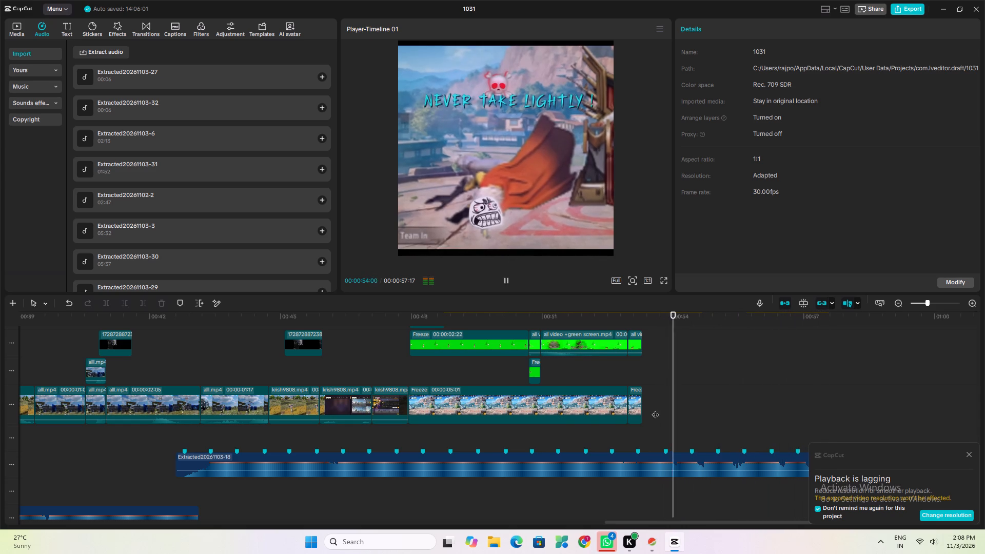
{"action": "left_click", "coordinate": [631, 436]}
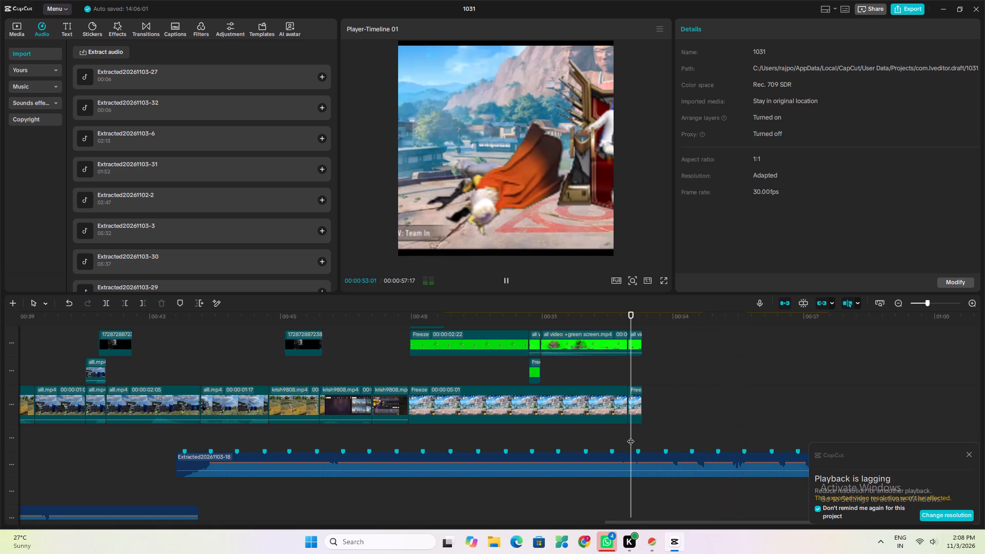
{"action": "left_click", "coordinate": [628, 438]}
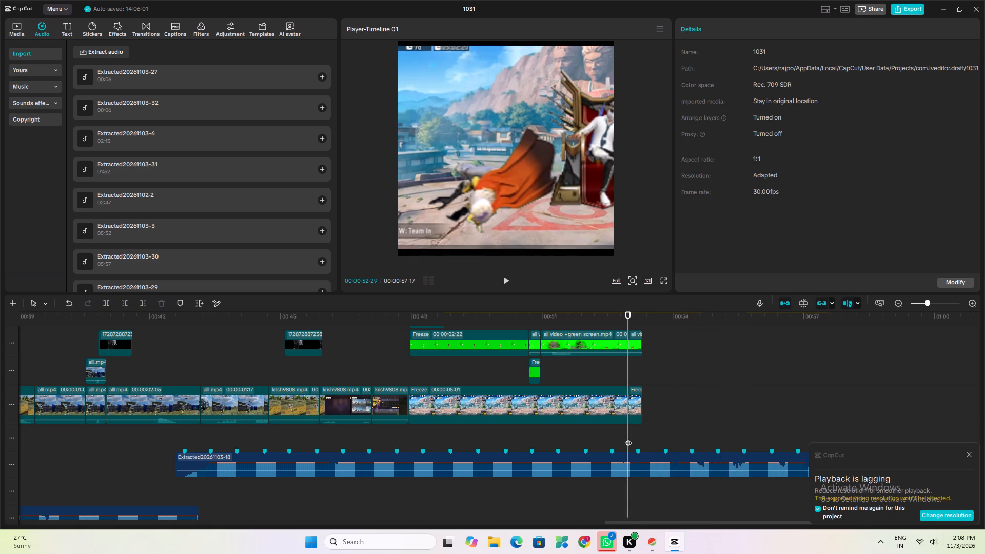
{"action": "key", "text": "space"}
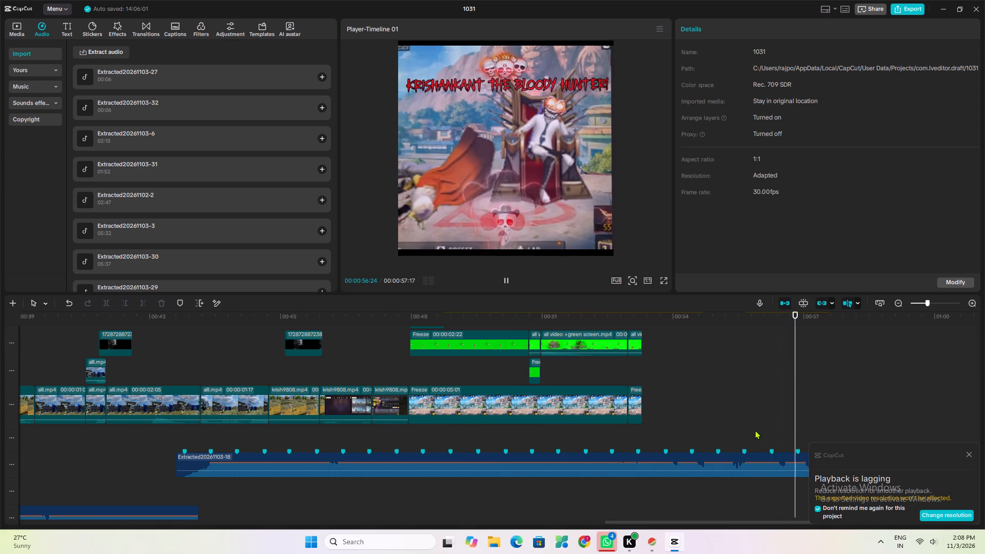
Examine the caption, screenshot and green-screen overlay tracks stacked over the last scene, from about 00:00:48:00 onward.
{"action": "scroll", "coordinate": [755, 430], "scroll_direction": "up", "scroll_amount": 20}
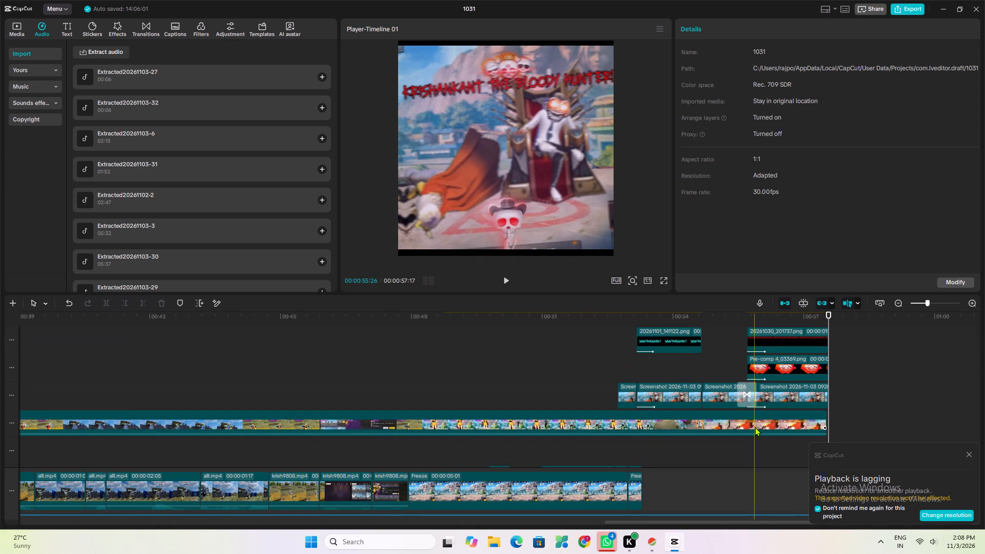
{"action": "scroll", "coordinate": [755, 427], "scroll_direction": "up", "scroll_amount": 2}
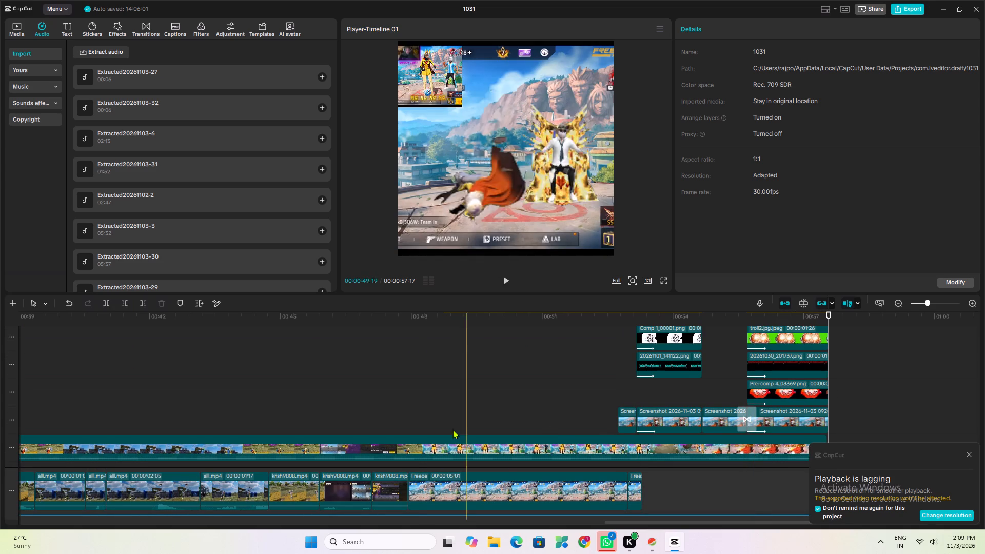
{"action": "scroll", "coordinate": [419, 432], "scroll_direction": "down", "scroll_amount": 6}
{"action": "scroll", "coordinate": [547, 432], "scroll_direction": "down", "scroll_amount": 4}
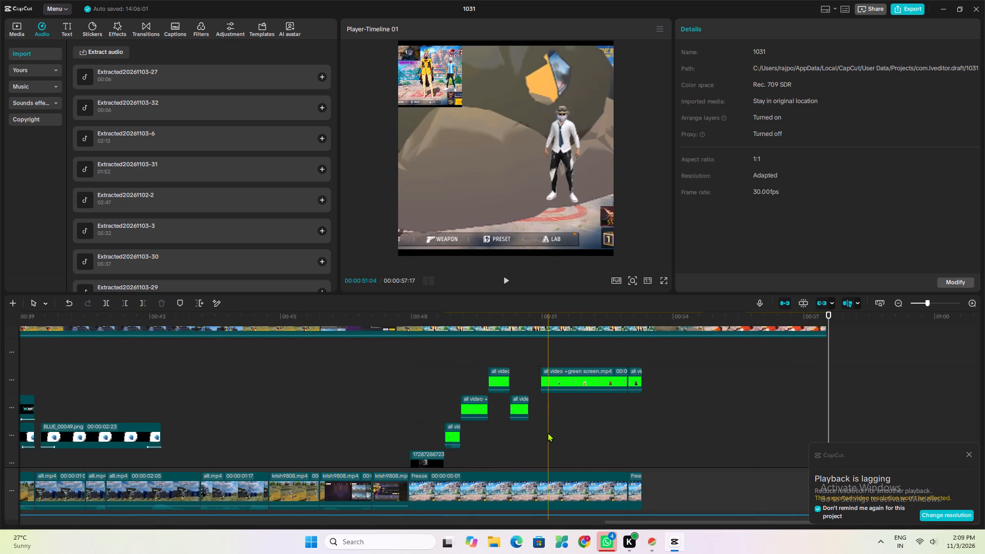
{"action": "scroll", "coordinate": [547, 432], "scroll_direction": "down", "scroll_amount": 4}
{"action": "scroll", "coordinate": [471, 421], "scroll_direction": "down", "scroll_amount": 2}
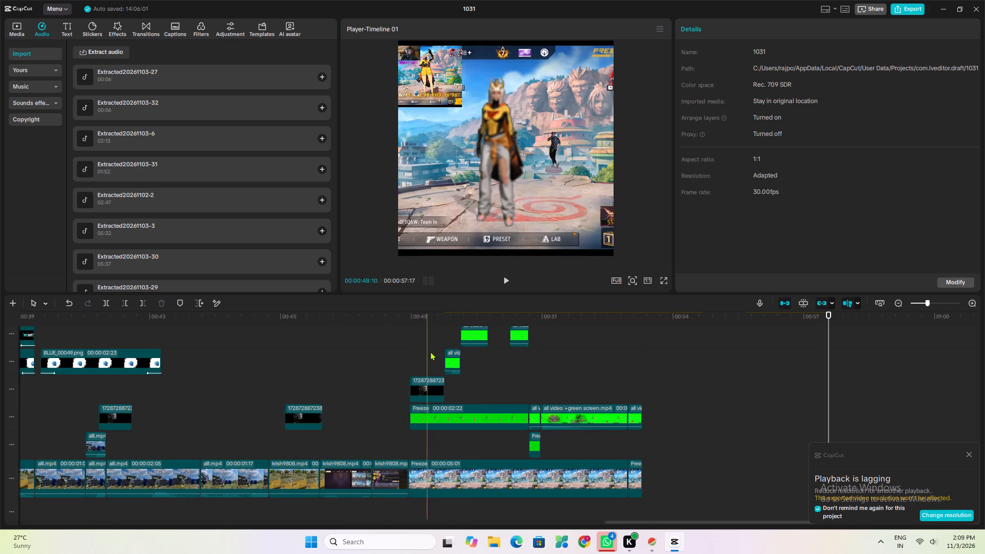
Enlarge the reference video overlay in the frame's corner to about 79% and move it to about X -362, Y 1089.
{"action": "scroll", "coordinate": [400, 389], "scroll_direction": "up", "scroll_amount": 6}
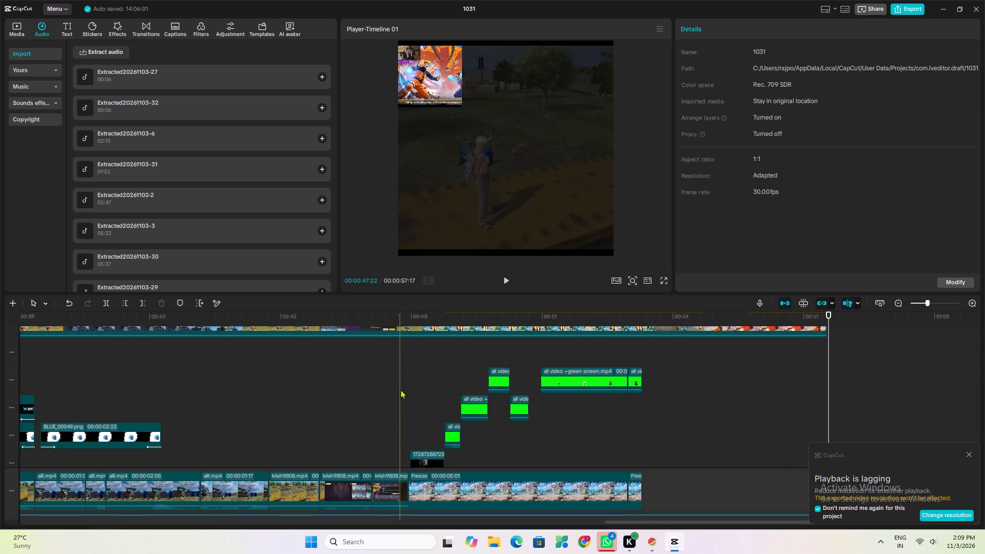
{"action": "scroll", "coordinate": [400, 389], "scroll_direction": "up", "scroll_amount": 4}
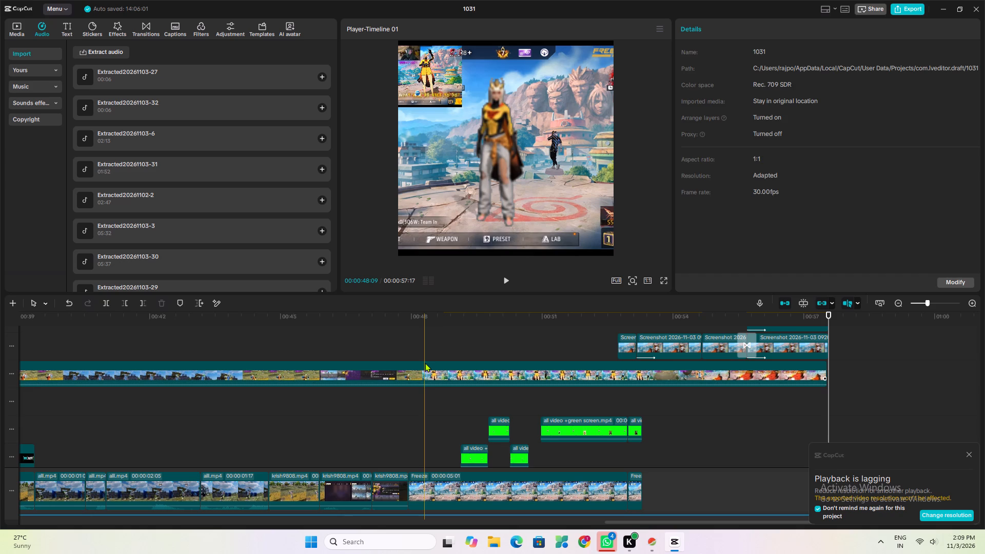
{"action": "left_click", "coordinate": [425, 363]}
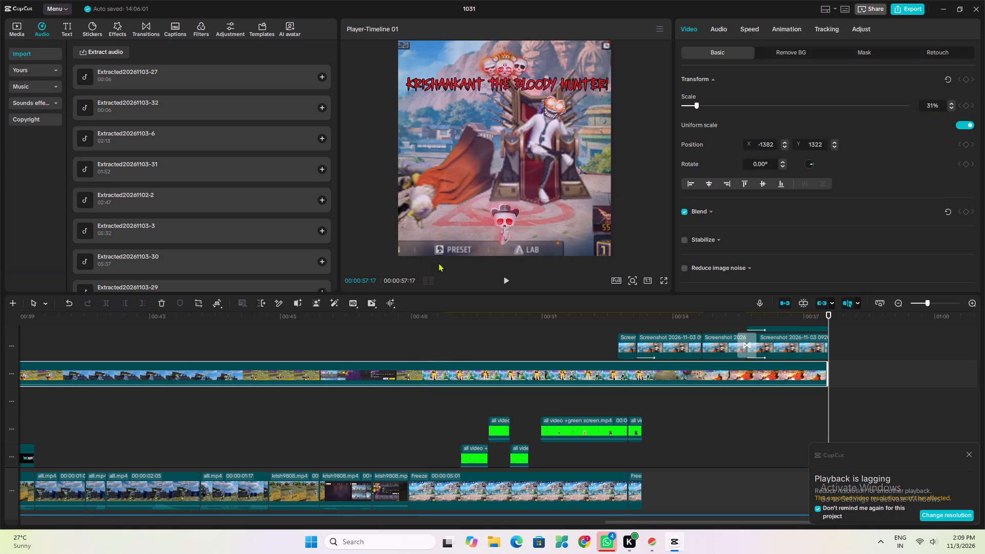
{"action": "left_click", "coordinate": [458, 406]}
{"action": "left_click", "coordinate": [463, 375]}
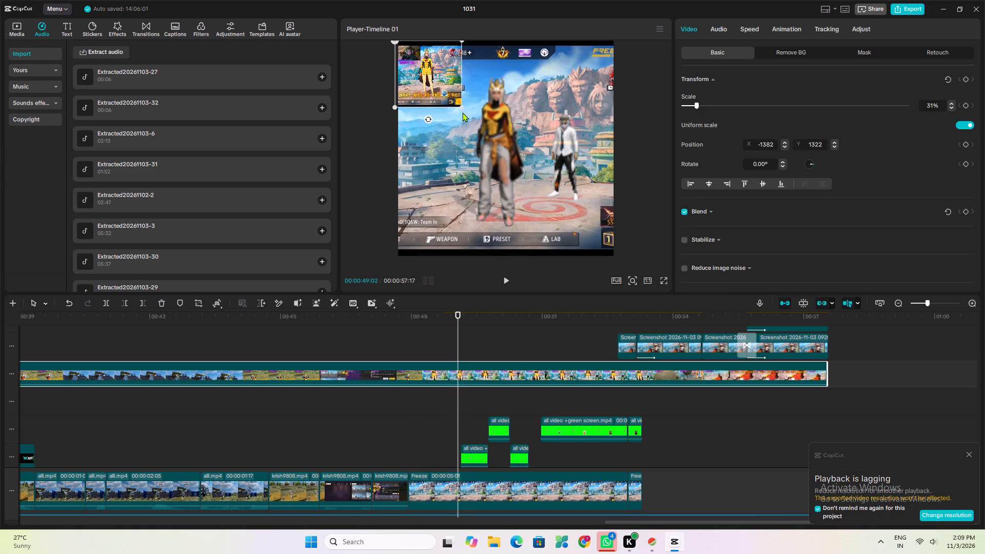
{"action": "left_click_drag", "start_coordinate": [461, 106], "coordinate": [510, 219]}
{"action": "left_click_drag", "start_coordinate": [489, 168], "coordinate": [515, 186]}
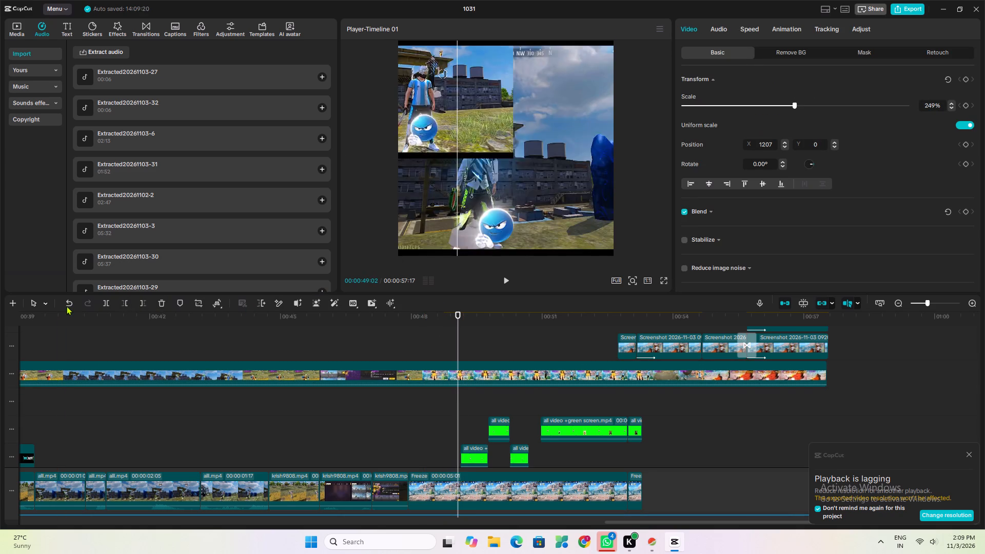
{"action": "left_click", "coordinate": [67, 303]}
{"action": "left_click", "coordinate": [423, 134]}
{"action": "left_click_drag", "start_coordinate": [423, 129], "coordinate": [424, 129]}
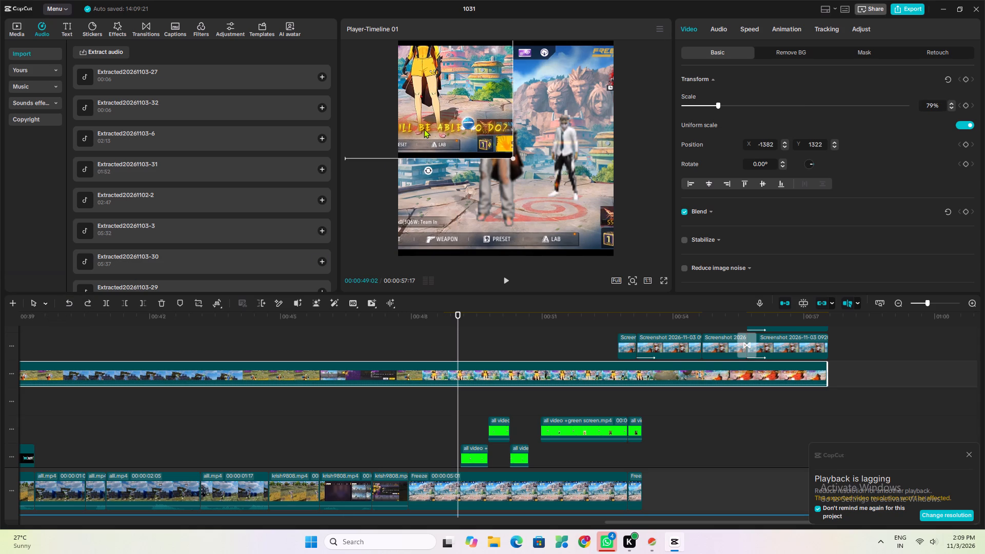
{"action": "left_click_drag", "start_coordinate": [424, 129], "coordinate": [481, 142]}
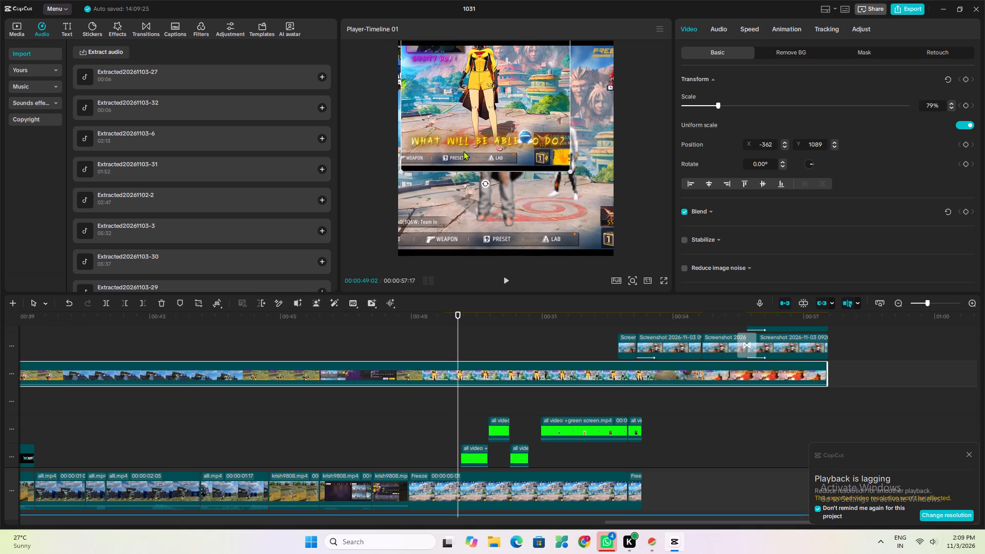
Add the caption image 20261101_140926.png on an overlay track, starting at 00:00:48:00 where the Freeze clip begins.
{"action": "left_click", "coordinate": [13, 29]}
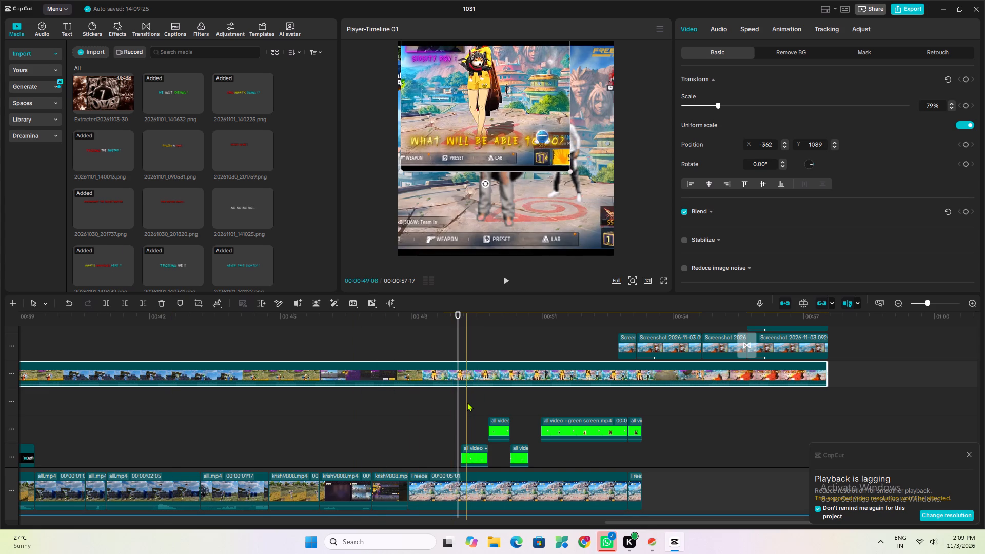
{"action": "scroll", "coordinate": [206, 239], "scroll_direction": "down", "scroll_amount": 2}
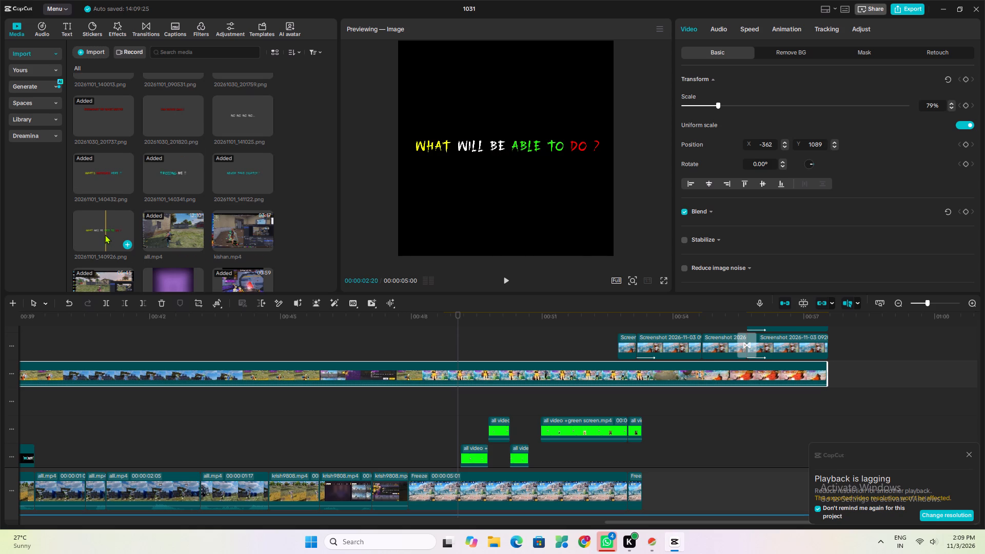
{"action": "left_click_drag", "start_coordinate": [104, 229], "coordinate": [437, 354]}
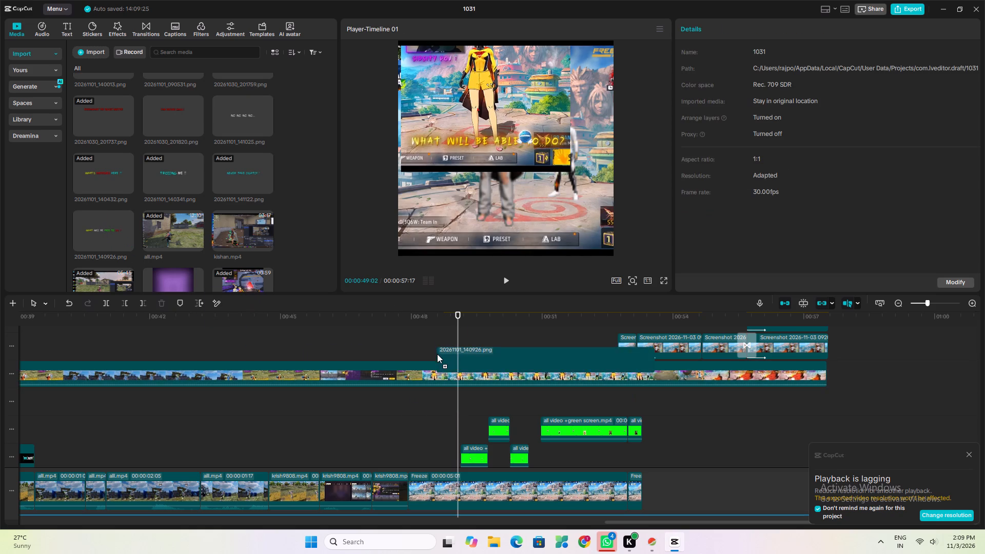
{"action": "left_click_drag", "start_coordinate": [437, 354], "coordinate": [434, 338]}
{"action": "scroll", "coordinate": [428, 414], "scroll_direction": "up", "scroll_amount": 1}
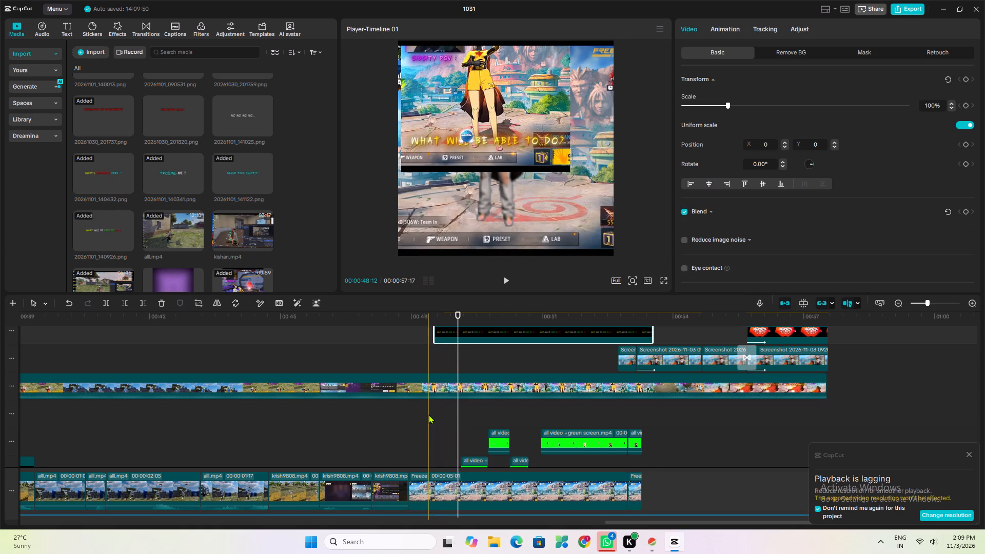
{"action": "scroll", "coordinate": [428, 414], "scroll_direction": "up", "scroll_amount": 1}
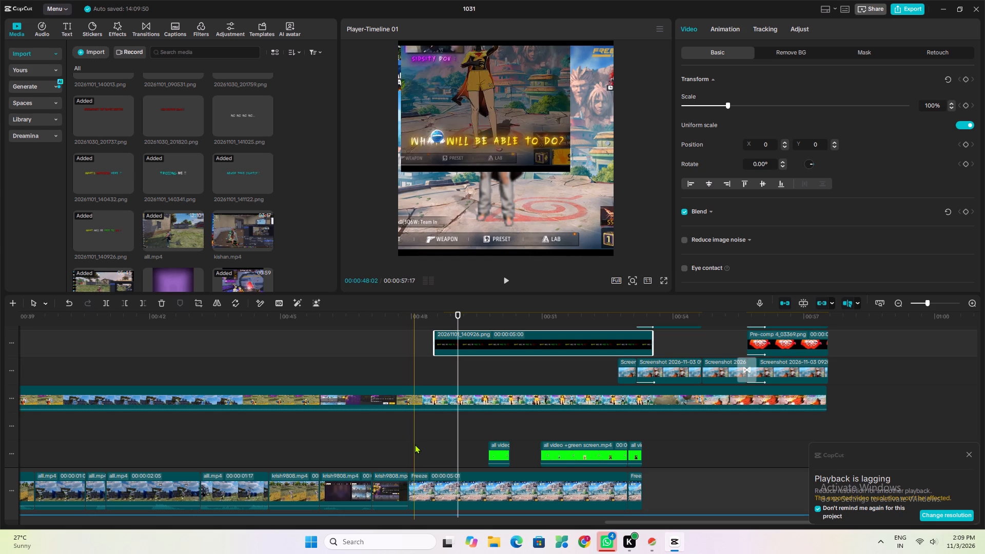
{"action": "left_click", "coordinate": [411, 445]}
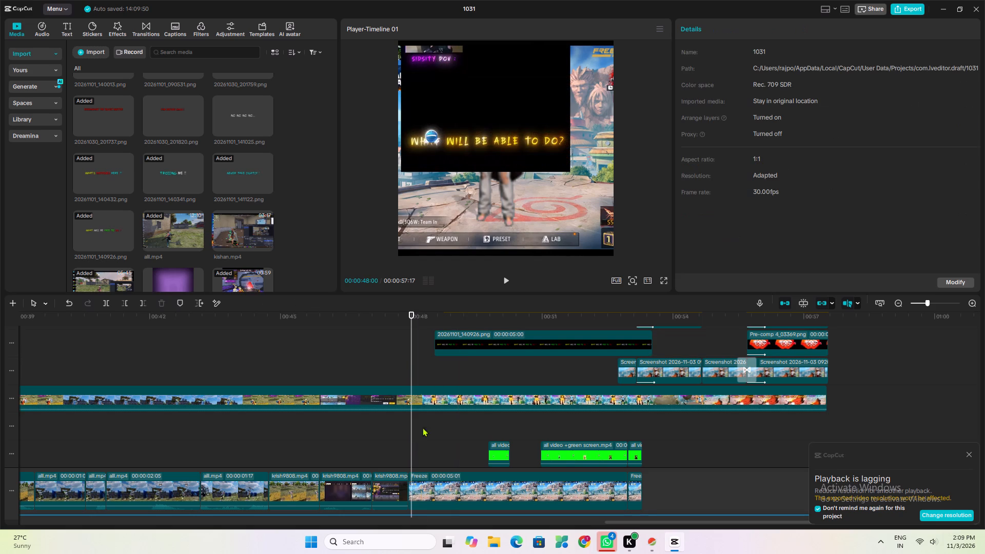
{"action": "left_click_drag", "start_coordinate": [472, 335], "coordinate": [450, 341]}
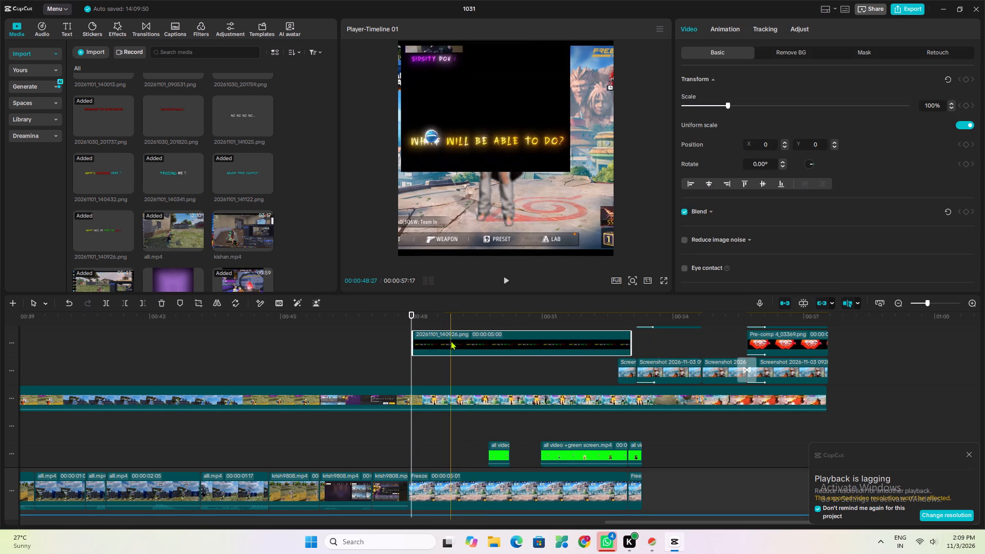
Shrink the reference video overlay to about 32% and place it in the frame's upper-left corner, about X -1298, Y 1298.
{"action": "scroll", "coordinate": [500, 382], "scroll_direction": "up", "scroll_amount": 4}
{"action": "left_click", "coordinate": [499, 387]}
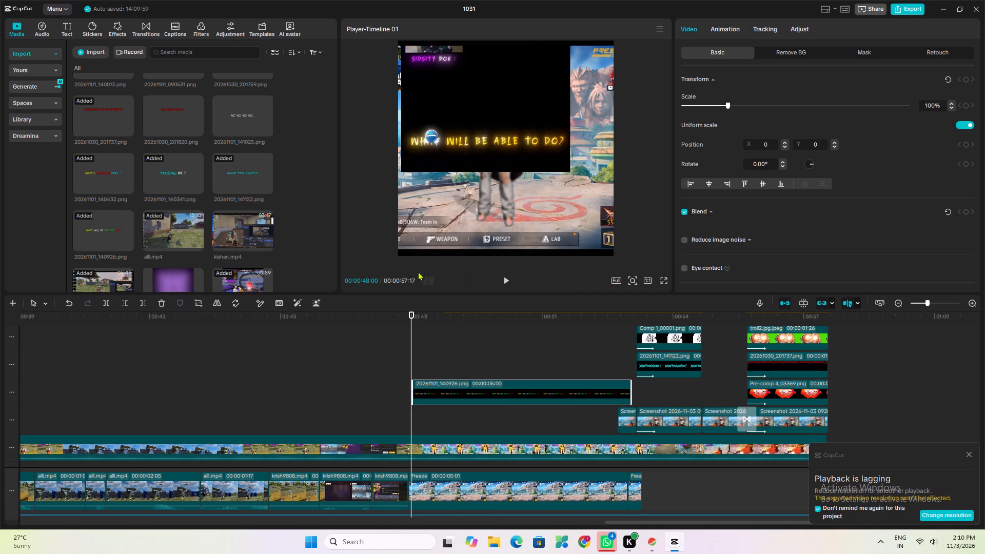
{"action": "left_click", "coordinate": [476, 122]}
{"action": "left_click_drag", "start_coordinate": [567, 173], "coordinate": [567, 172]}
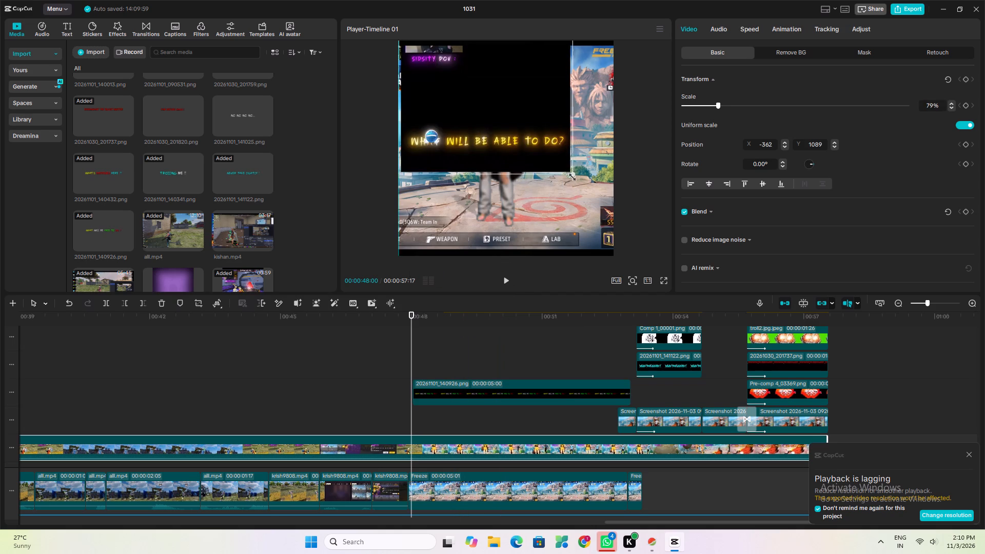
{"action": "left_click_drag", "start_coordinate": [567, 172], "coordinate": [476, 116]}
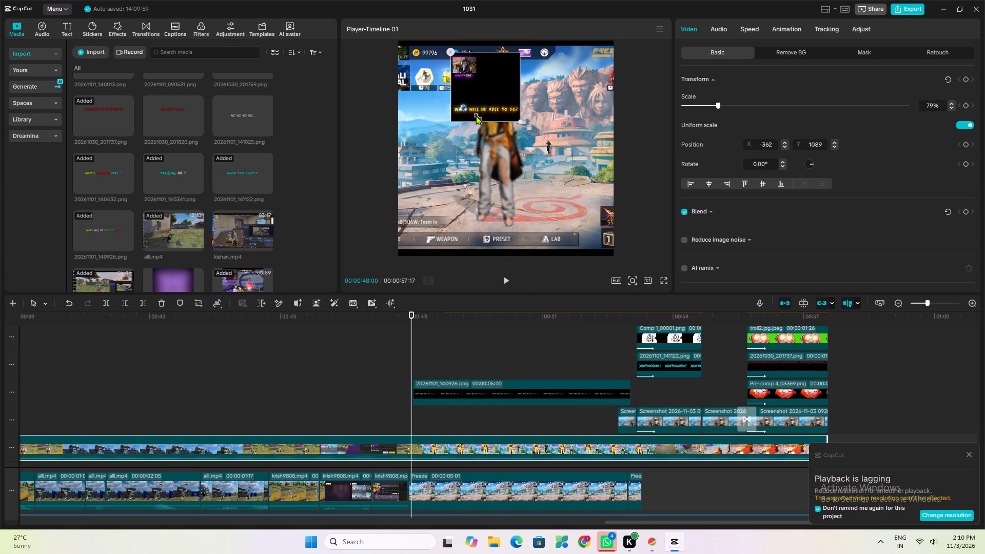
{"action": "left_click_drag", "start_coordinate": [487, 101], "coordinate": [433, 92]}
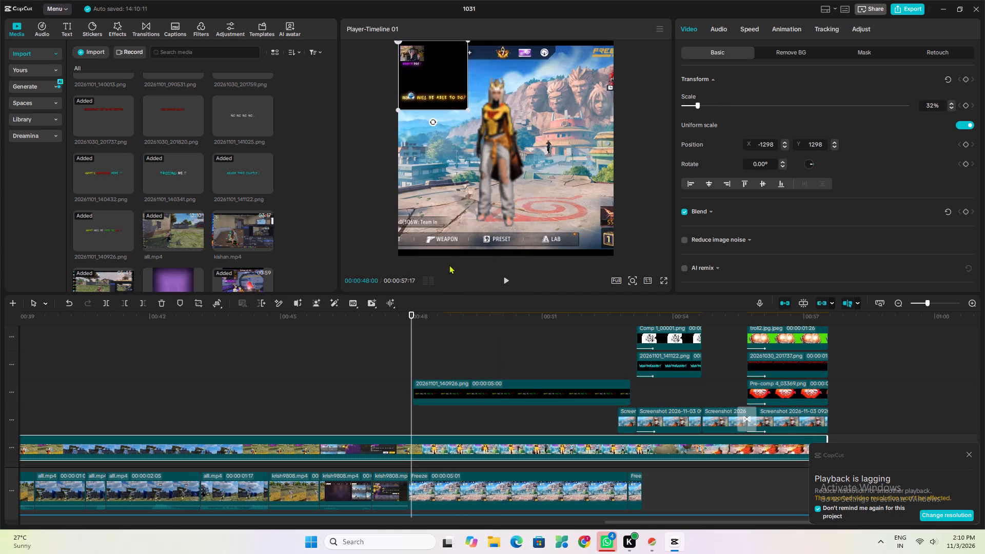
Scale the caption image 20261101_140926.png to about 86% and move it down over the central figure's legs.
{"action": "left_click", "coordinate": [445, 343]}
{"action": "left_click", "coordinate": [462, 399]}
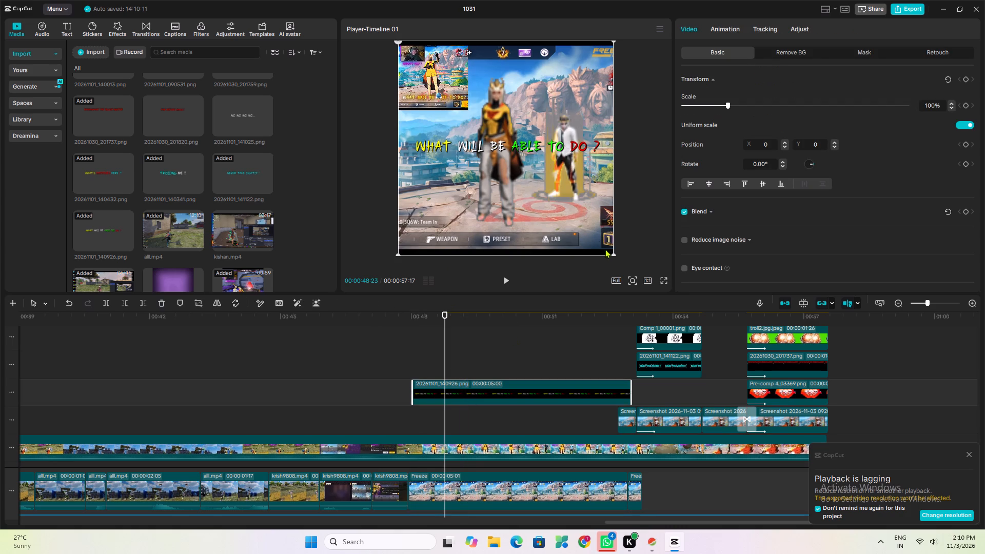
{"action": "left_click_drag", "start_coordinate": [612, 253], "coordinate": [589, 238]}
{"action": "left_click_drag", "start_coordinate": [564, 210], "coordinate": [553, 275]}
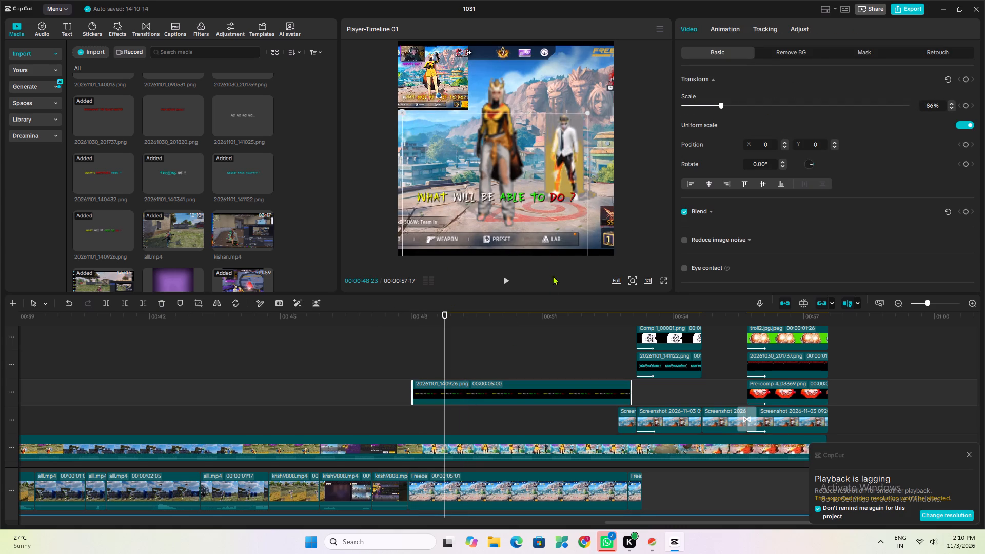
Enlarge the caption image 20261101_140926.png to about 98%, move it to about X -94, Y -1445, and preview it.
{"action": "left_click_drag", "start_coordinate": [553, 275], "coordinate": [551, 292]}
{"action": "left_click_drag", "start_coordinate": [585, 138], "coordinate": [591, 132]}
{"action": "left_click_drag", "start_coordinate": [531, 189], "coordinate": [541, 186]}
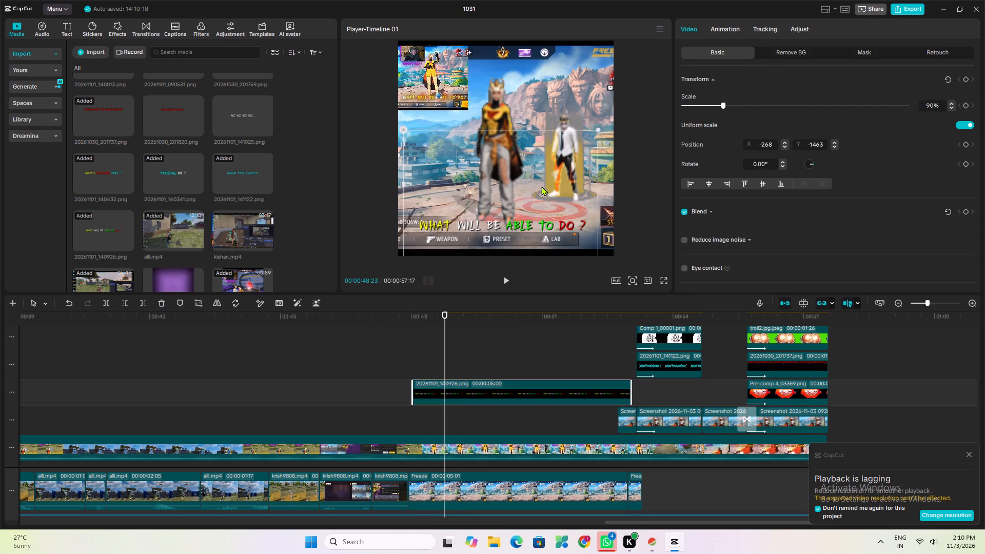
{"action": "left_click_drag", "start_coordinate": [541, 186], "coordinate": [541, 188]}
{"action": "left_click_drag", "start_coordinate": [600, 135], "coordinate": [607, 130]}
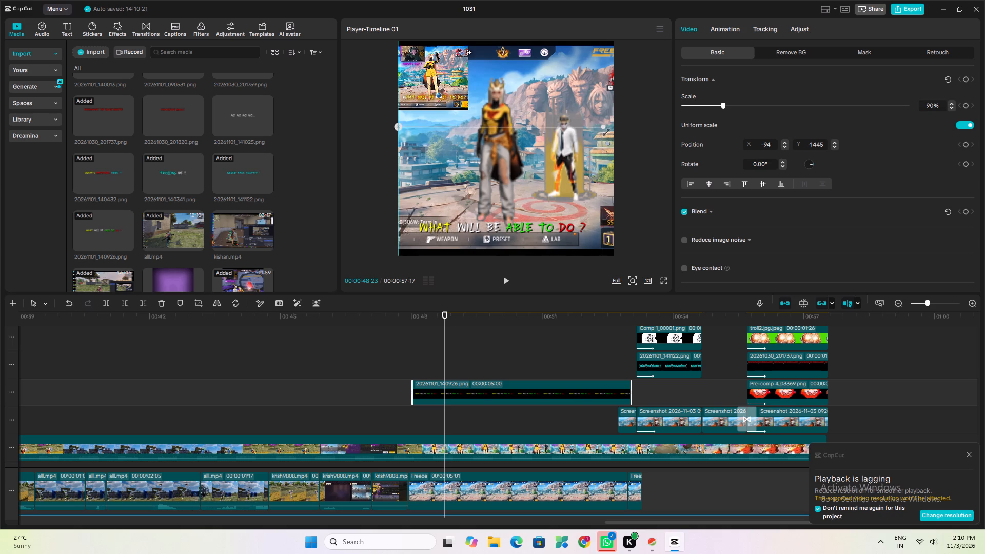
{"action": "left_click_drag", "start_coordinate": [607, 130], "coordinate": [612, 124]}
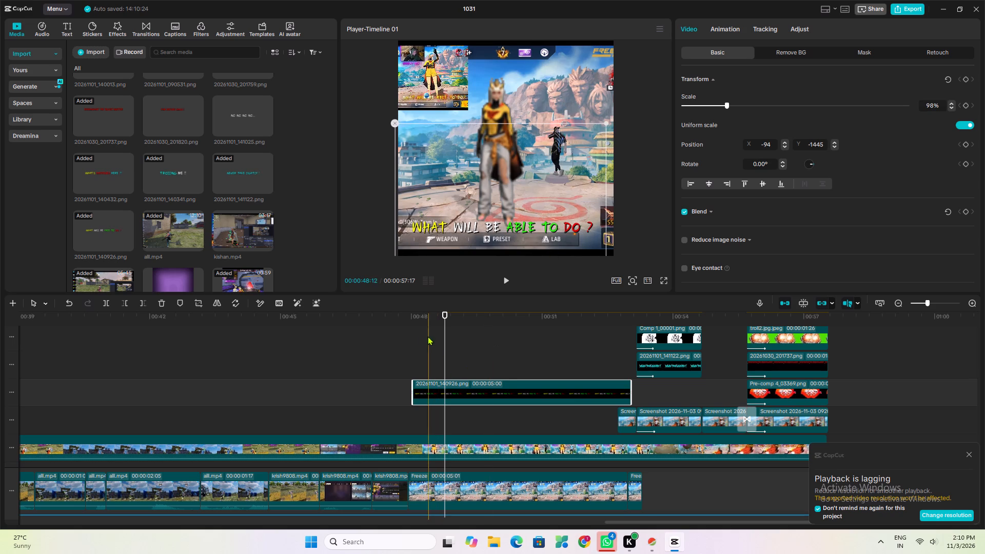
{"action": "left_click", "coordinate": [411, 344]}
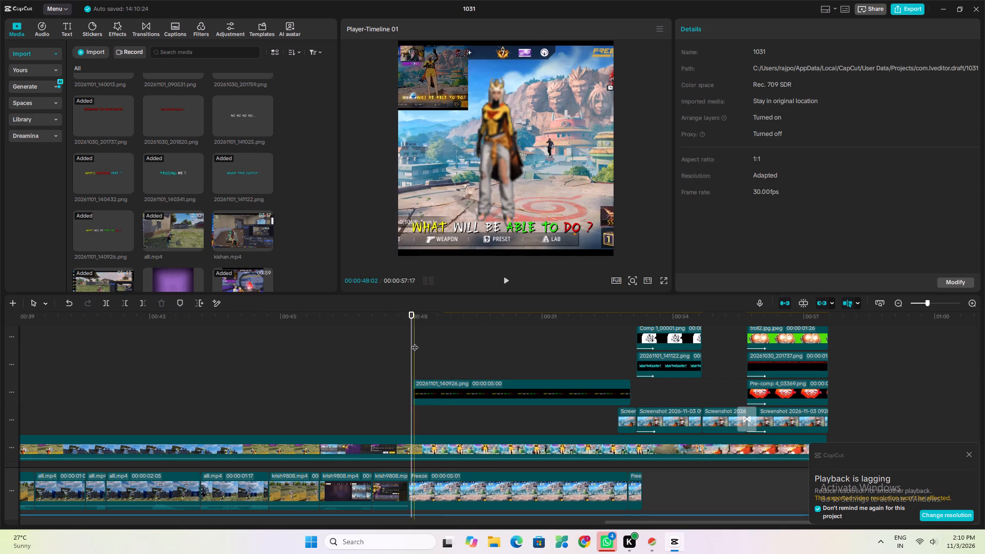
{"action": "left_click", "coordinate": [415, 342]}
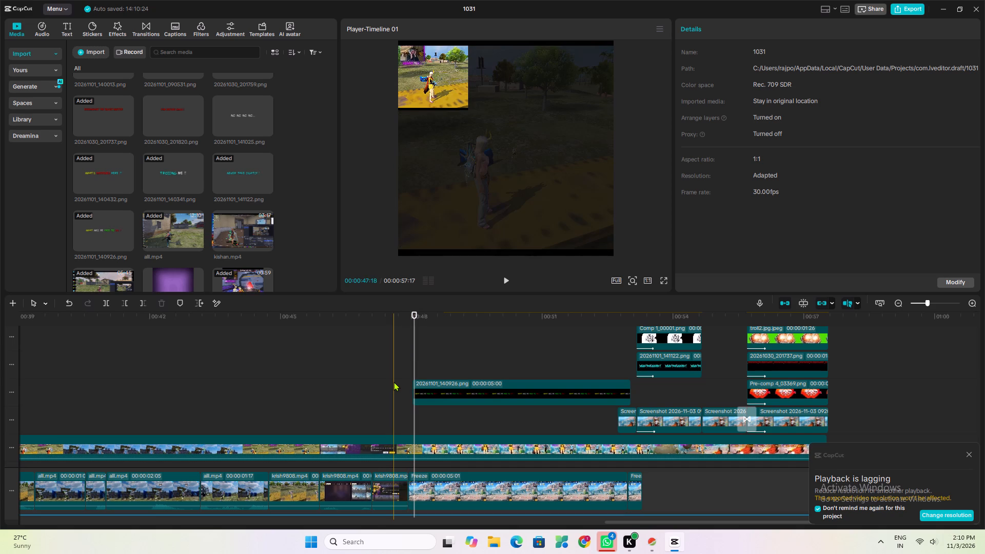
{"action": "key", "text": "space"}
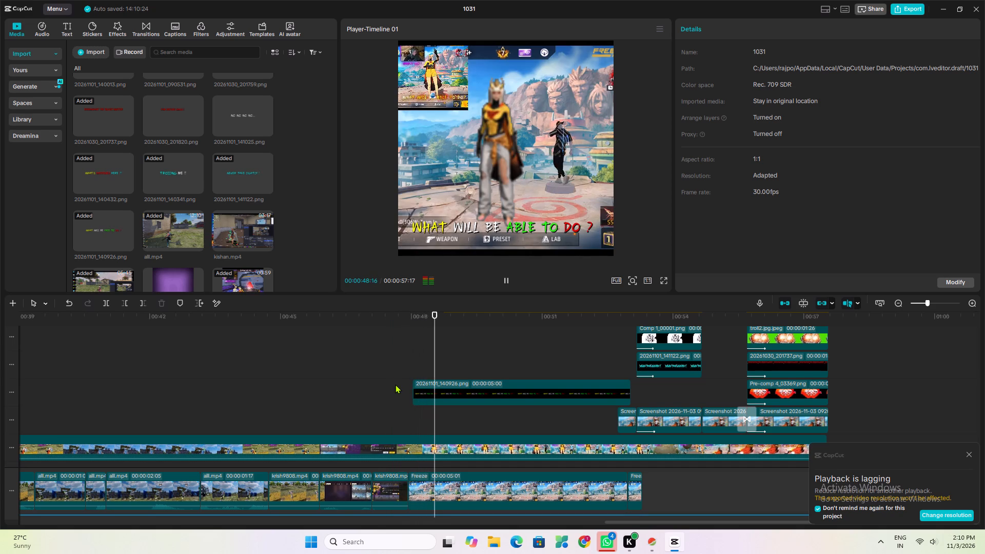
{"action": "key", "text": "space"}
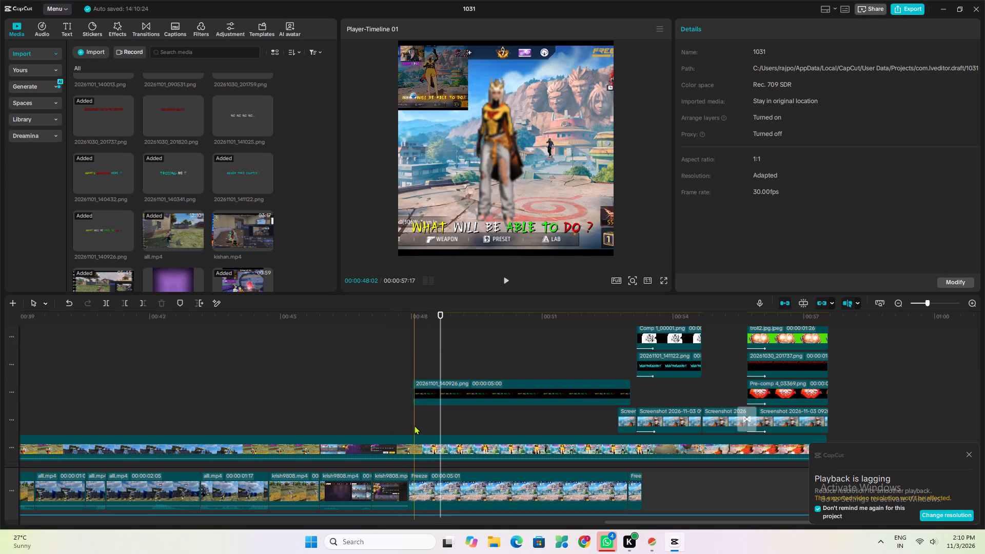
Add the blue emoji image BLUE_00099.png on the overlay track above the caption, starting with it at about 00:00:48:02.
{"action": "left_click", "coordinate": [414, 425]}
{"action": "left_click", "coordinate": [421, 394]}
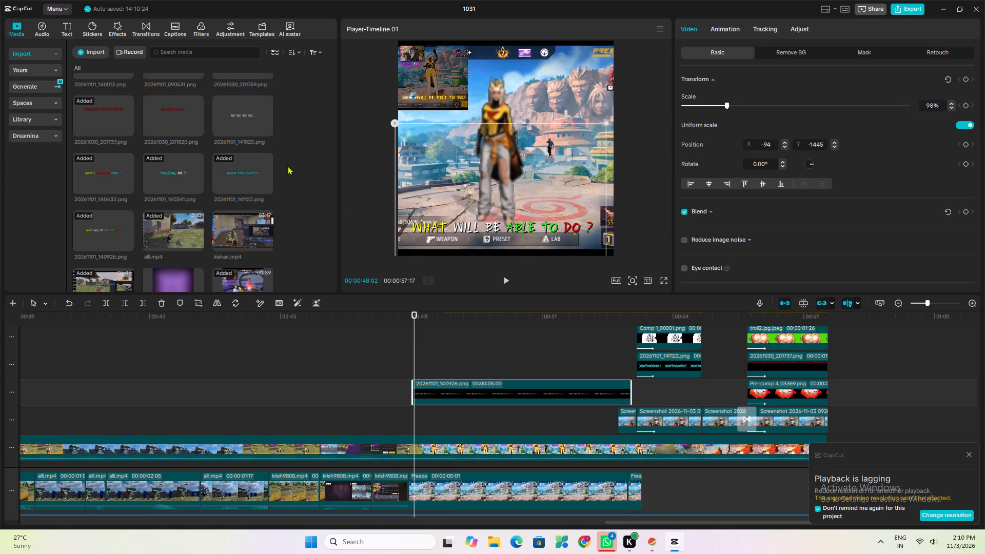
{"action": "scroll", "coordinate": [287, 166], "scroll_direction": "down", "scroll_amount": 8}
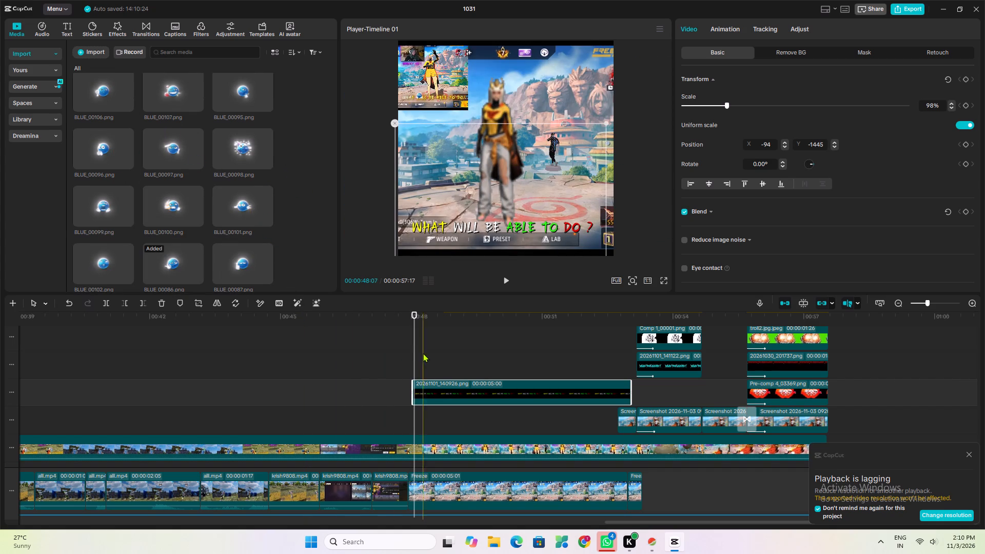
{"action": "left_click_drag", "start_coordinate": [105, 203], "coordinate": [339, 338]}
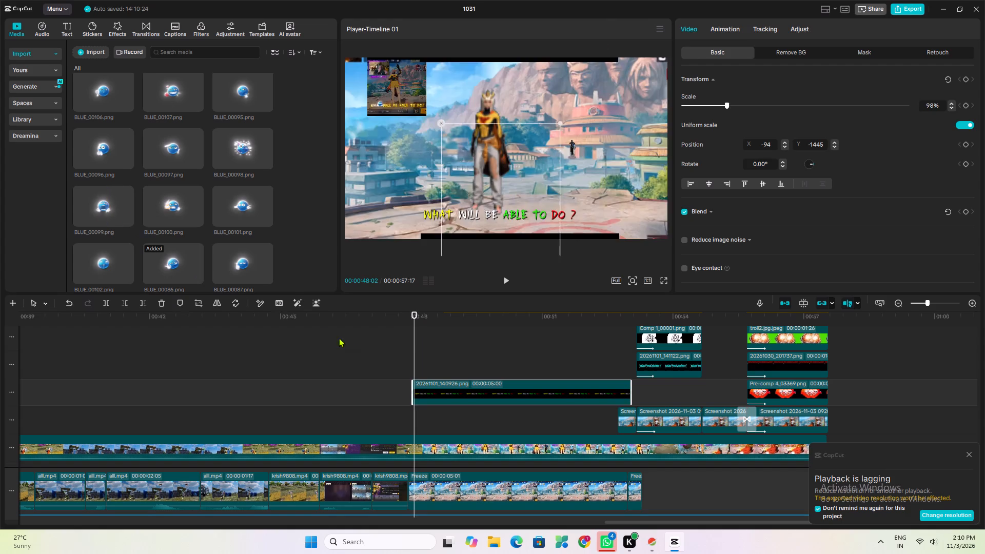
{"action": "left_click_drag", "start_coordinate": [339, 338], "coordinate": [415, 370]}
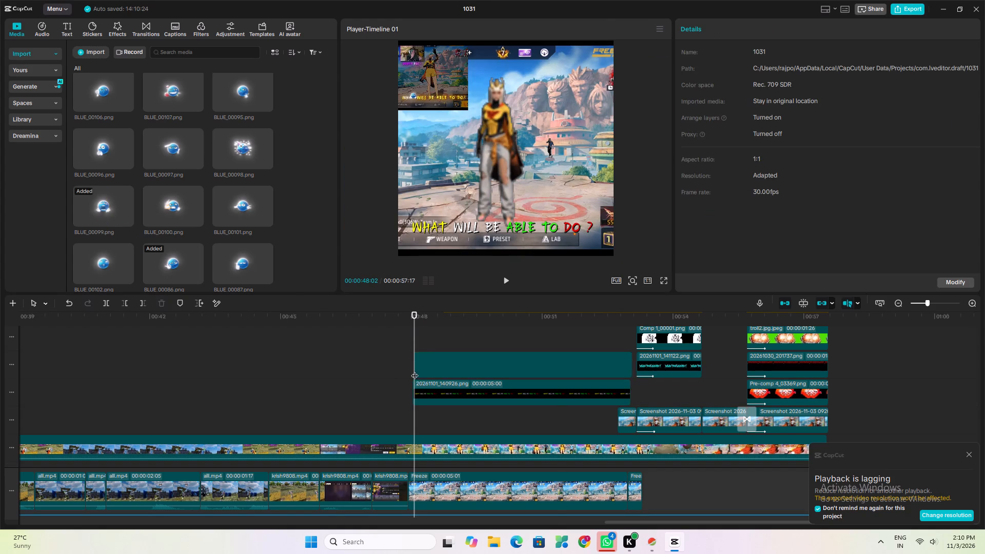
Trim the end of the BLUE_00099.png overlay so that it lasts less than one second.
{"action": "left_click_drag", "start_coordinate": [631, 373], "coordinate": [598, 380]}
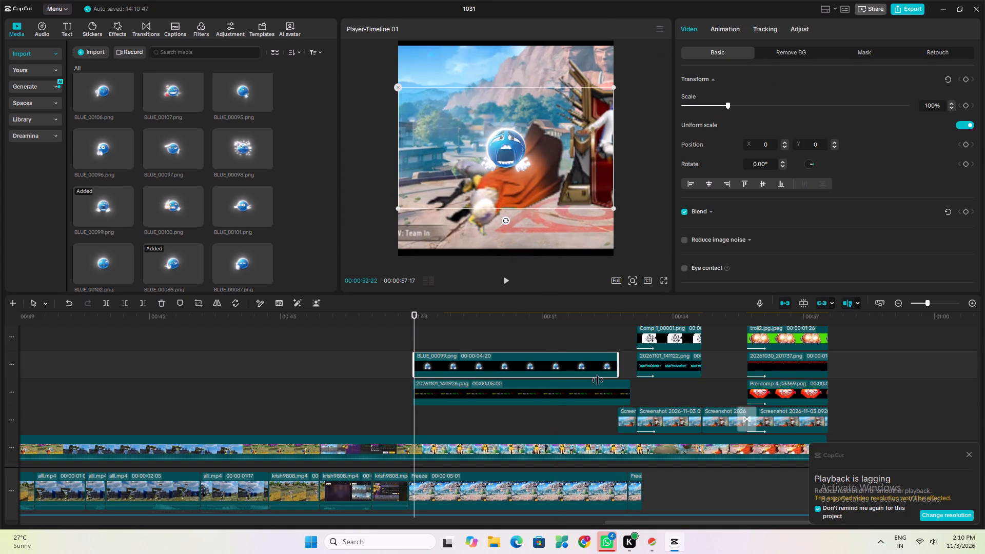
{"action": "left_click_drag", "start_coordinate": [598, 380], "coordinate": [510, 407]}
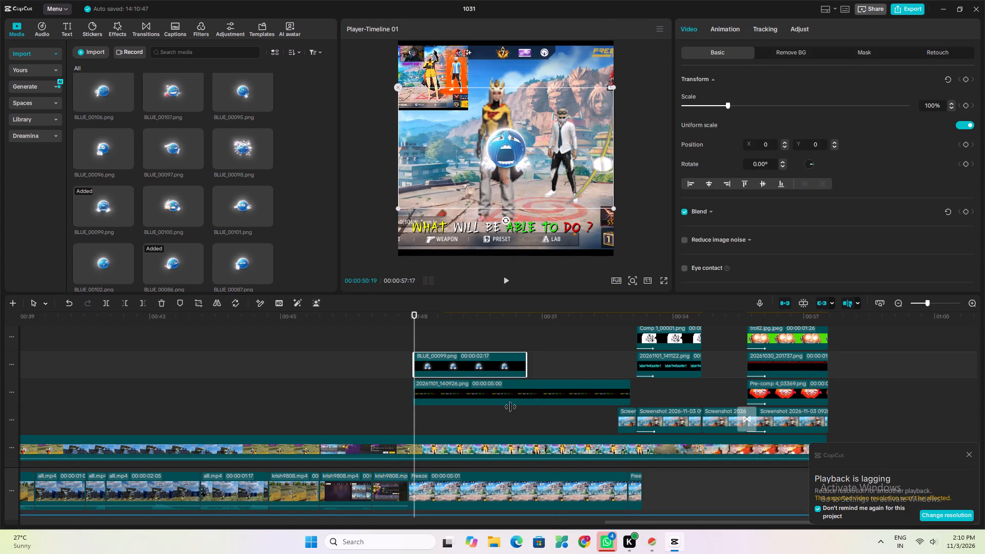
{"action": "left_click_drag", "start_coordinate": [510, 407], "coordinate": [464, 423]}
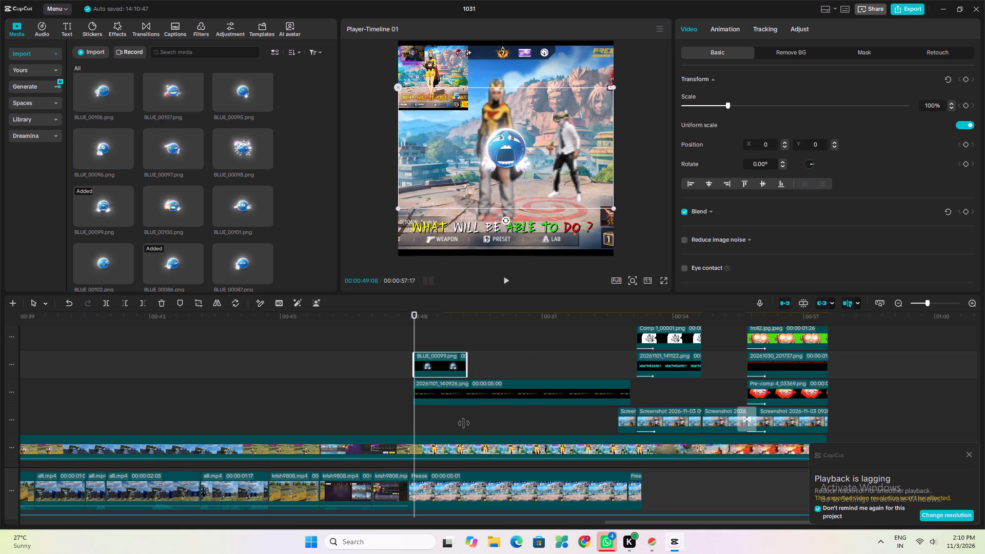
{"action": "left_click_drag", "start_coordinate": [464, 423], "coordinate": [450, 429]}
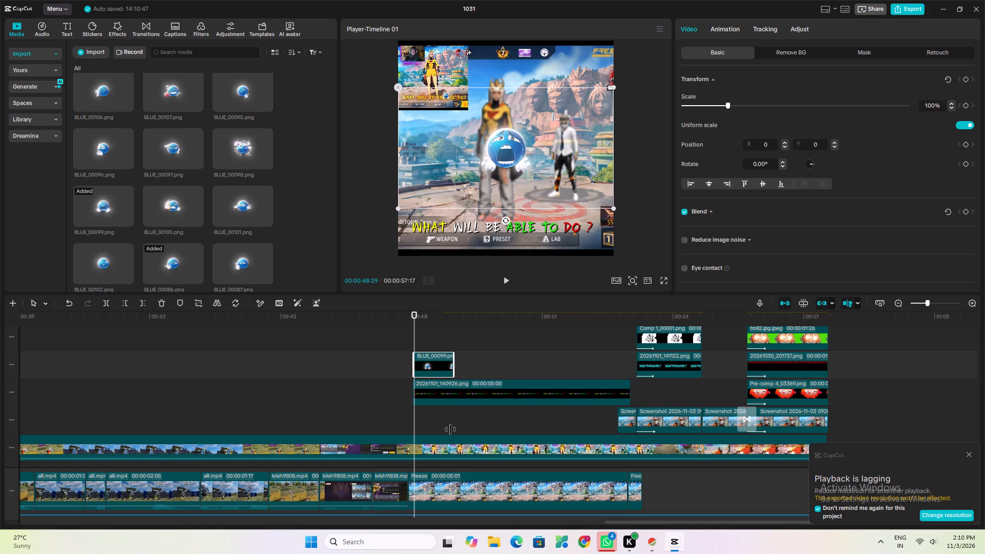
{"action": "left_click_drag", "start_coordinate": [450, 429], "coordinate": [441, 433]}
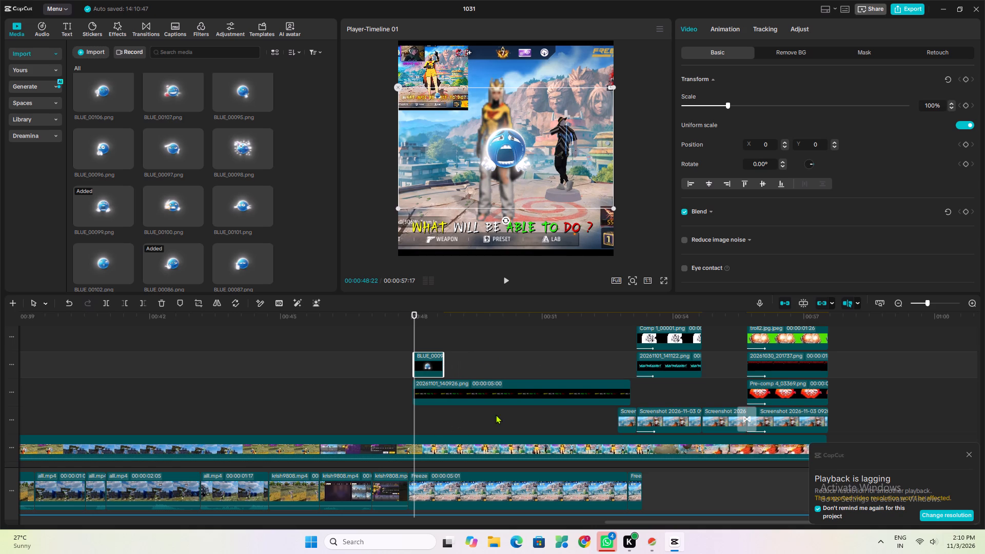
Trim the end of the caption image 20261101_140926.png to match the end of the BLUE_00099.png overlay.
{"action": "left_click", "coordinate": [629, 391]}
{"action": "left_click_drag", "start_coordinate": [631, 391], "coordinate": [598, 398]}
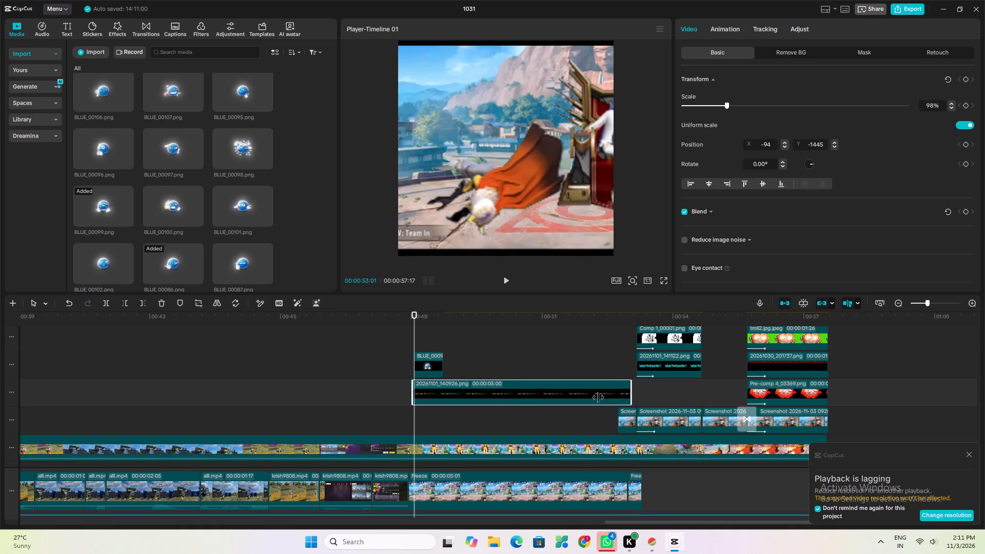
{"action": "left_click_drag", "start_coordinate": [598, 398], "coordinate": [442, 433]}
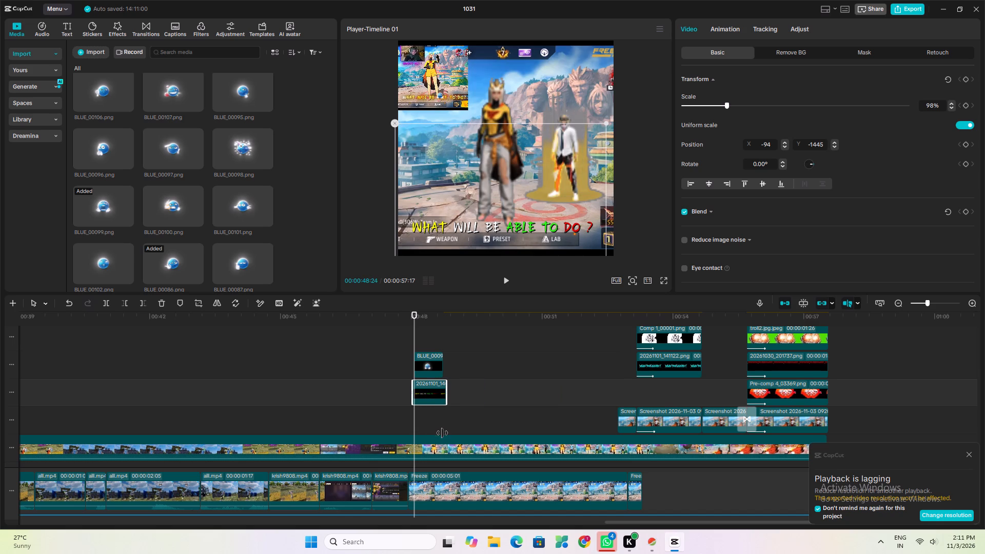
{"action": "left_click_drag", "start_coordinate": [442, 433], "coordinate": [441, 434]}
{"action": "left_click_drag", "start_coordinate": [526, 171], "coordinate": [541, 229]}
{"action": "left_click", "coordinate": [68, 303]}
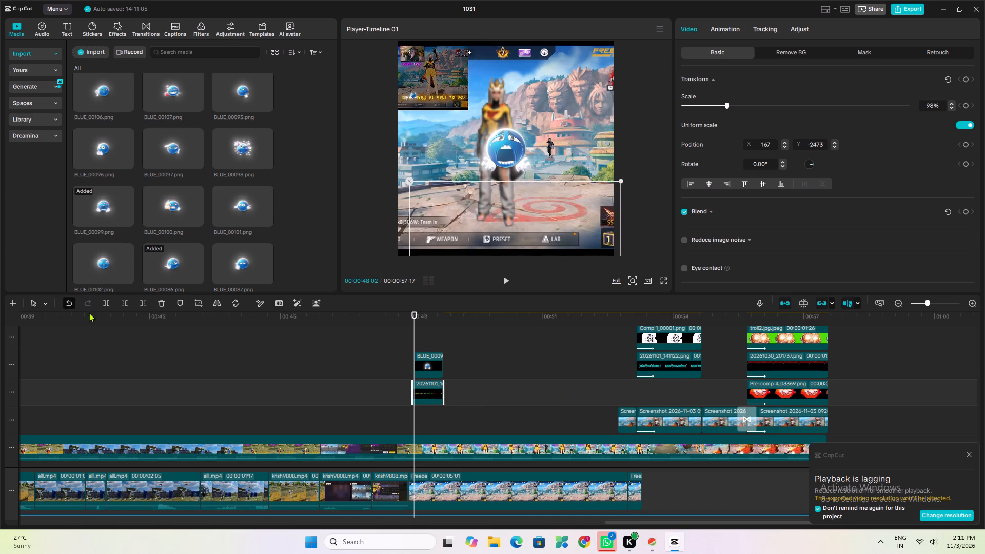
Shrink the BLUE_00099.png emoji overlay to about 55% and place it just above the caption text, about X 0, Y -1102.
{"action": "left_click", "coordinate": [431, 367]}
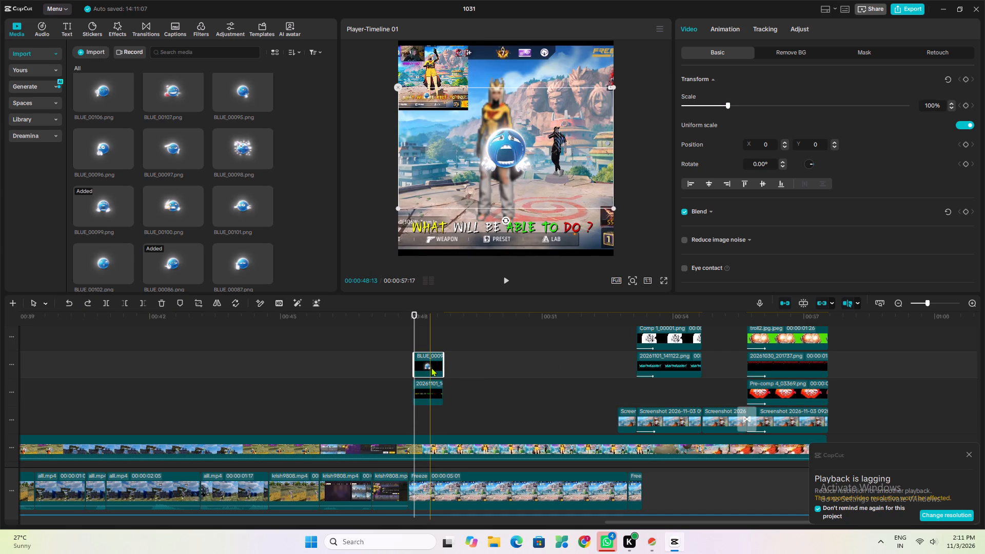
{"action": "left_click_drag", "start_coordinate": [527, 166], "coordinate": [527, 207]}
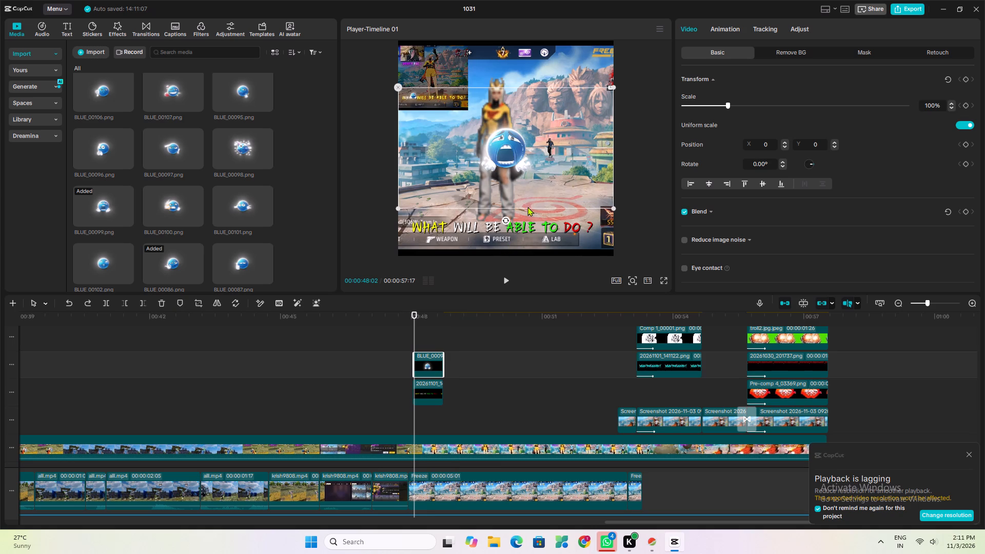
{"action": "left_click_drag", "start_coordinate": [527, 207], "coordinate": [527, 217]}
{"action": "left_click_drag", "start_coordinate": [397, 209], "coordinate": [416, 204]}
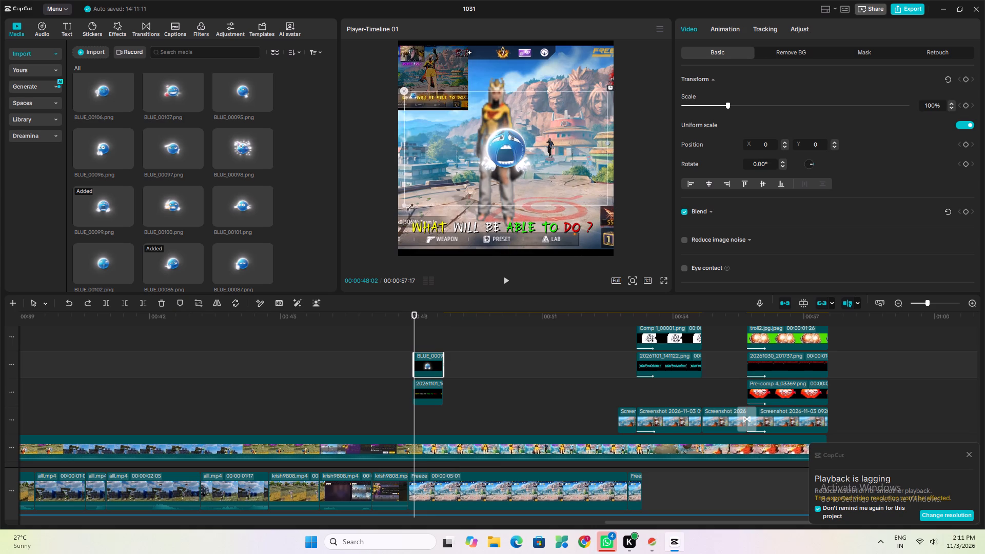
{"action": "left_click_drag", "start_coordinate": [416, 204], "coordinate": [484, 195]}
{"action": "left_click_drag", "start_coordinate": [537, 148], "coordinate": [538, 209]}
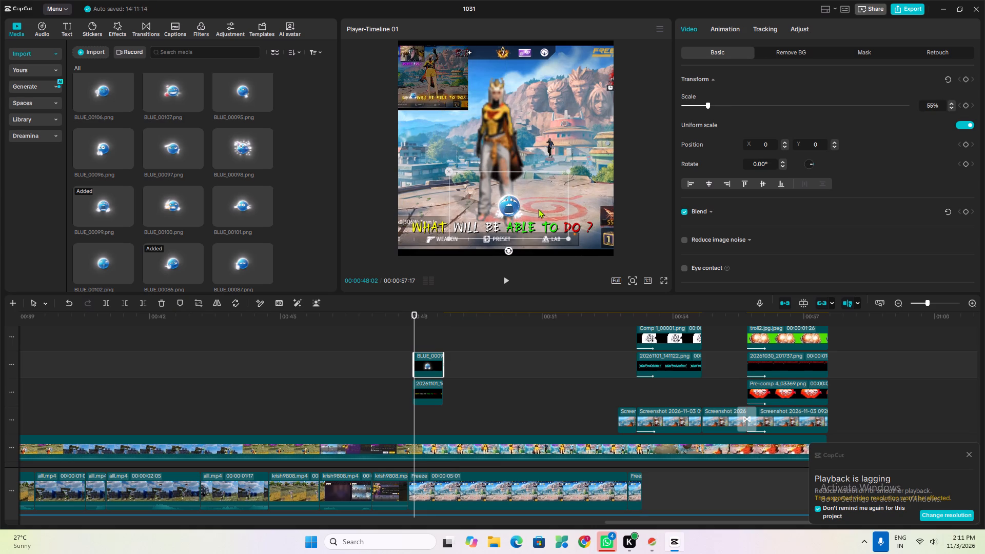
{"action": "left_click_drag", "start_coordinate": [538, 209], "coordinate": [538, 210]}
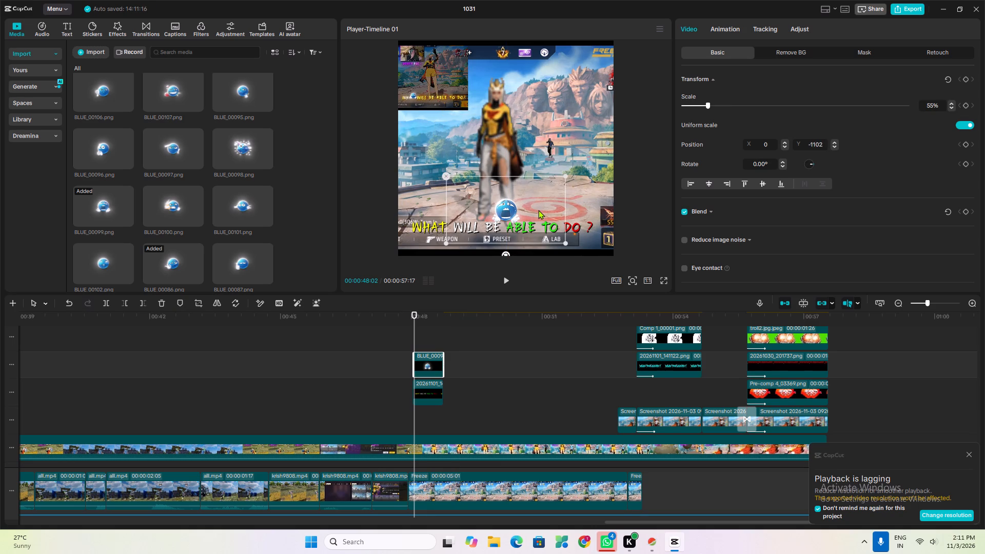
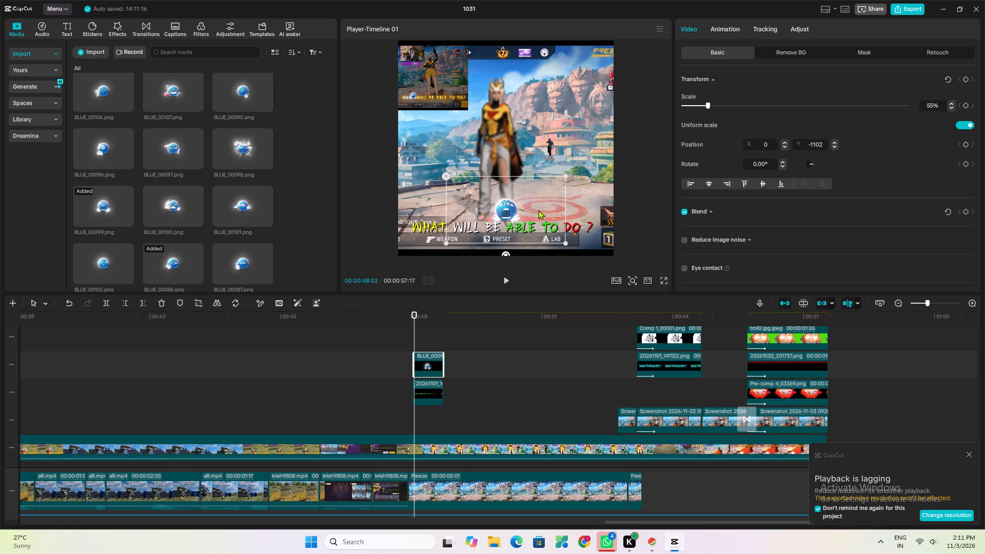
Preview the emoji and caption overlays around 00:00:48, and open the animation options for the caption image 20261101_140926.png.
{"action": "left_click", "coordinate": [397, 382]}
{"action": "left_click", "coordinate": [511, 281]}
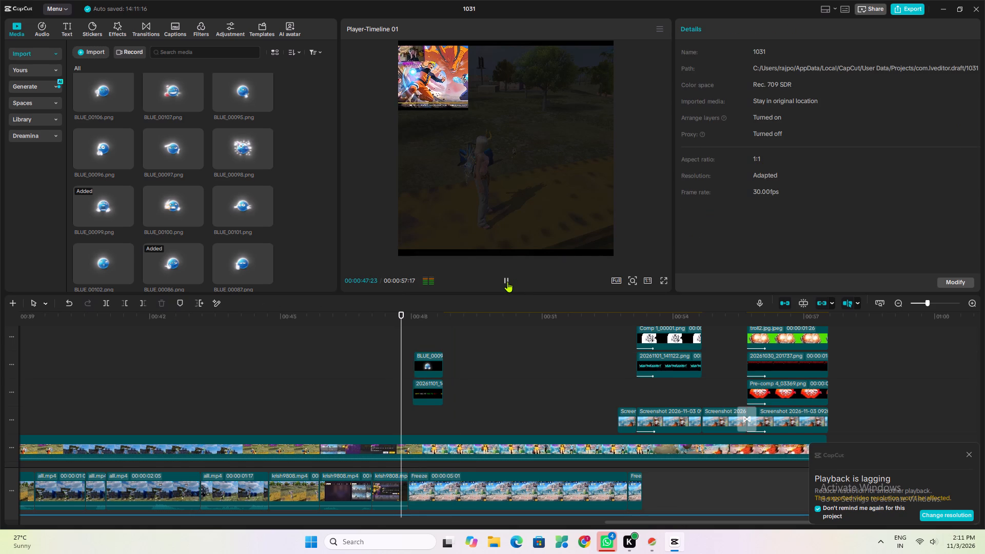
{"action": "left_click", "coordinate": [507, 282]}
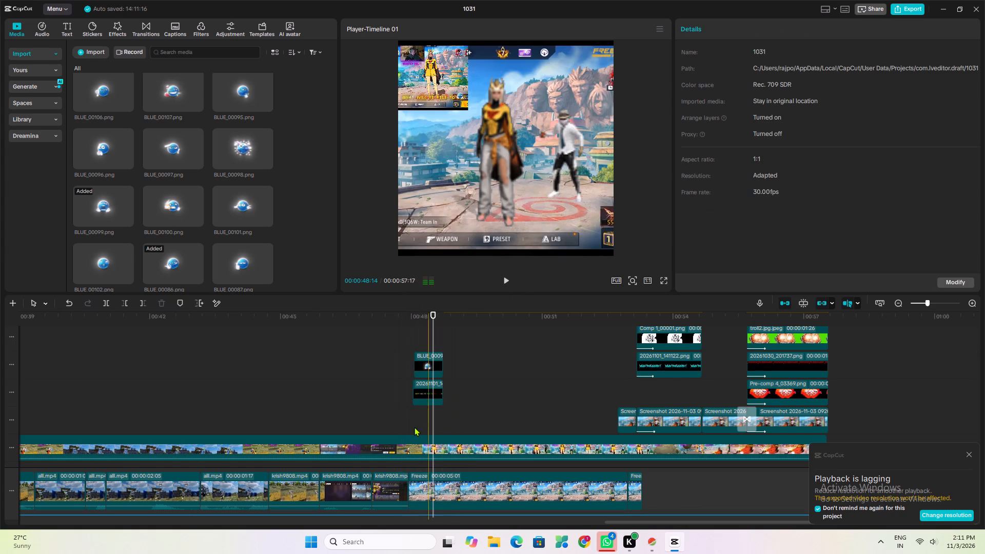
{"action": "left_click", "coordinate": [414, 427]}
{"action": "left_click", "coordinate": [429, 397]}
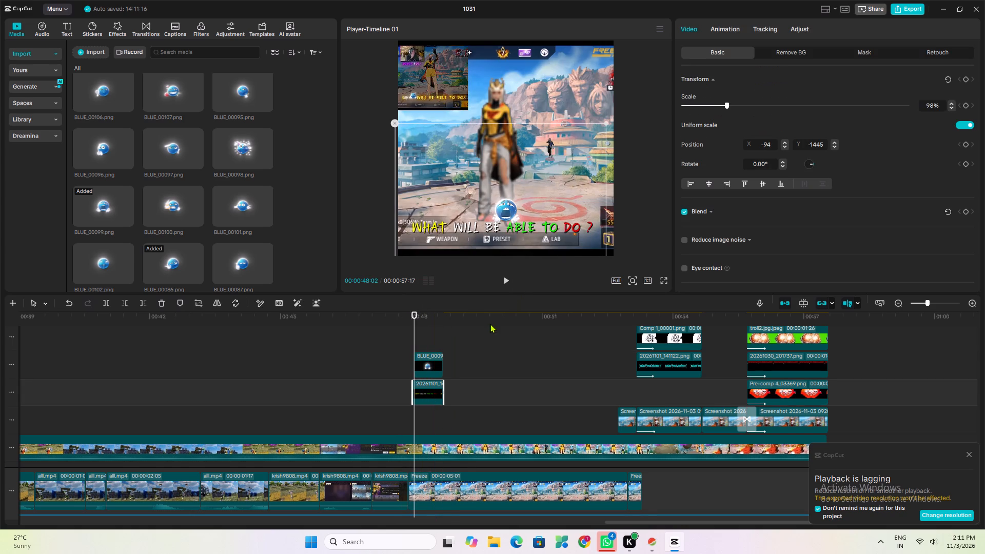
{"action": "left_click", "coordinate": [444, 436]}
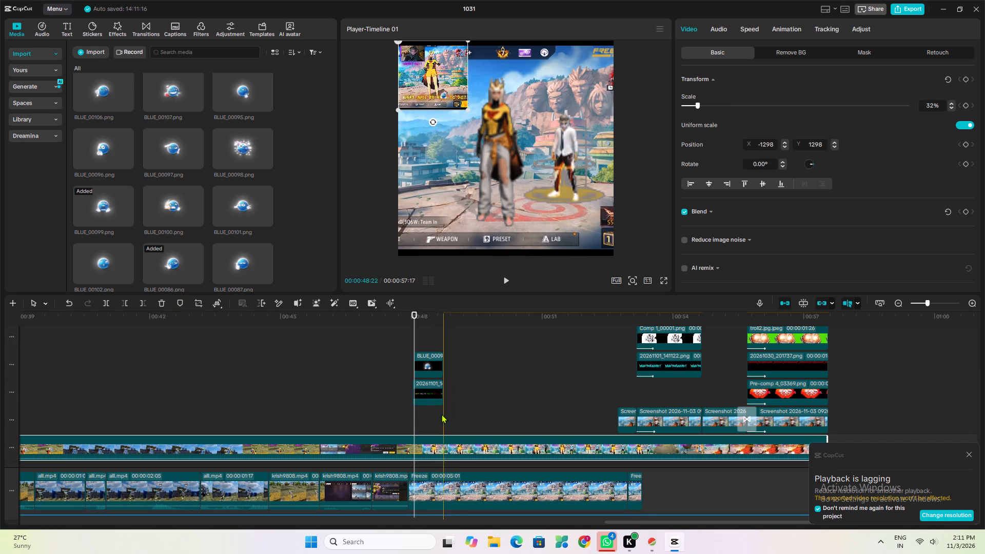
{"action": "left_click", "coordinate": [434, 394]}
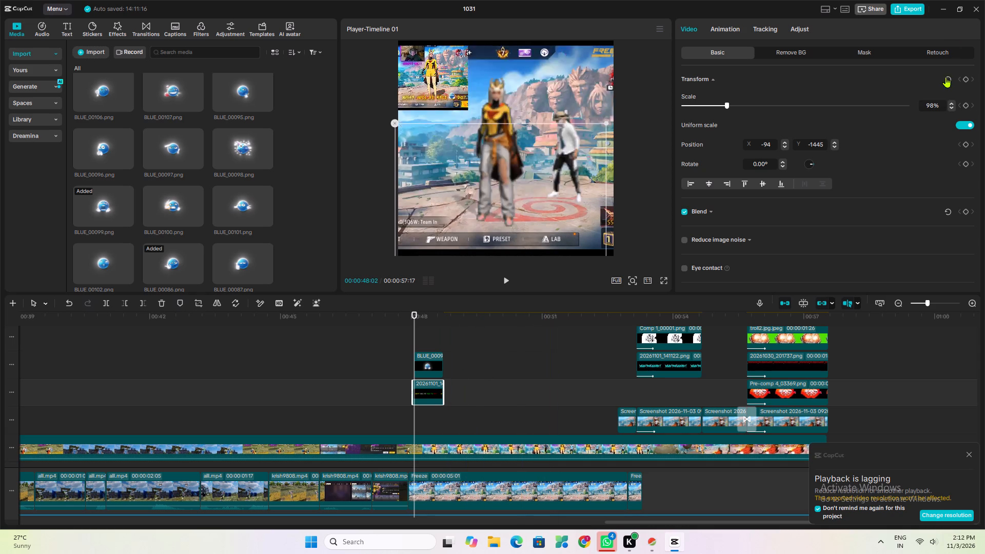
{"action": "left_click", "coordinate": [731, 25]}
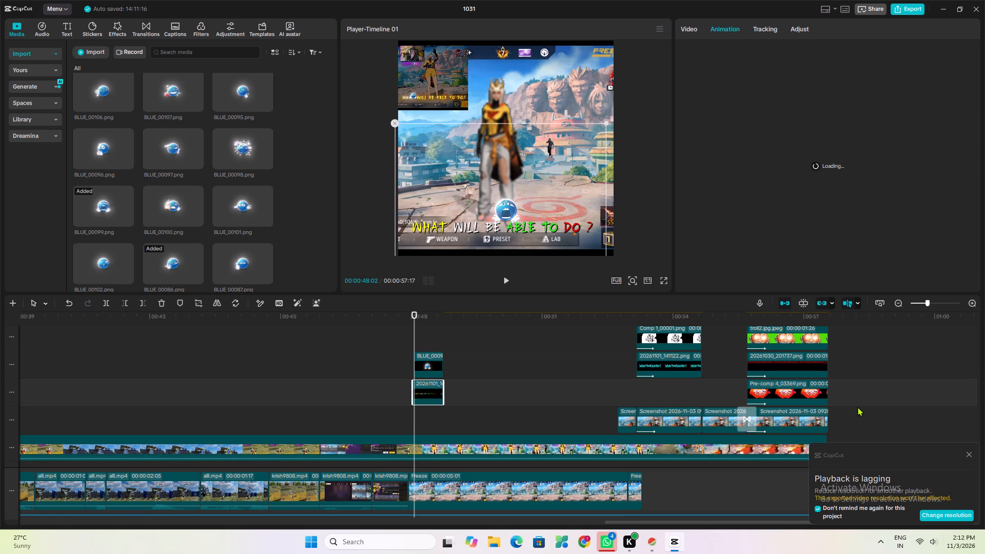
{"action": "left_click", "coordinate": [966, 451]}
{"action": "left_click", "coordinate": [969, 457]}
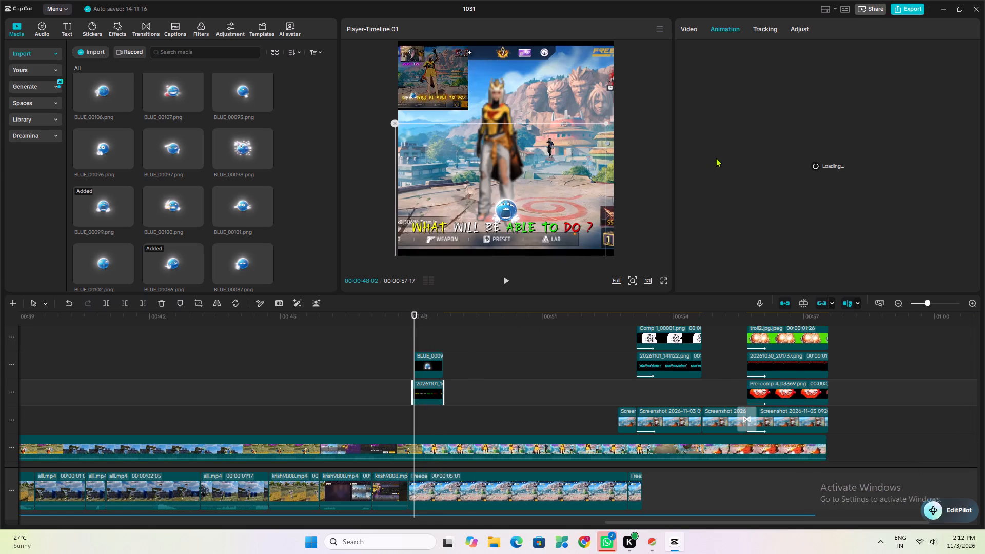
{"action": "left_click", "coordinate": [699, 29]}
{"action": "left_click", "coordinate": [711, 27]}
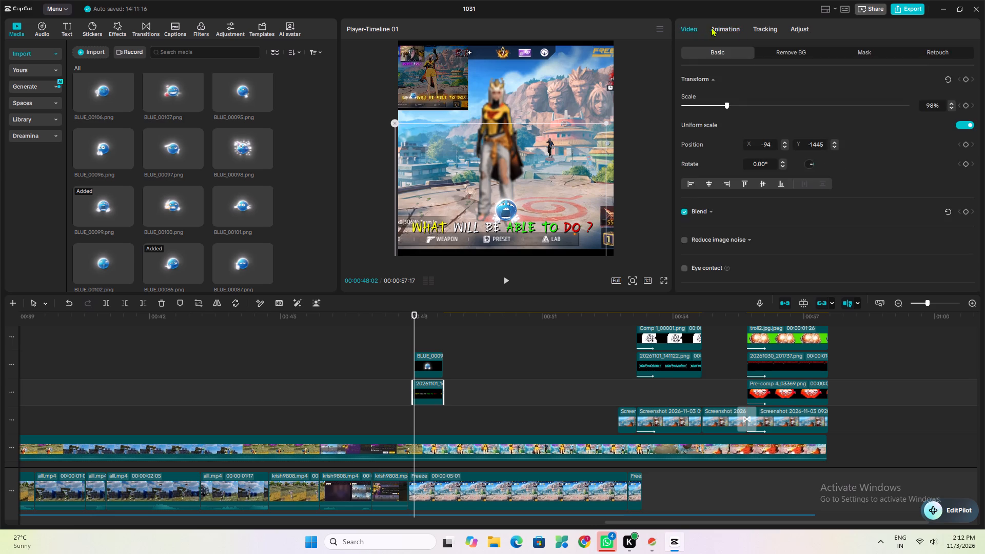
Look over the timeline tracks, including the earlier caption and blue emoji overlays between about 00:00:10 and 00:00:45.
{"action": "scroll", "coordinate": [732, 160], "scroll_direction": "up", "scroll_amount": 3}
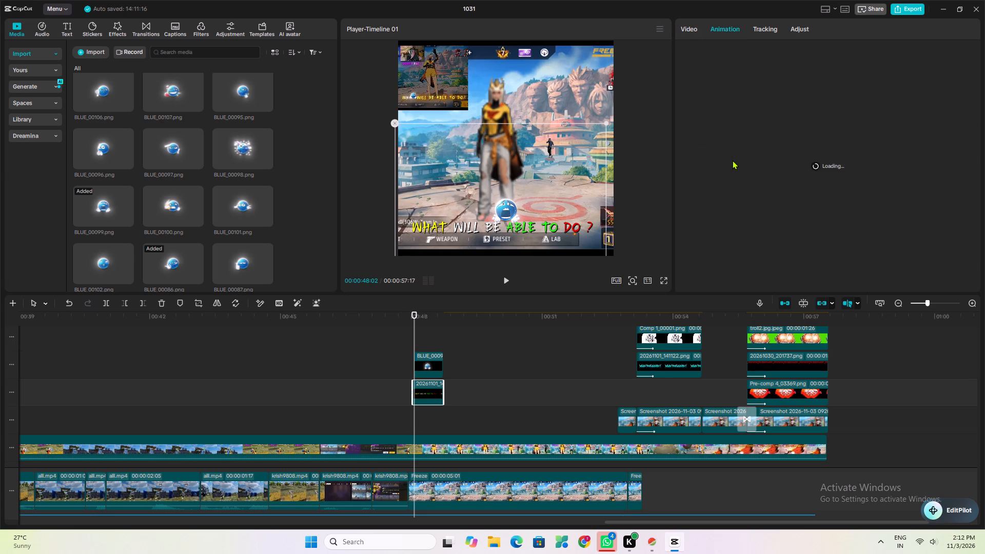
{"action": "scroll", "coordinate": [529, 420], "scroll_direction": "up", "scroll_amount": 9}
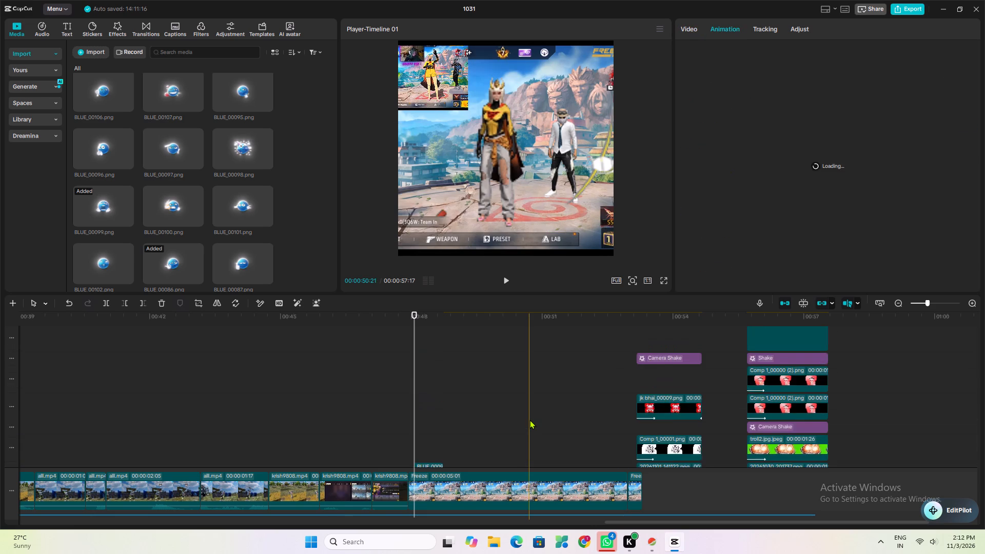
{"action": "scroll", "coordinate": [529, 420], "scroll_direction": "up", "scroll_amount": 14}
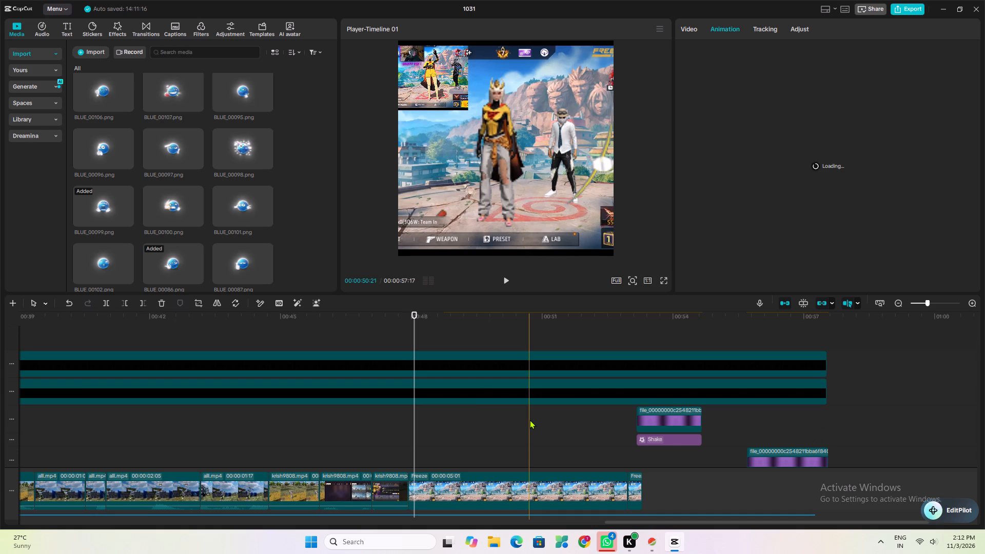
{"action": "scroll", "coordinate": [527, 424], "scroll_direction": "down", "scroll_amount": 2}
{"action": "scroll", "coordinate": [462, 402], "scroll_direction": "down", "scroll_amount": 16}
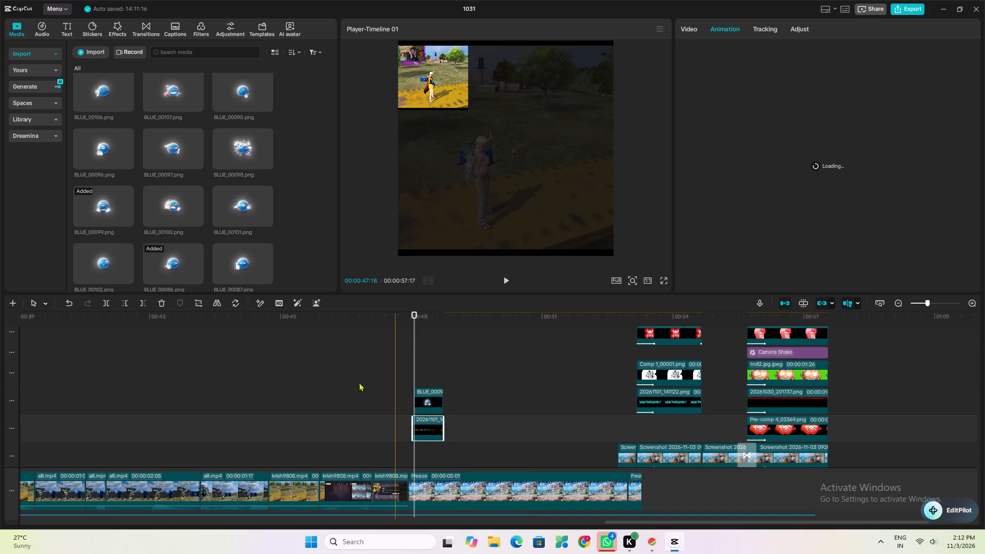
{"action": "scroll", "coordinate": [359, 382], "scroll_direction": "down", "scroll_amount": 12}
{"action": "scroll", "coordinate": [329, 412], "scroll_direction": "down", "scroll_amount": 8}
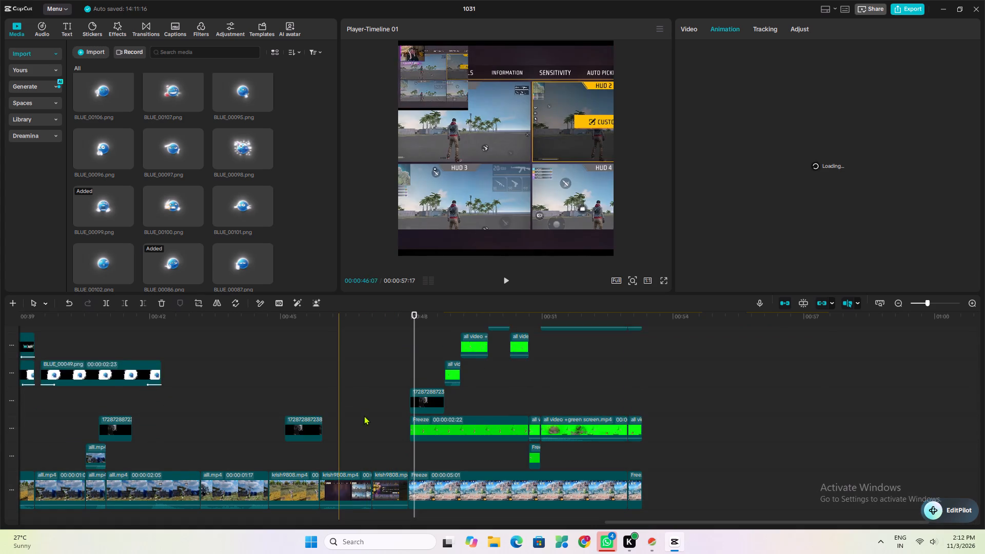
{"action": "scroll", "coordinate": [264, 403], "scroll_direction": "up", "scroll_amount": 5}
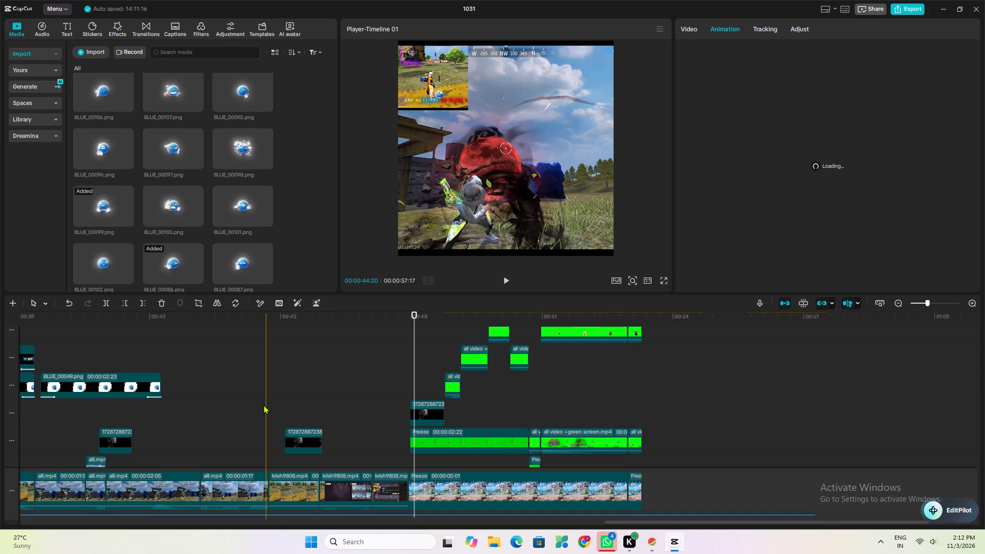
{"action": "scroll", "coordinate": [281, 348], "scroll_direction": "up", "scroll_amount": 2}
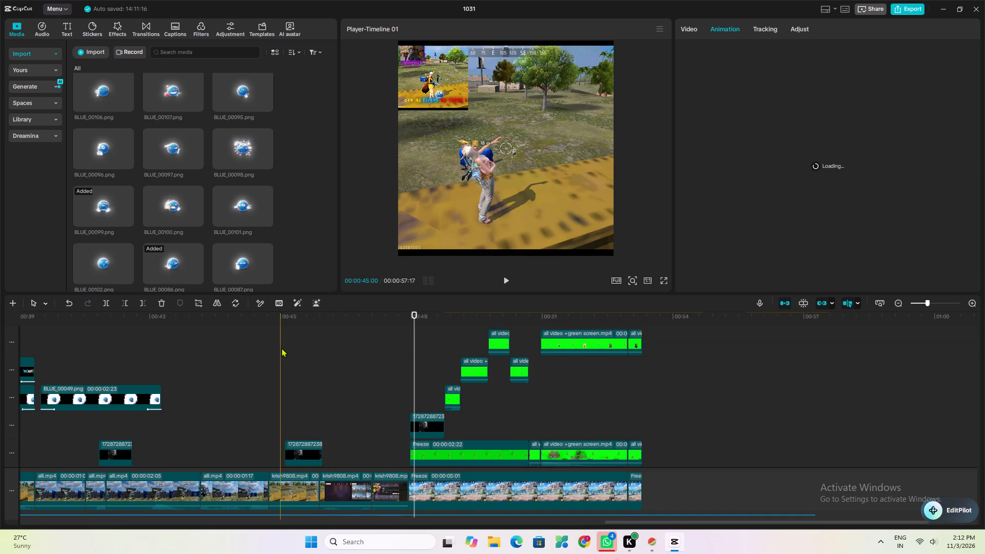
{"action": "left_click", "coordinate": [921, 304]}
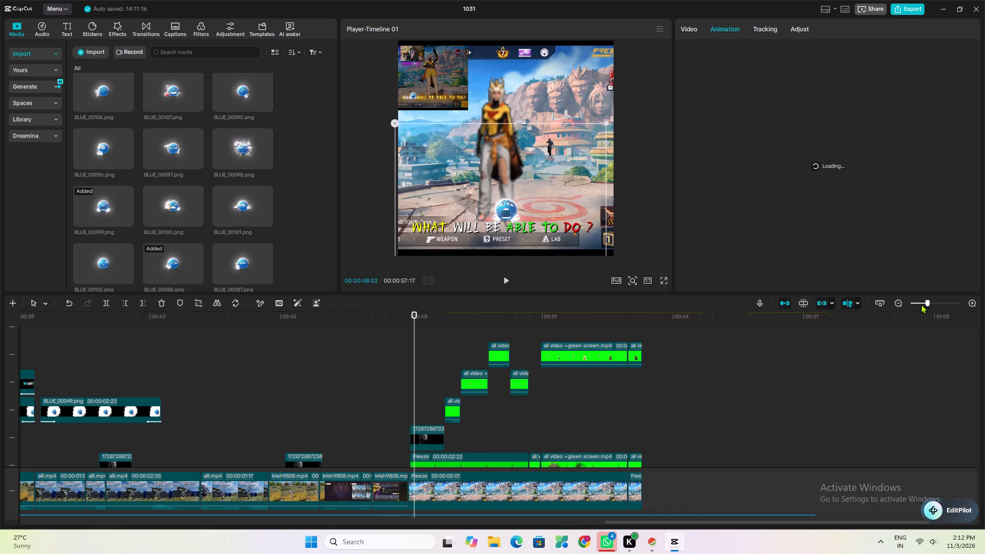
{"action": "left_click", "coordinate": [920, 301]}
{"action": "left_click", "coordinate": [918, 302]}
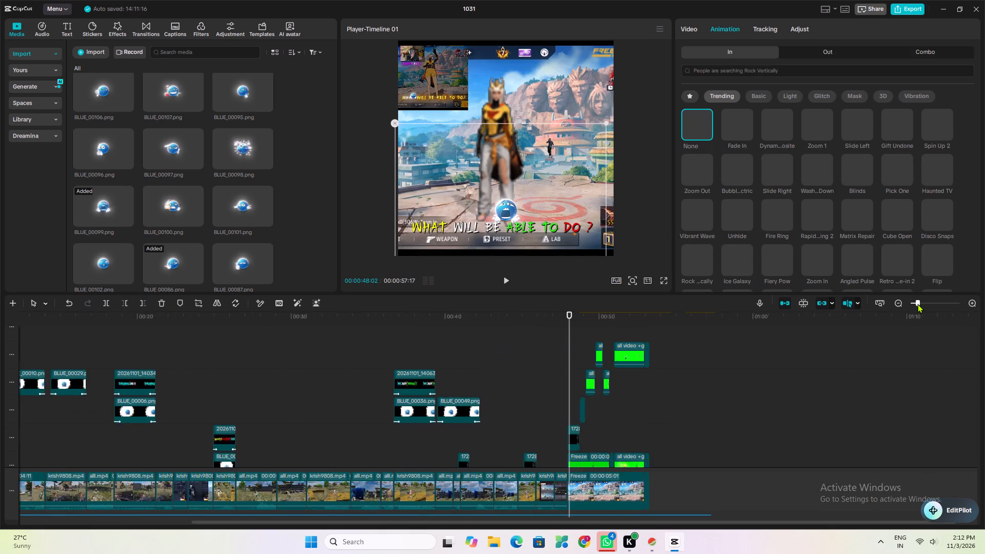
{"action": "left_click", "coordinate": [920, 304]}
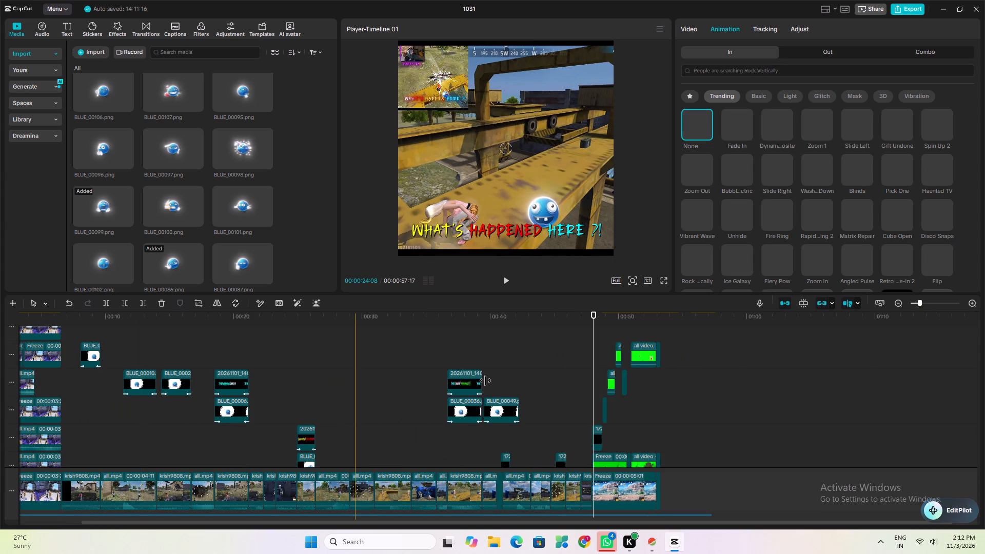
{"action": "scroll", "coordinate": [577, 392], "scroll_direction": "down", "scroll_amount": 8}
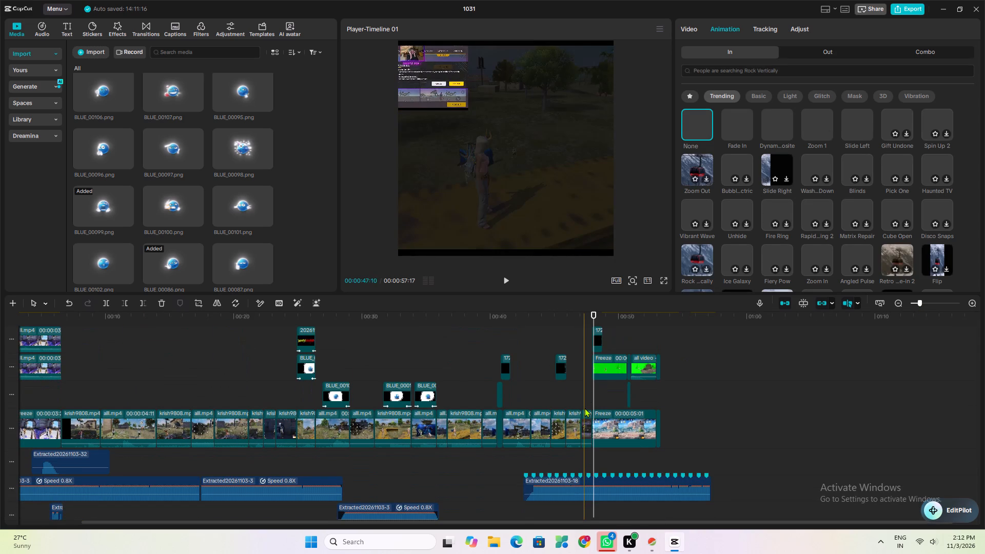
Apply Fade In and Fade Out animations to the caption image 20261101_140926.png, each with a duration of 0.1s.
{"action": "left_click", "coordinate": [925, 301]}
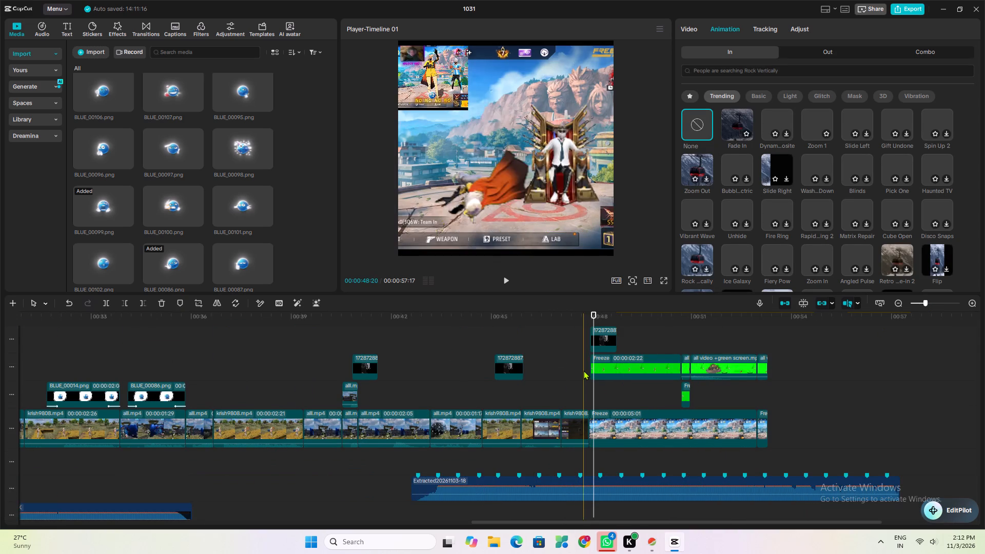
{"action": "scroll", "coordinate": [583, 370], "scroll_direction": "up", "scroll_amount": 20}
{"action": "scroll", "coordinate": [583, 370], "scroll_direction": "up", "scroll_amount": 1}
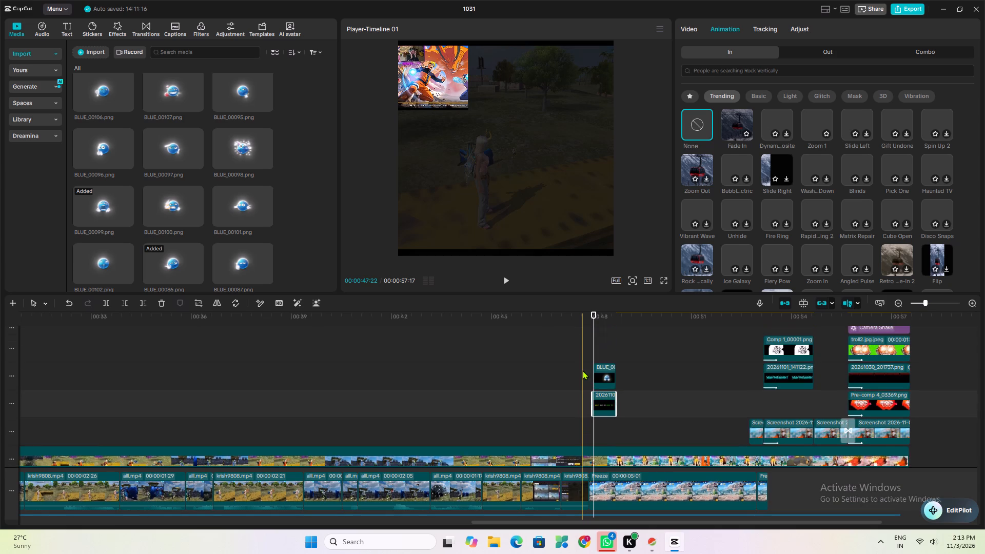
{"action": "scroll", "coordinate": [582, 370], "scroll_direction": "up", "scroll_amount": 2}
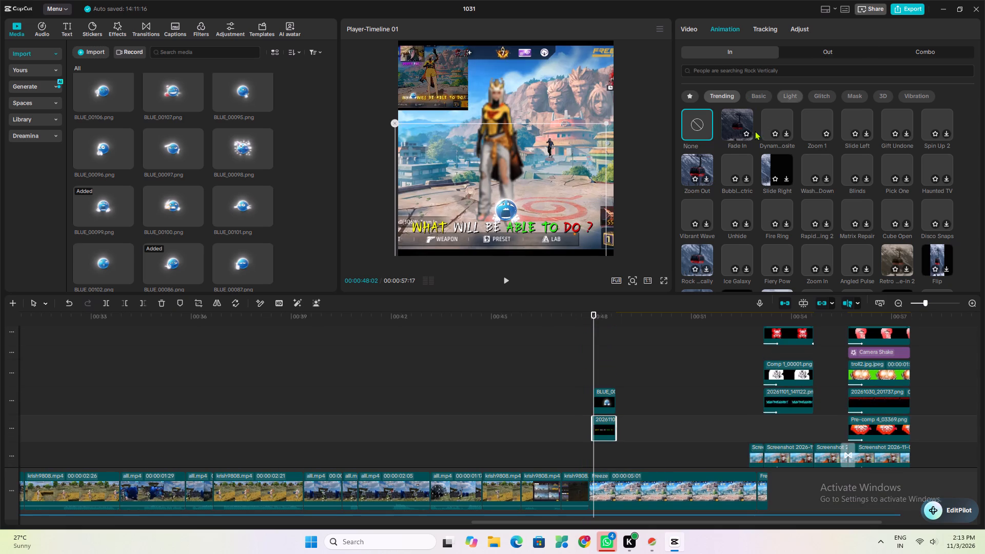
{"action": "left_click", "coordinate": [735, 127]}
{"action": "left_click", "coordinate": [812, 51]}
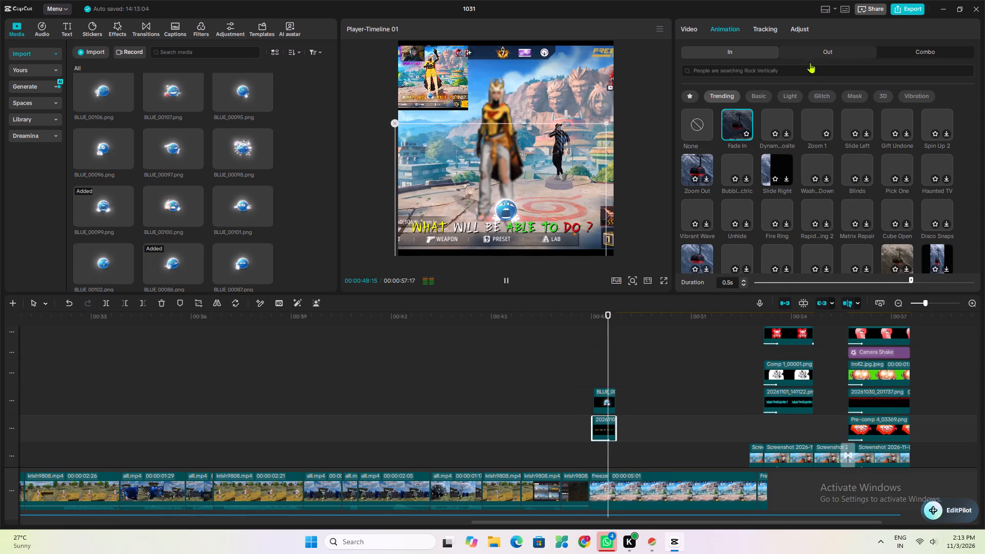
{"action": "left_click", "coordinate": [746, 125]}
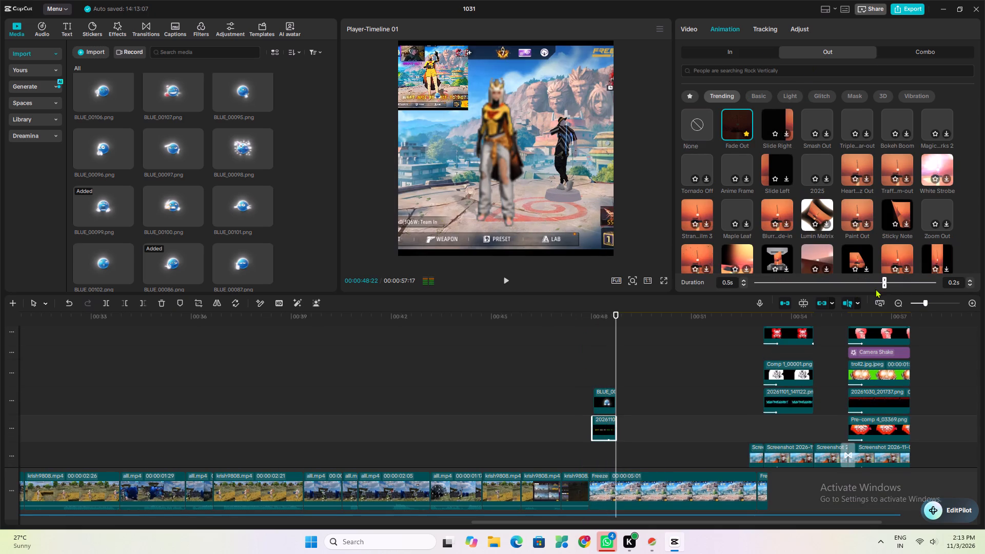
{"action": "left_click", "coordinate": [911, 279]}
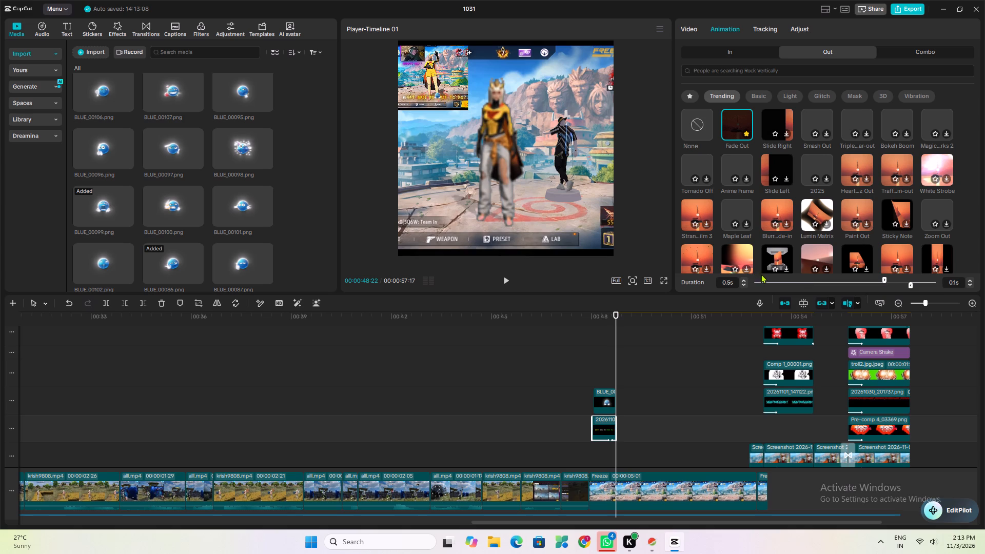
{"action": "left_click", "coordinate": [770, 282]}
{"action": "left_click", "coordinate": [720, 48]}
{"action": "left_click", "coordinate": [727, 131]}
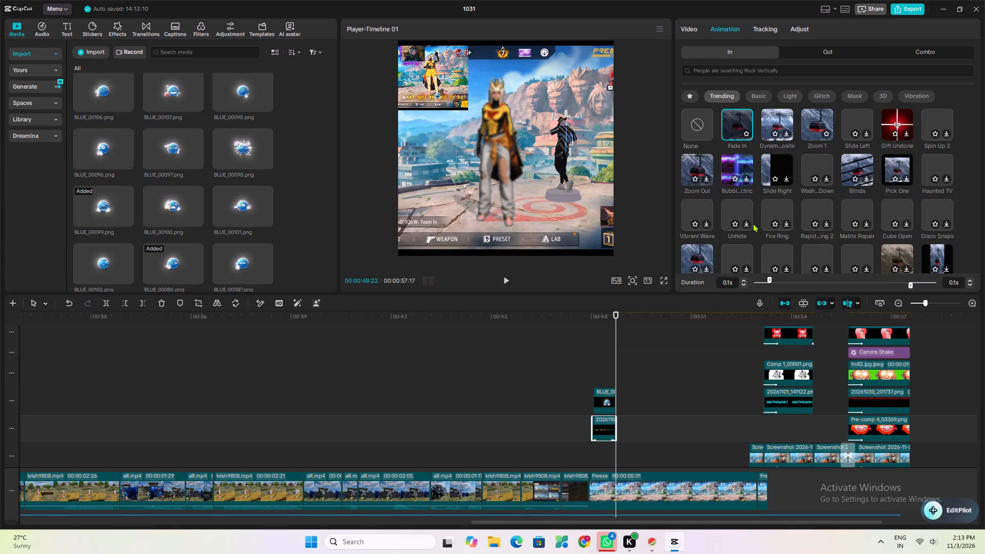
Apply Fade In and Fade Out animations to the BLUE_00099.png emoji overlay above the caption, each lasting 0.1s.
{"action": "left_click", "coordinate": [603, 399]}
{"action": "left_click", "coordinate": [738, 127]}
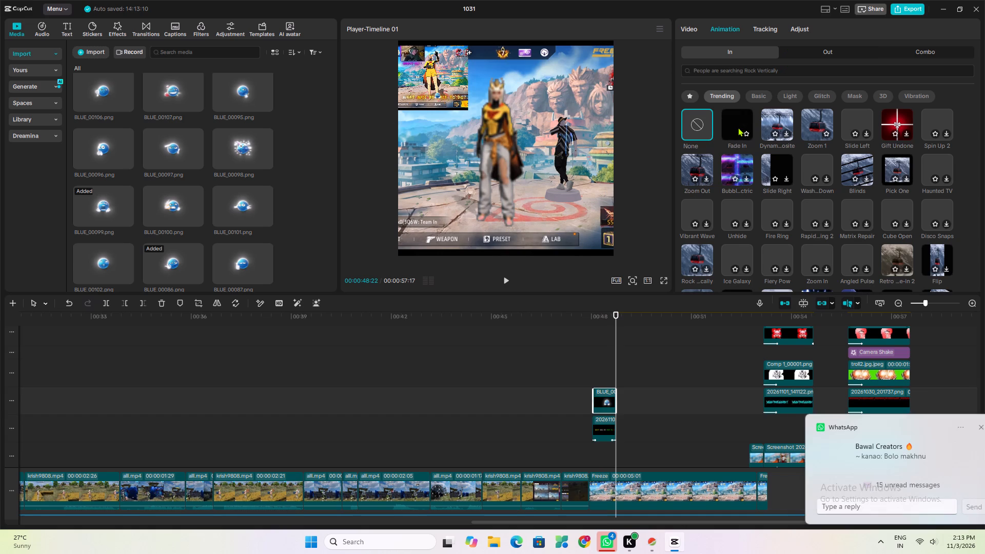
{"action": "left_click", "coordinate": [808, 52]}
{"action": "left_click", "coordinate": [744, 127]}
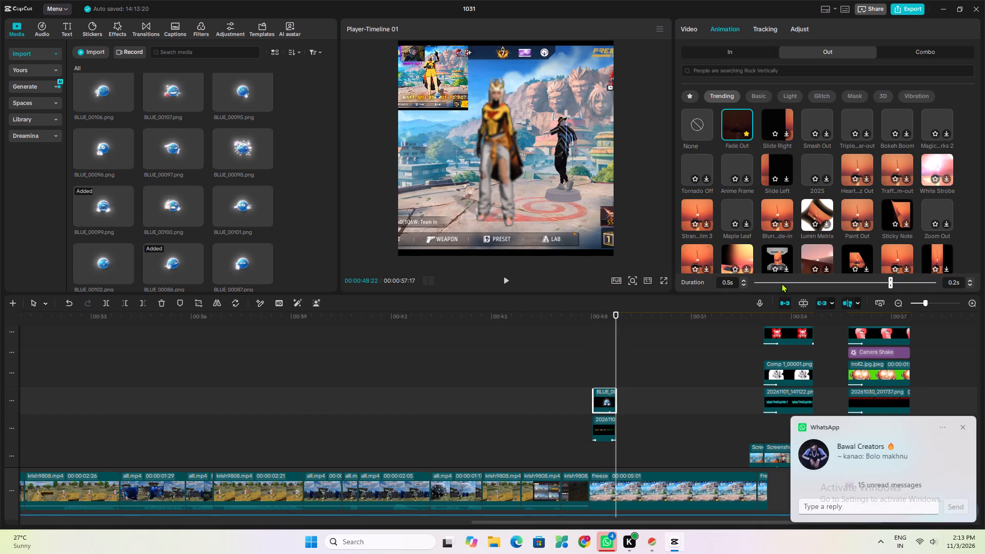
{"action": "left_click", "coordinate": [781, 283]}
{"action": "left_click", "coordinate": [910, 280]}
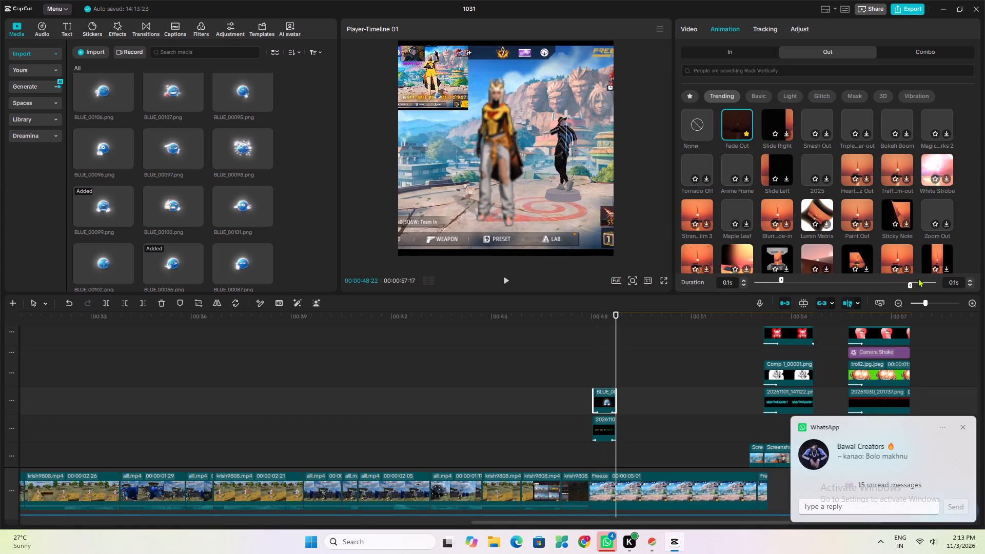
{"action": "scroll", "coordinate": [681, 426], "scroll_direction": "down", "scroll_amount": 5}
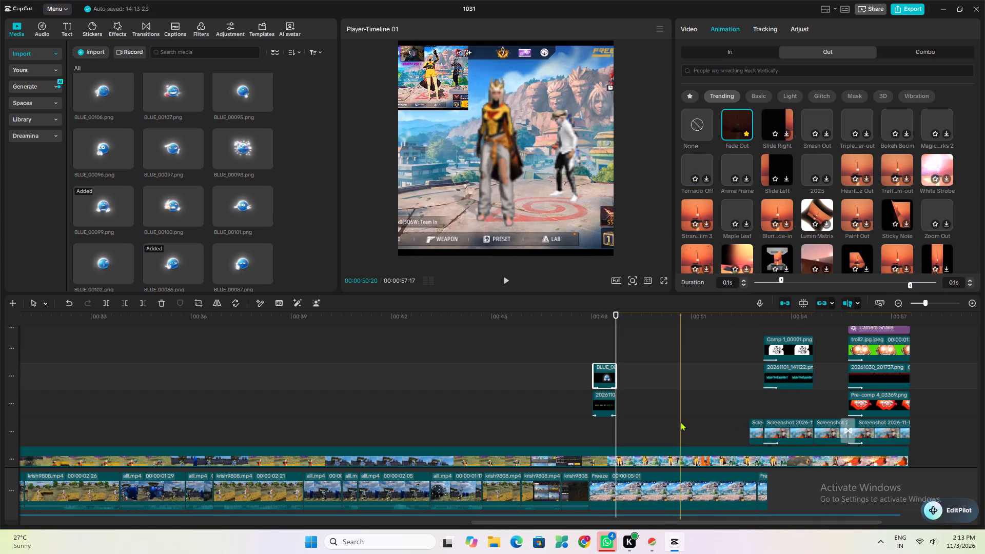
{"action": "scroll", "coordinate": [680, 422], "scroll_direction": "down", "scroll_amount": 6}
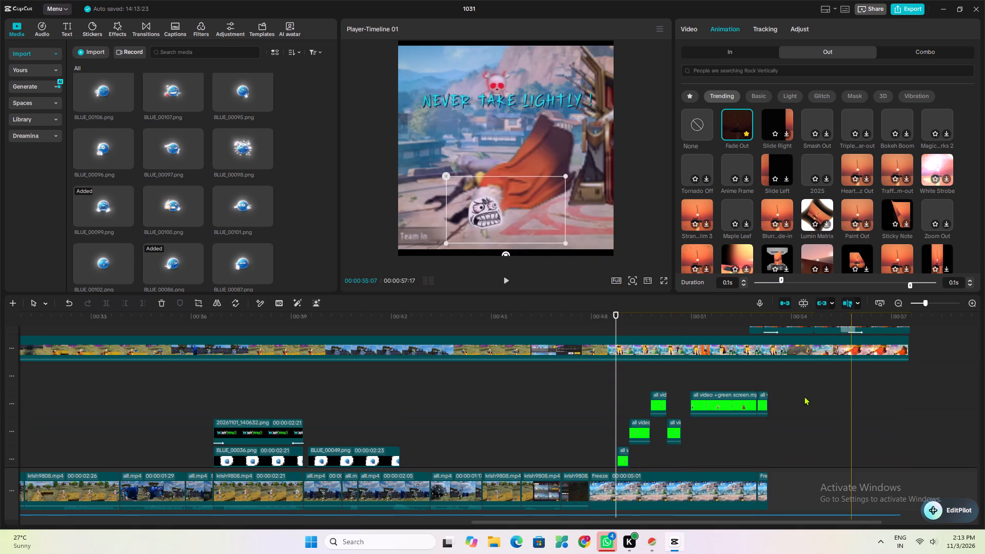
Examine the overlay and effect tracks near 00:00:54 and 00:00:56, and the extracted audio tracks below the main video track.
{"action": "scroll", "coordinate": [787, 414], "scroll_direction": "up", "scroll_amount": 18}
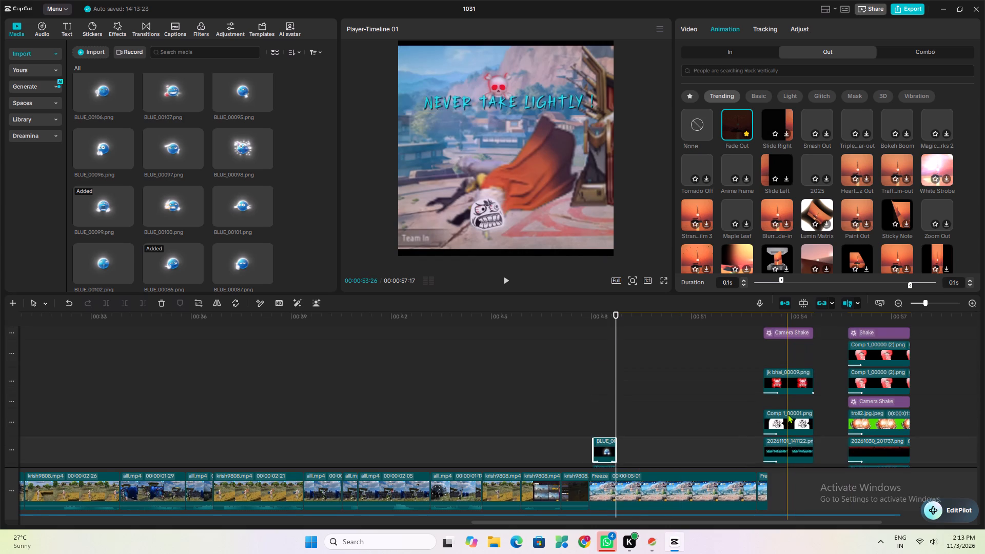
{"action": "scroll", "coordinate": [790, 423], "scroll_direction": "down", "scroll_amount": 1}
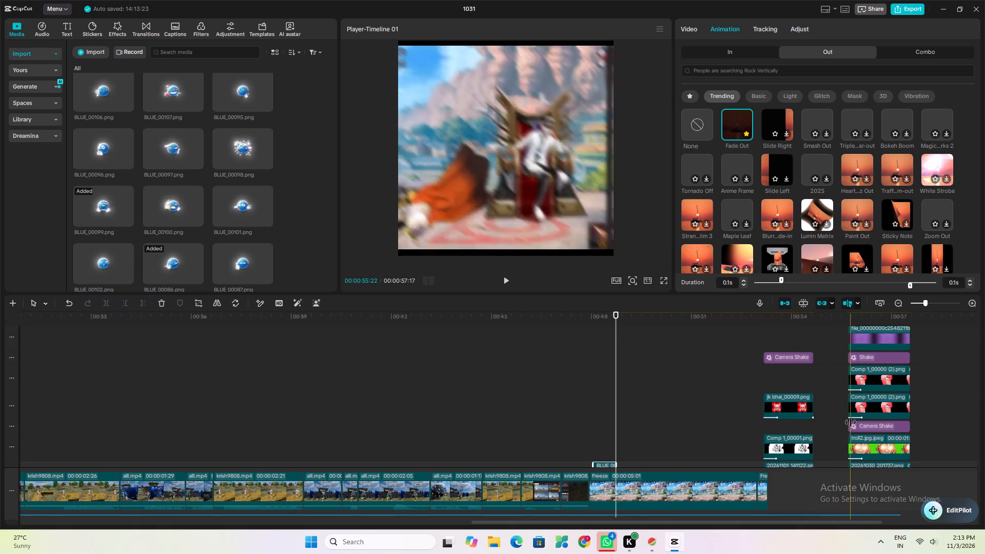
{"action": "scroll", "coordinate": [863, 426], "scroll_direction": "up", "scroll_amount": 5}
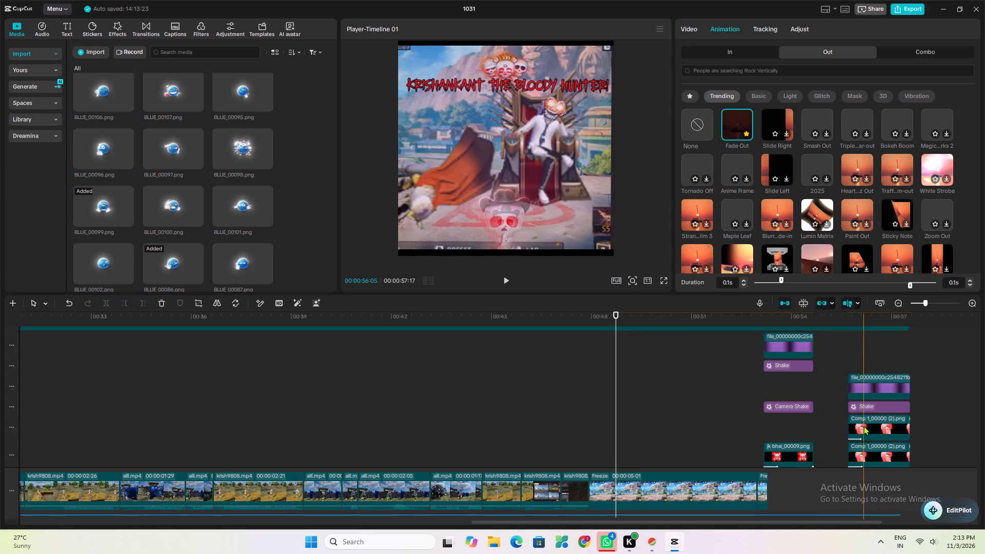
{"action": "scroll", "coordinate": [863, 426], "scroll_direction": "up", "scroll_amount": 10}
{"action": "scroll", "coordinate": [859, 432], "scroll_direction": "down", "scroll_amount": 3}
{"action": "scroll", "coordinate": [812, 404], "scroll_direction": "down", "scroll_amount": 2}
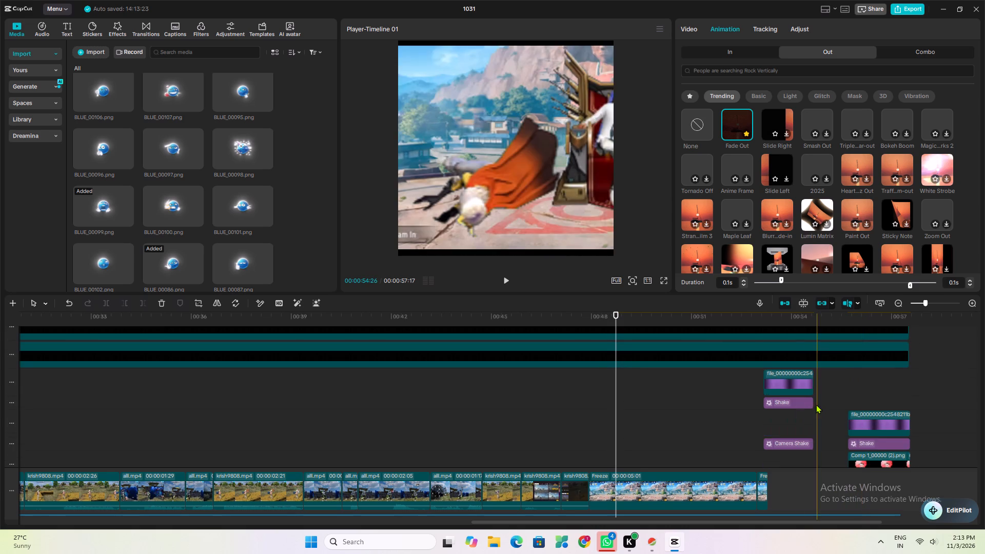
{"action": "scroll", "coordinate": [816, 404], "scroll_direction": "down", "scroll_amount": 20}
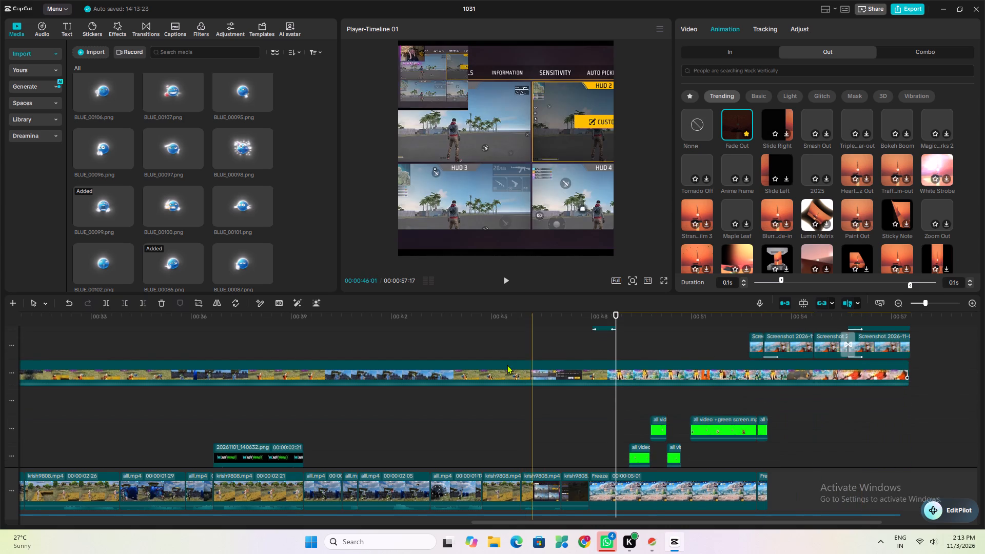
{"action": "scroll", "coordinate": [503, 406], "scroll_direction": "down", "scroll_amount": 16}
{"action": "scroll", "coordinate": [586, 345], "scroll_direction": "down", "scroll_amount": 2}
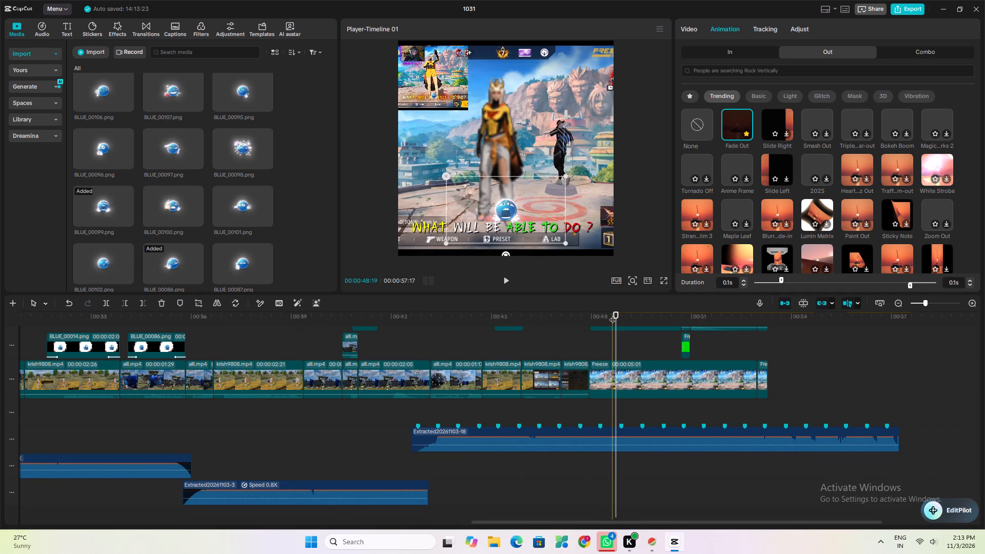
Play back the opening seconds of the project and the section from about 00:00:23 to 00:00:34 to check the overlays.
{"action": "left_click_drag", "start_coordinate": [618, 314], "coordinate": [0, 485]}
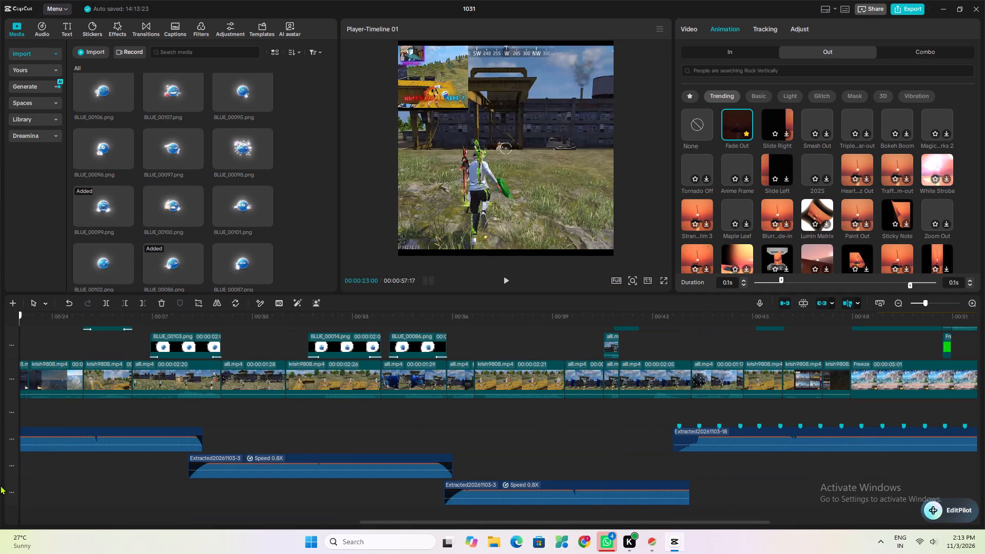
{"action": "left_click_drag", "start_coordinate": [0, 485], "coordinate": [0, 395]}
{"action": "left_click", "coordinate": [505, 279]}
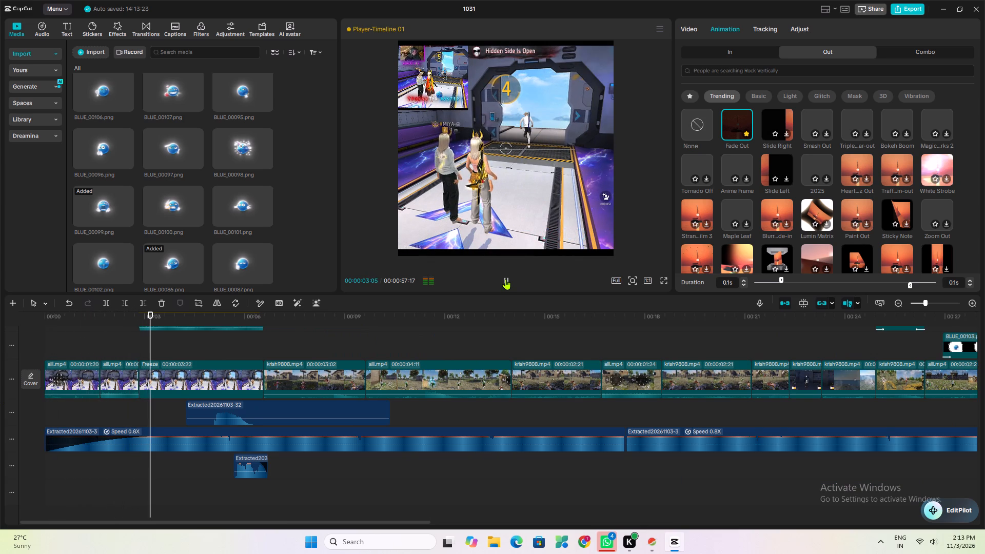
{"action": "left_click", "coordinate": [505, 279]}
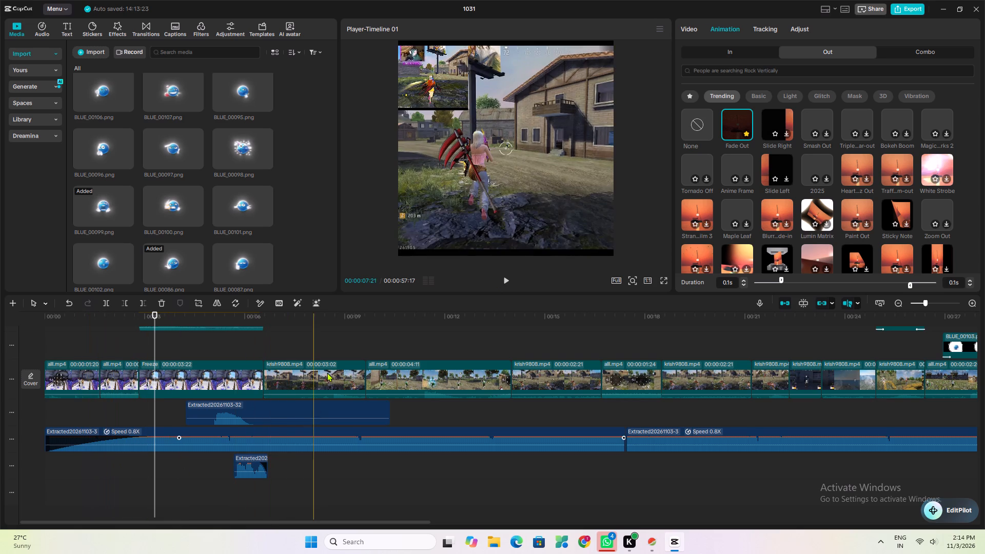
{"action": "left_click", "coordinate": [508, 284]}
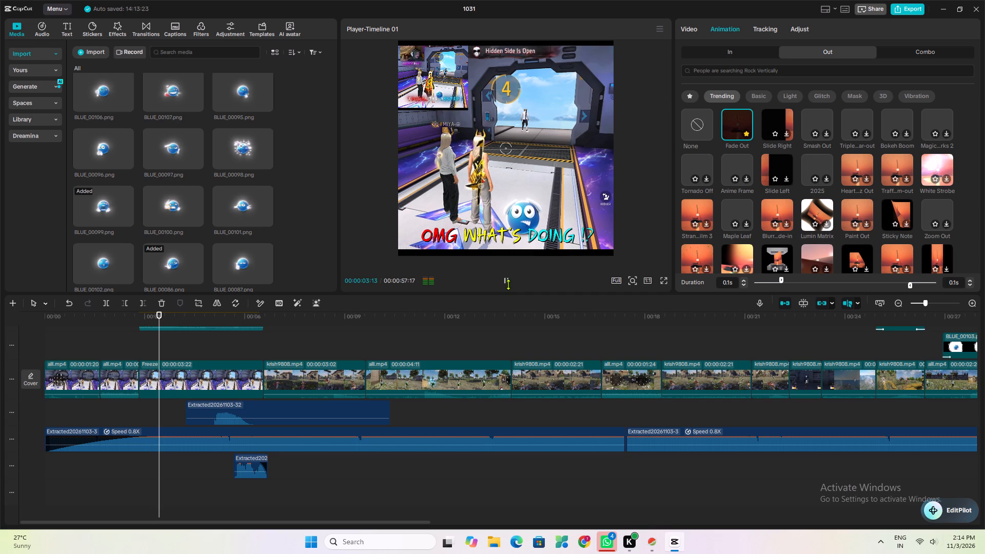
{"action": "left_click", "coordinate": [508, 284]}
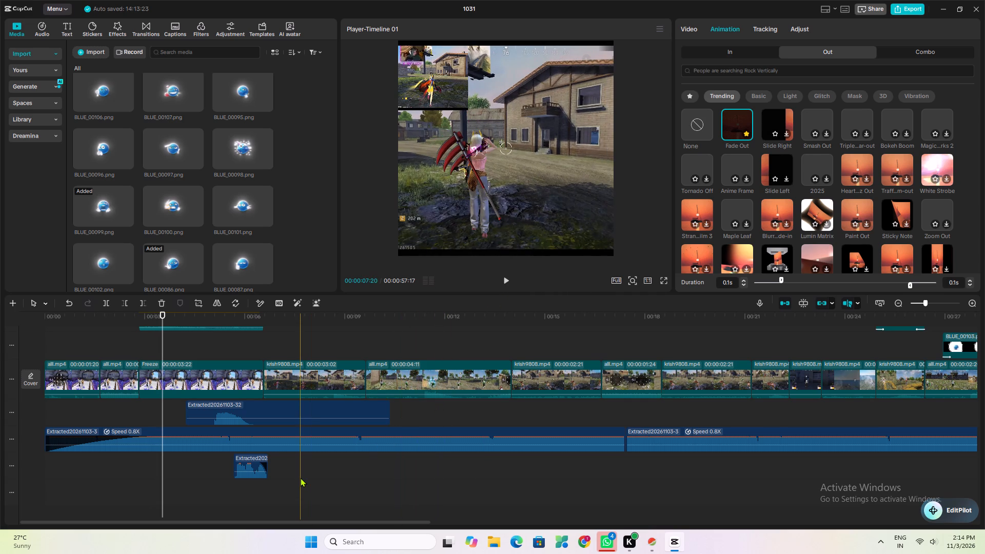
{"action": "scroll", "coordinate": [300, 478], "scroll_direction": "up", "scroll_amount": 13}
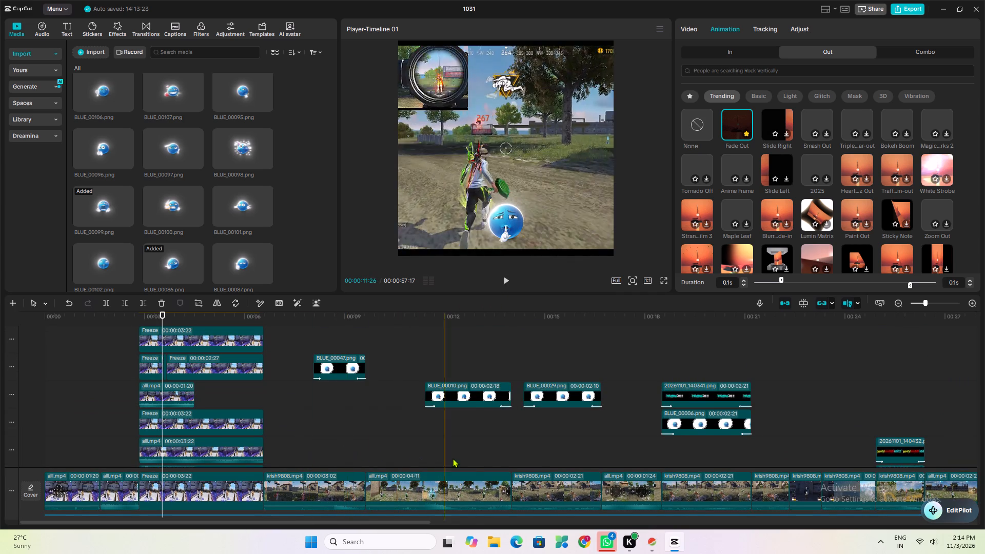
{"action": "scroll", "coordinate": [538, 463], "scroll_direction": "up", "scroll_amount": 1}
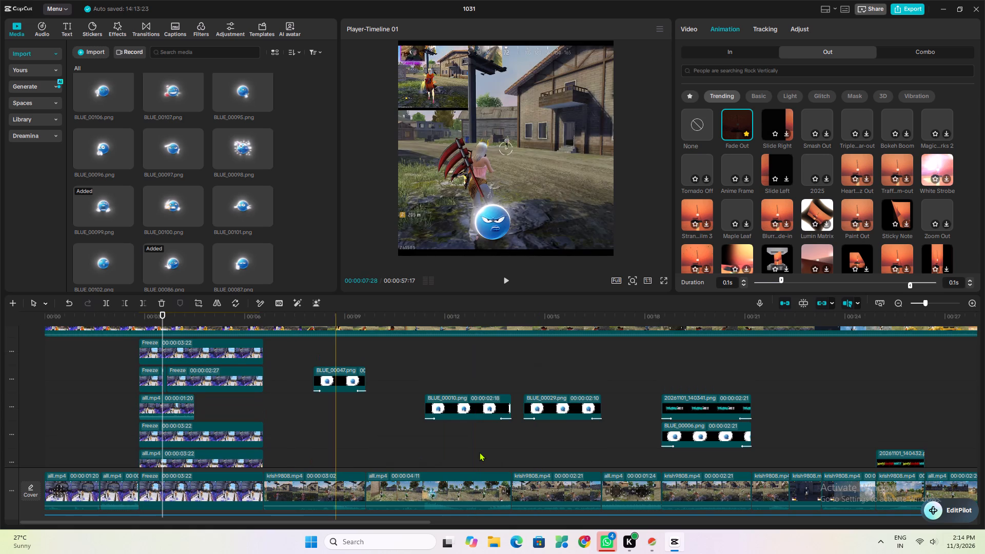
{"action": "scroll", "coordinate": [519, 453], "scroll_direction": "down", "scroll_amount": 14}
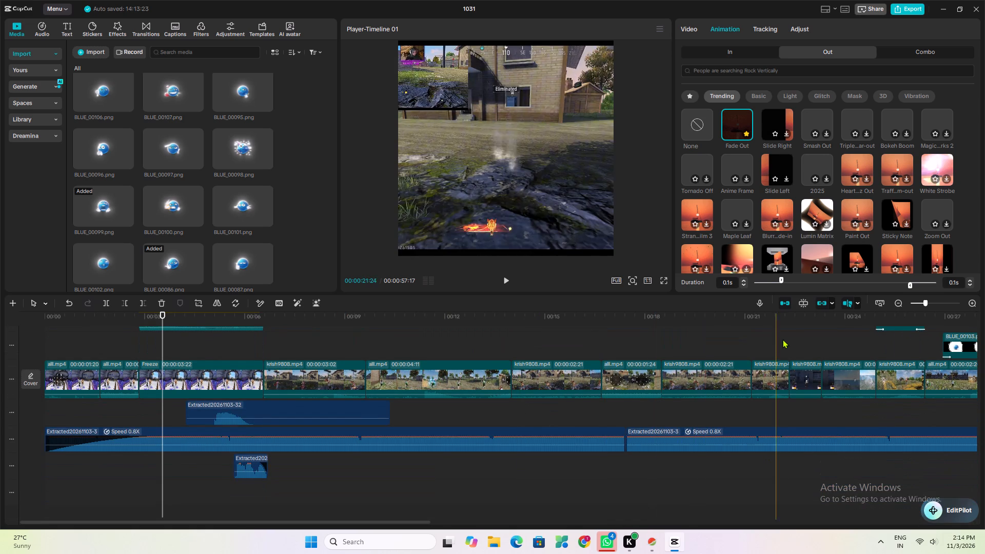
{"action": "left_click", "coordinate": [805, 321]}
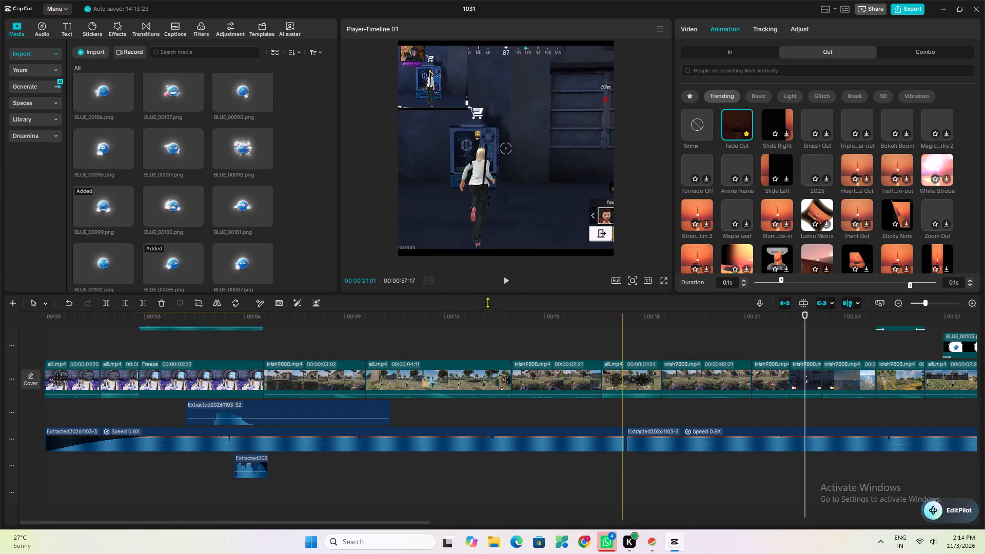
{"action": "left_click", "coordinate": [511, 282]}
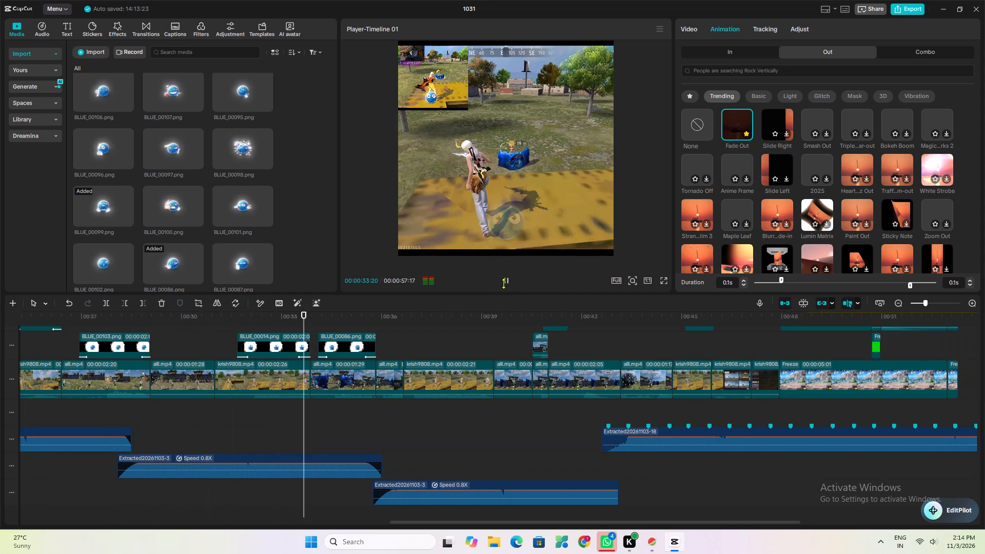
{"action": "left_click", "coordinate": [504, 283]}
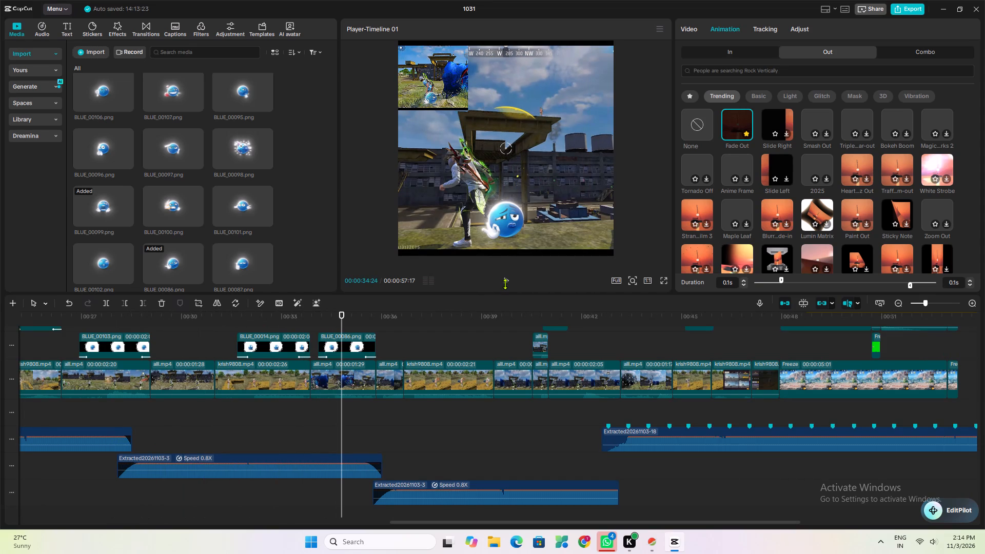
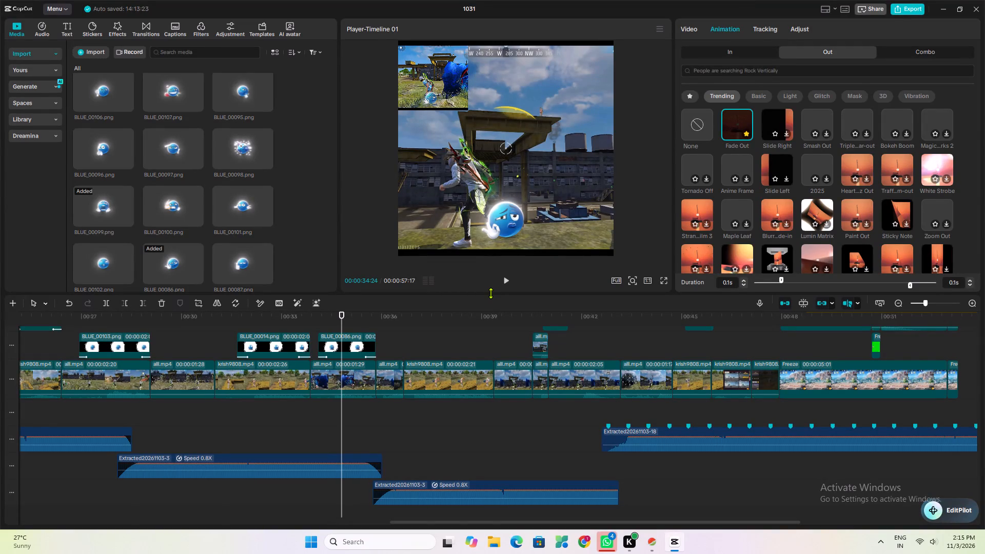
Return to the start of the timeline and play back the opening seconds up to about 00:00:02.
{"action": "left_click_drag", "start_coordinate": [341, 314], "coordinate": [245, 319]}
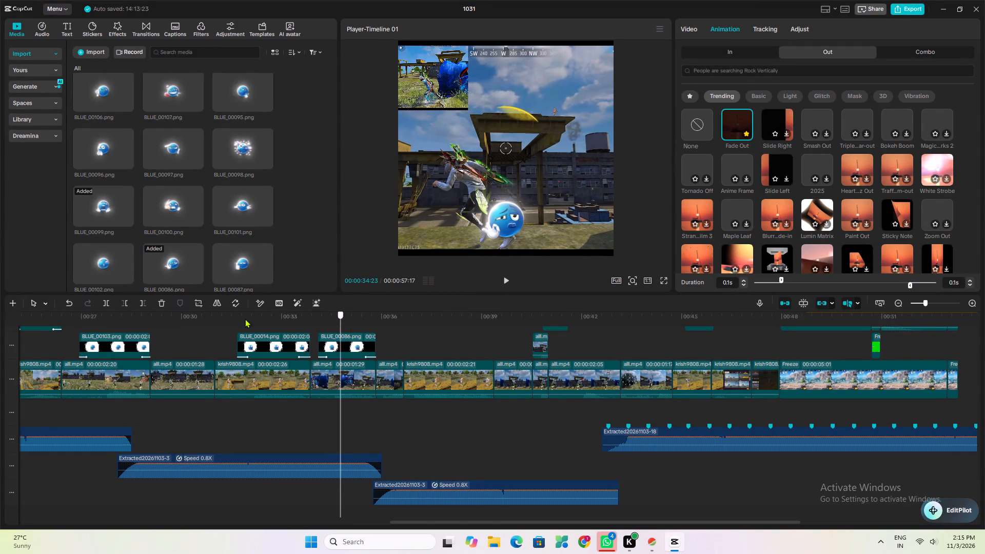
{"action": "left_click_drag", "start_coordinate": [245, 319], "coordinate": [0, 411]}
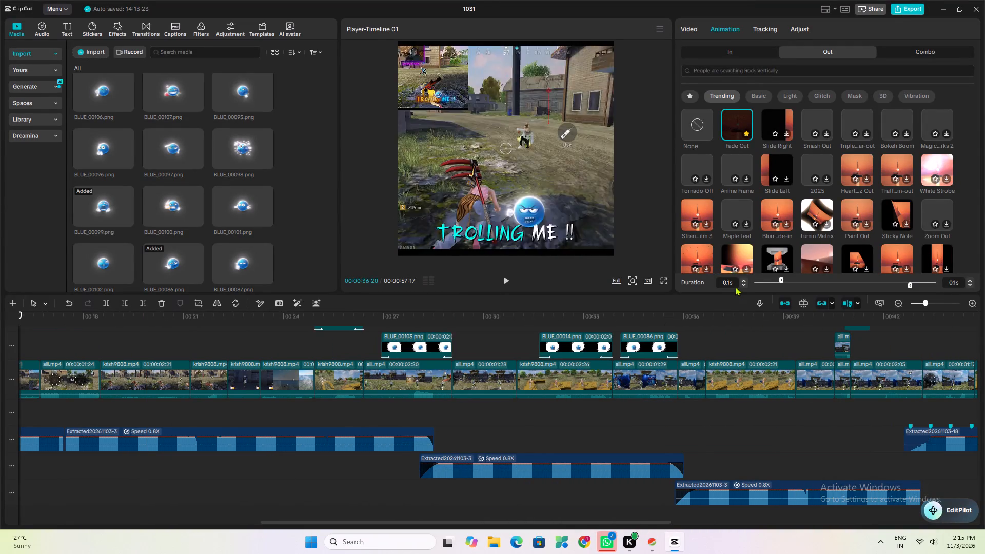
{"action": "left_click", "coordinate": [920, 302]}
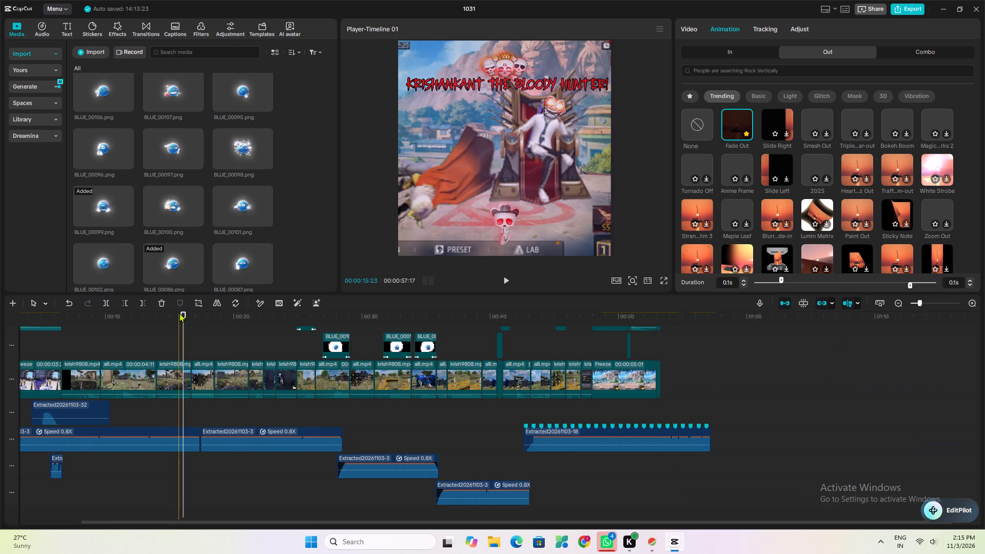
{"action": "left_click_drag", "start_coordinate": [184, 313], "coordinate": [0, 385]}
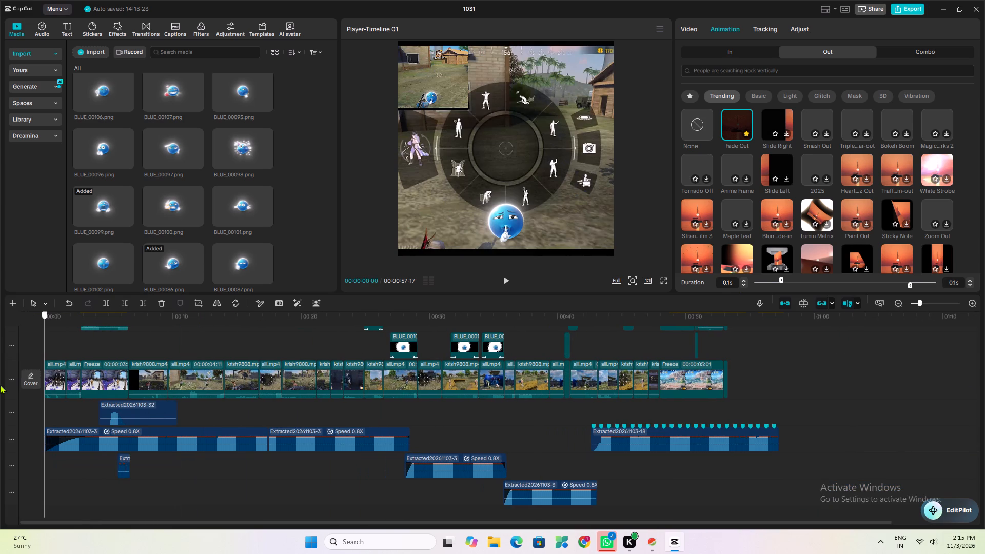
{"action": "left_click_drag", "start_coordinate": [0, 385], "coordinate": [0, 382]}
{"action": "key", "text": "space"}
{"action": "key", "text": "space"}
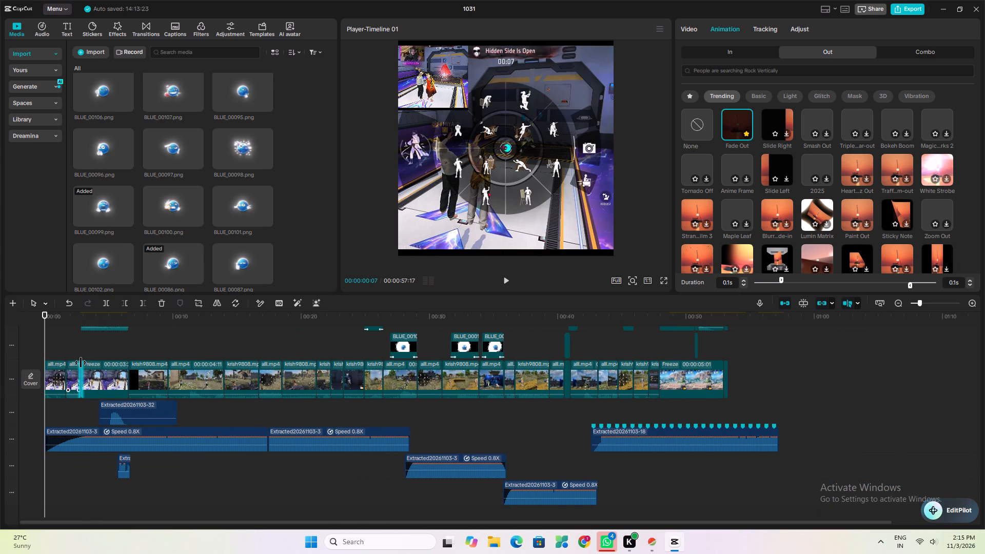
{"action": "key", "text": "space"}
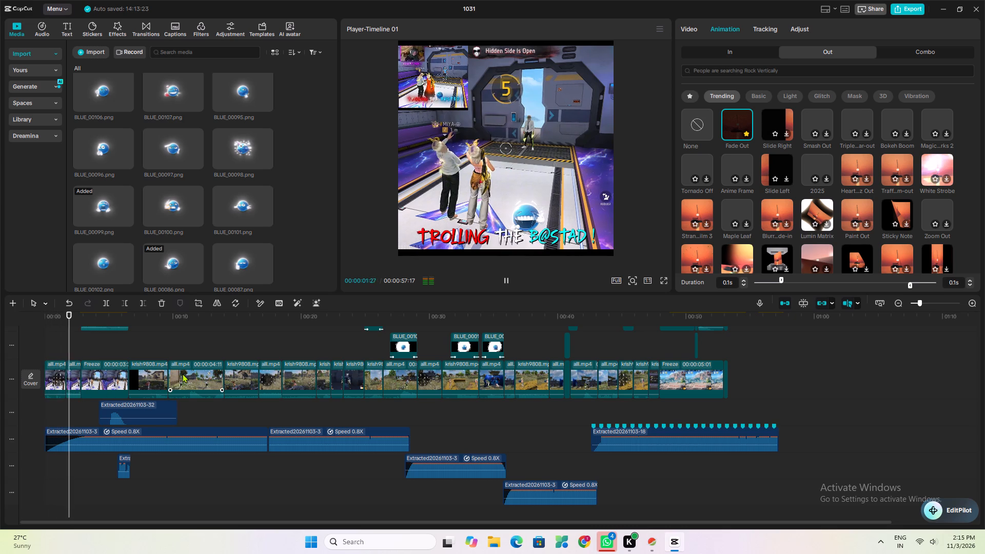
{"action": "key", "text": "space"}
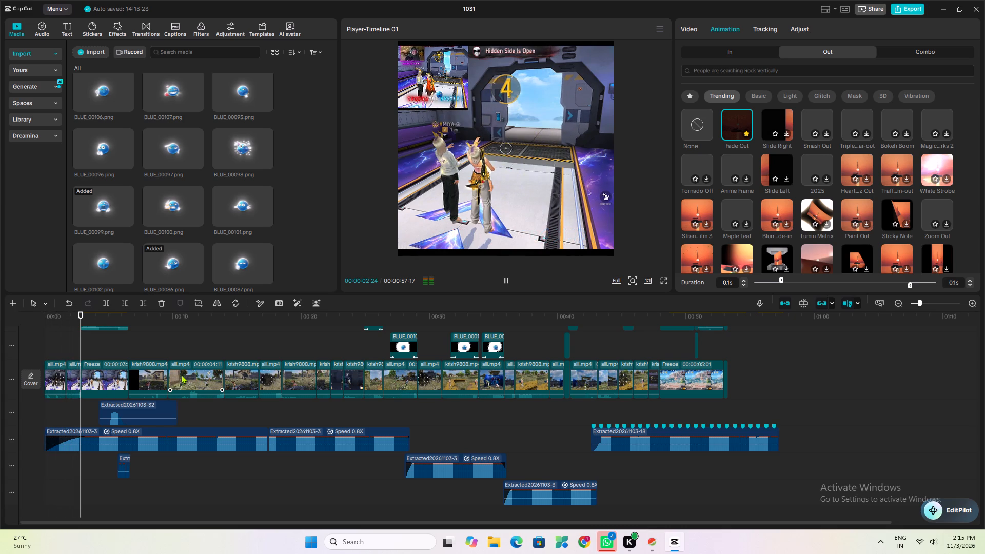
Examine the stacked overlay tracks across the project, especially the green-screen and image overlays between about 00:00:48 and 00:00:53.
{"action": "scroll", "coordinate": [200, 403], "scroll_direction": "up", "scroll_amount": 14}
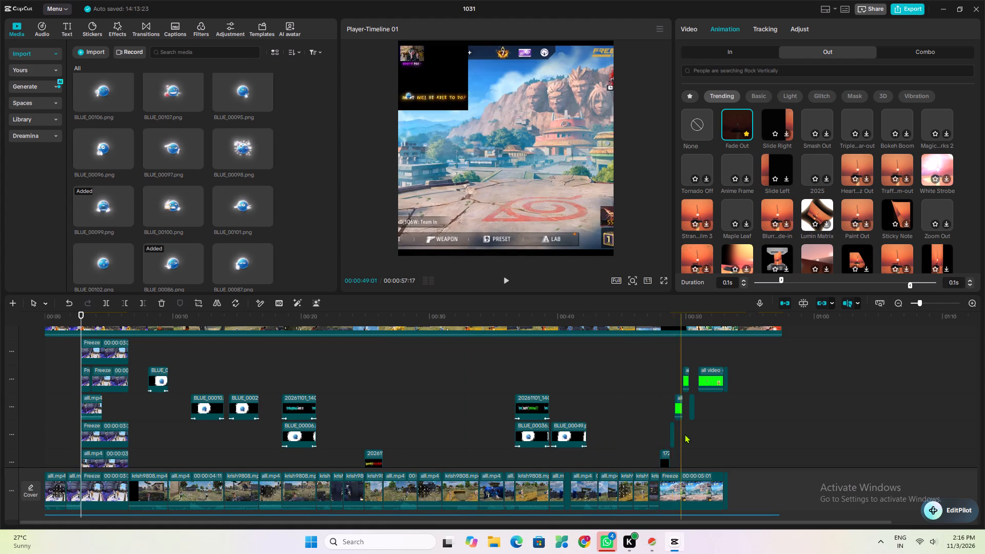
{"action": "scroll", "coordinate": [713, 434], "scroll_direction": "down", "scroll_amount": 2}
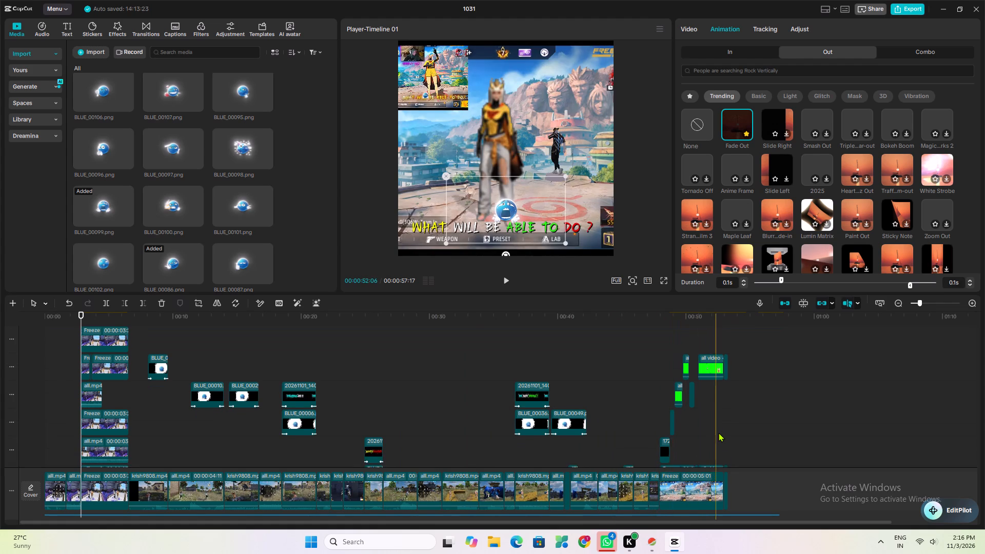
{"action": "scroll", "coordinate": [718, 432], "scroll_direction": "down", "scroll_amount": 1}
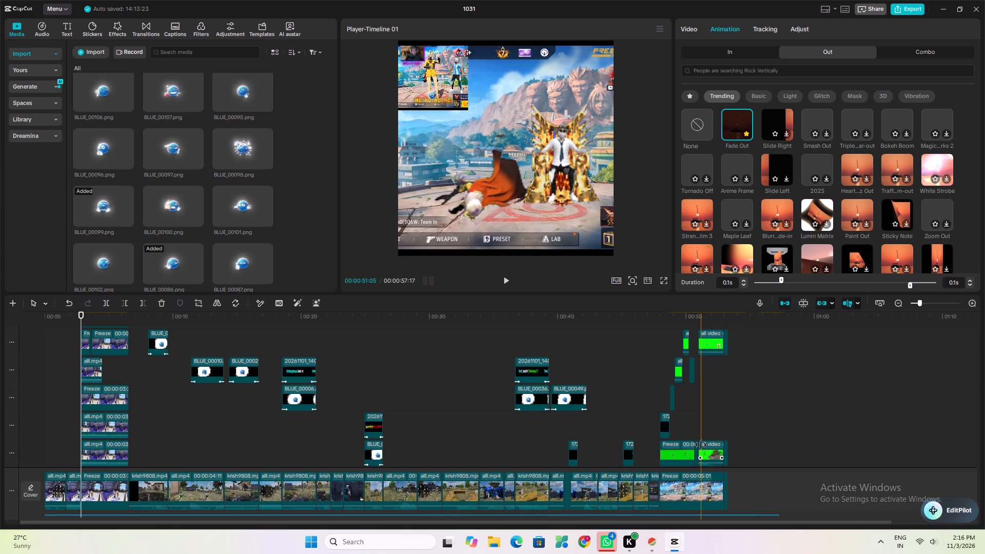
{"action": "scroll", "coordinate": [704, 443], "scroll_direction": "up", "scroll_amount": 1}
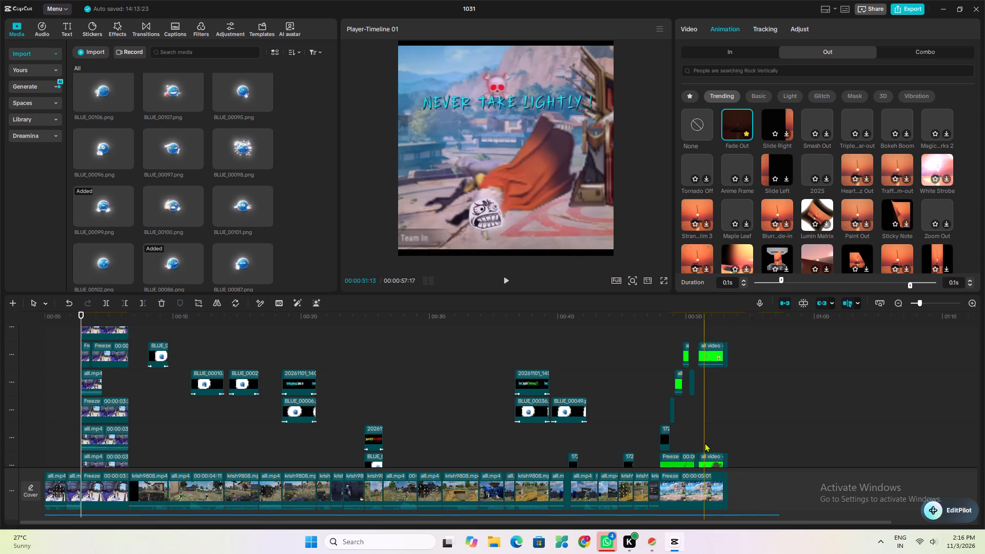
{"action": "scroll", "coordinate": [705, 443], "scroll_direction": "down", "scroll_amount": 7}
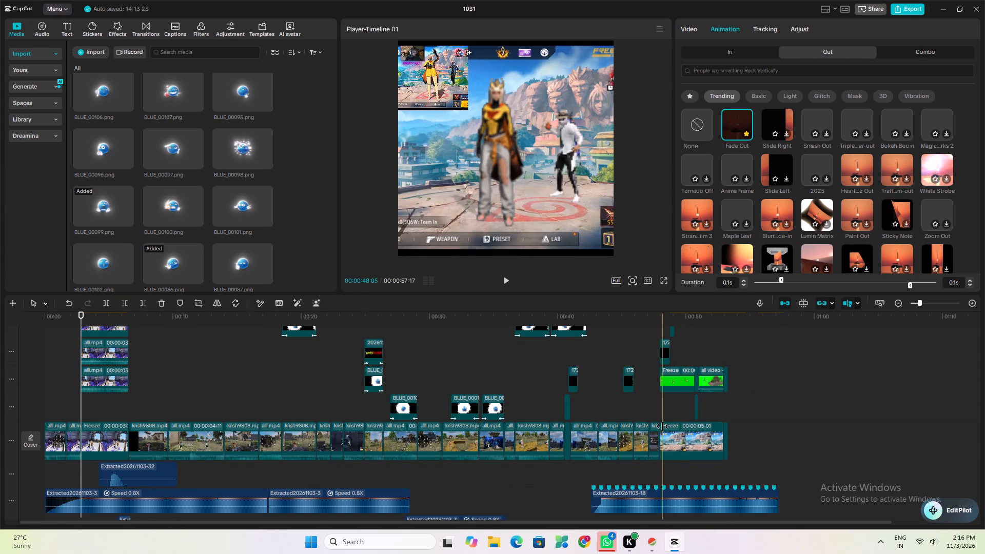
{"action": "scroll", "coordinate": [662, 426], "scroll_direction": "up", "scroll_amount": 6}
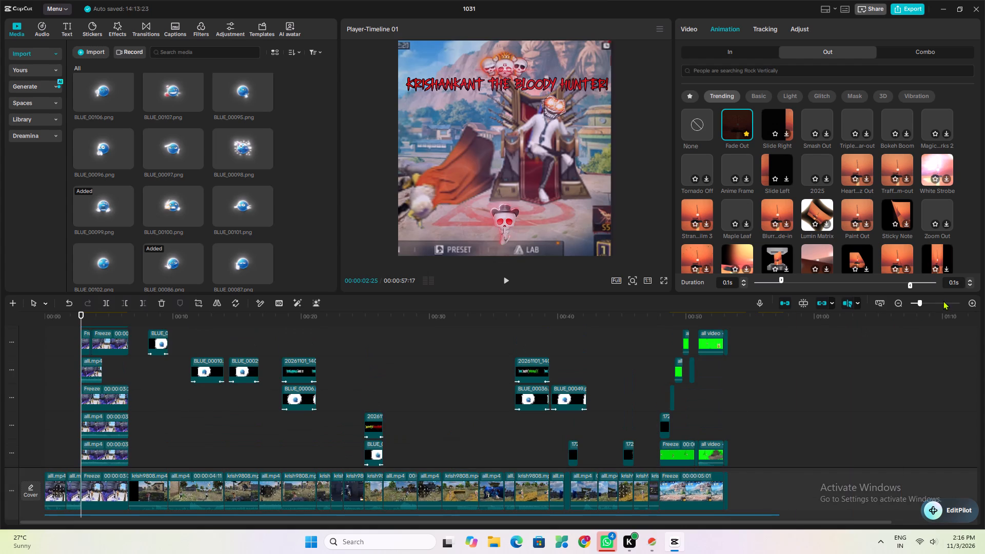
Scrub through the emoji, caption and green-screen overlays from about 00:00:02 to 00:00:48, dismissing the message notification.
{"action": "left_click", "coordinate": [939, 301]}
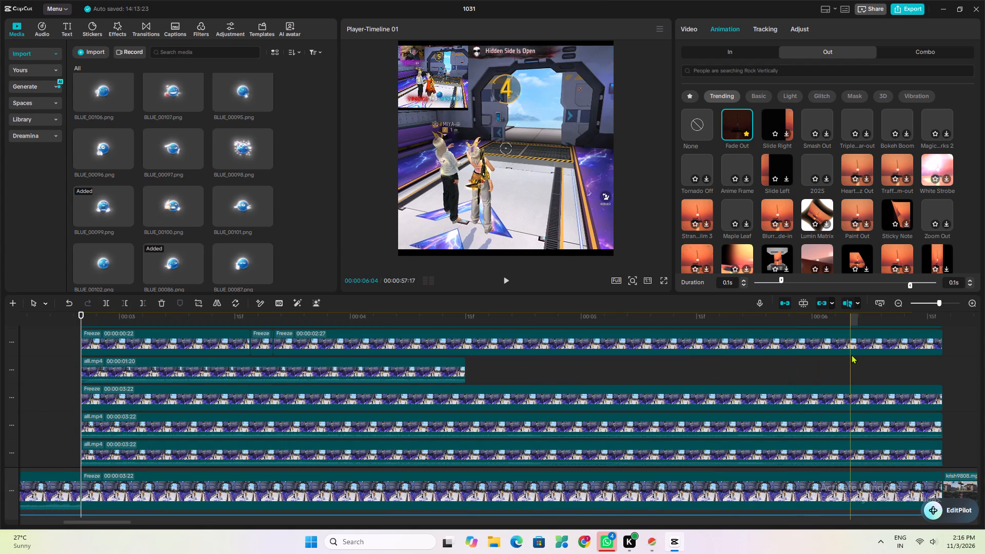
{"action": "left_click", "coordinate": [931, 299]}
{"action": "left_click", "coordinate": [930, 302]}
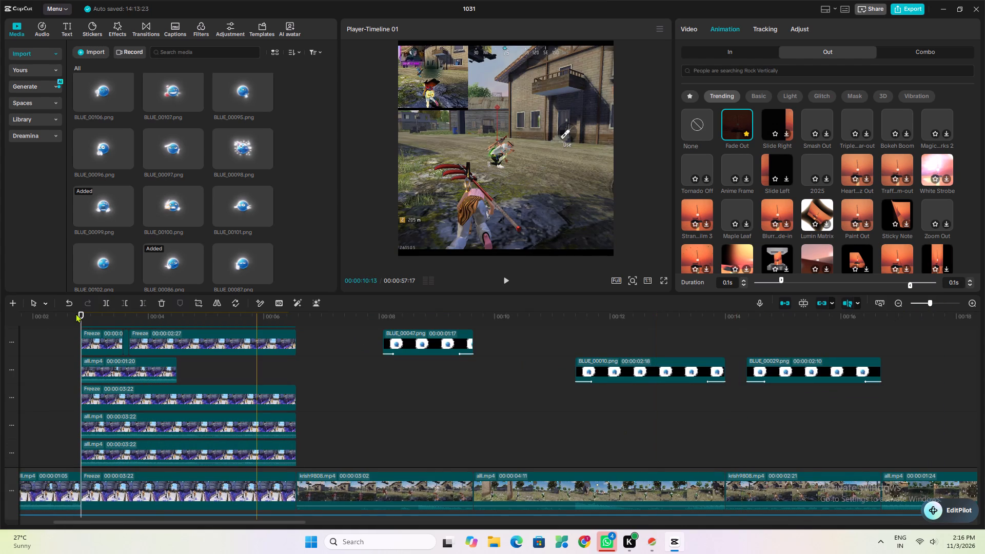
{"action": "left_click_drag", "start_coordinate": [80, 313], "coordinate": [984, 415]}
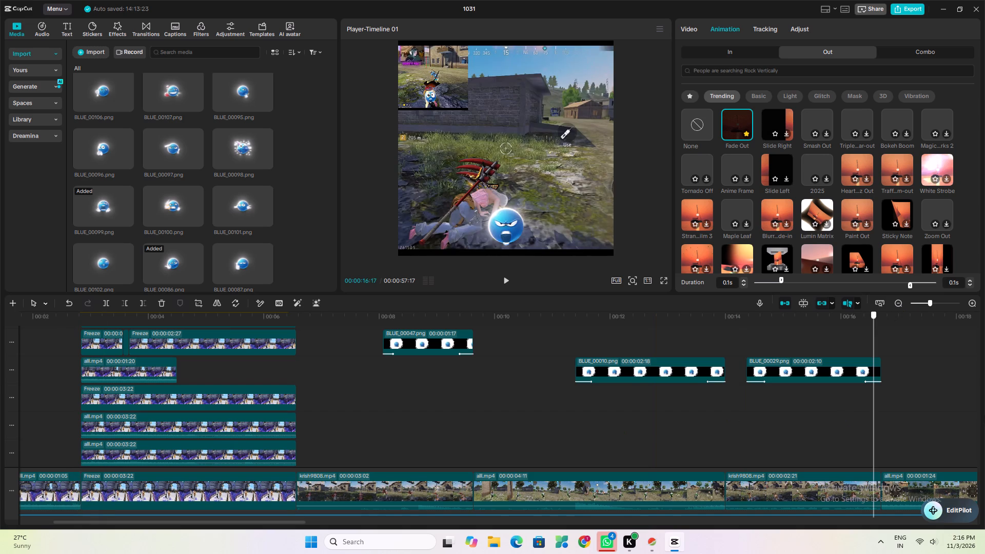
{"action": "left_click_drag", "start_coordinate": [984, 415], "coordinate": [984, 414]}
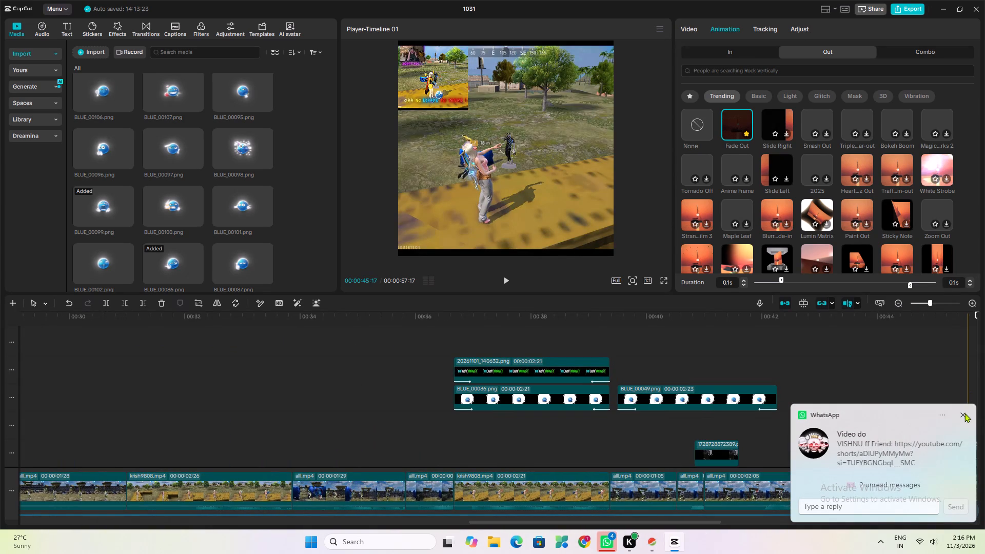
{"action": "left_click", "coordinate": [964, 412]}
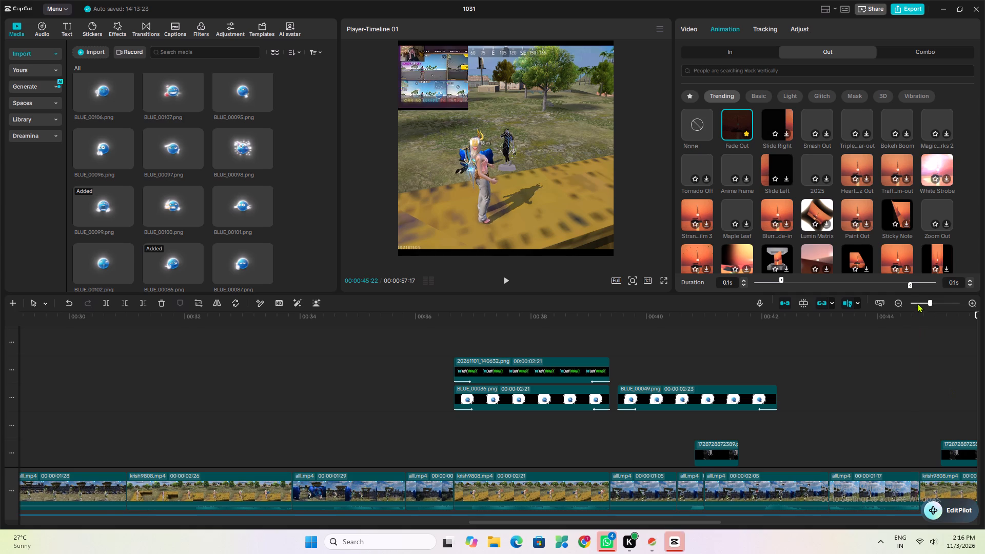
{"action": "left_click", "coordinate": [917, 302]}
{"action": "left_click_drag", "start_coordinate": [336, 327], "coordinate": [337, 331]}
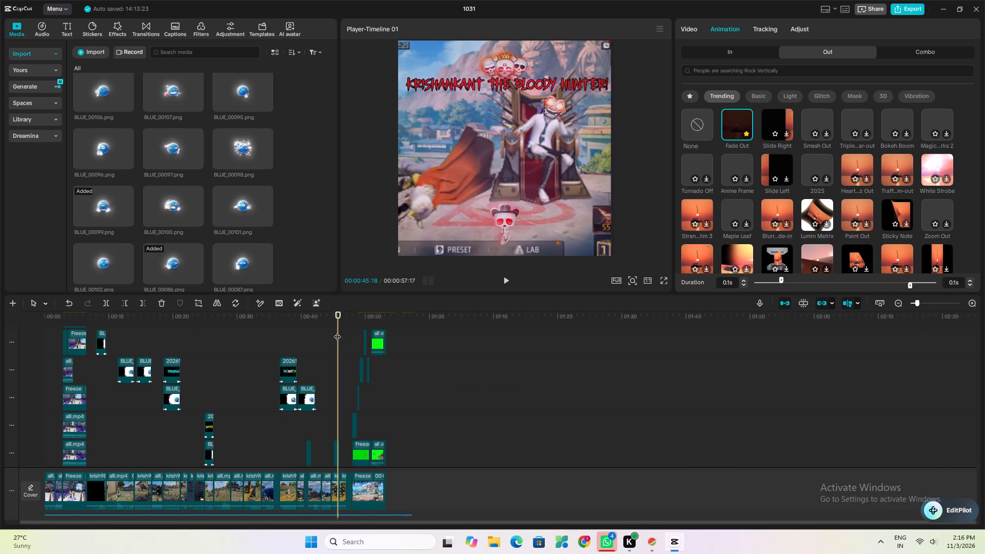
{"action": "left_click_drag", "start_coordinate": [337, 331], "coordinate": [357, 332]}
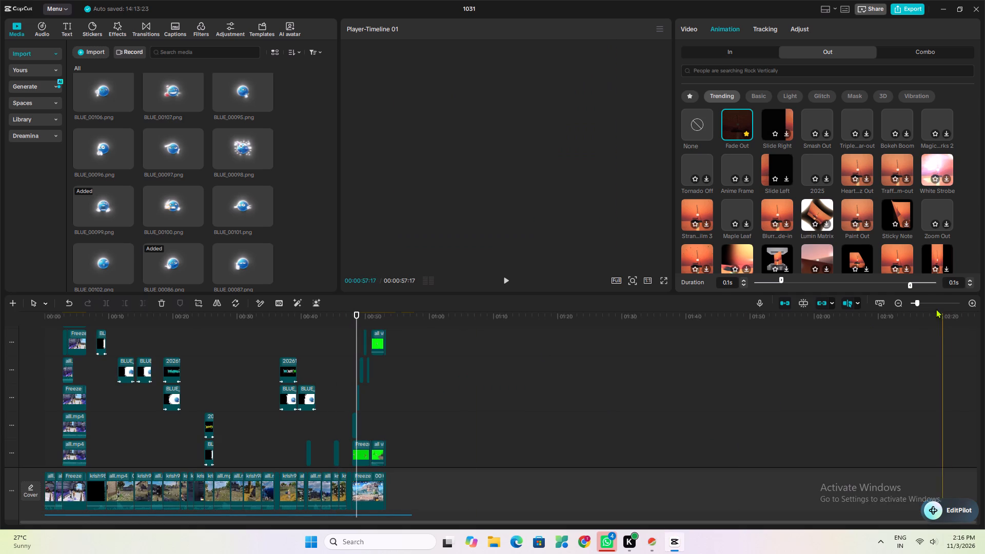
{"action": "left_click", "coordinate": [931, 303]}
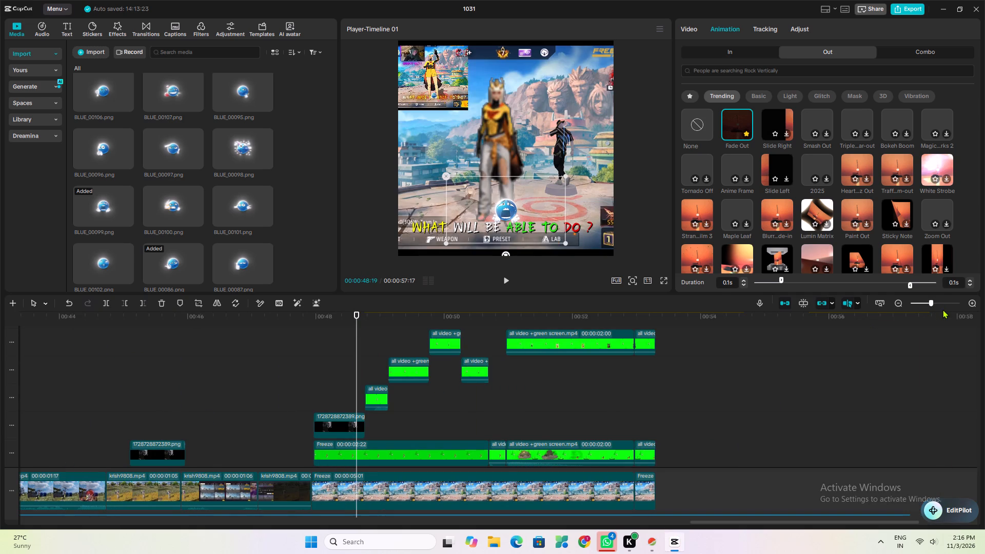
Turn on auto snapping and align the start of the BLUE_00099.png emoji with the caption image 20261101_140926.png near 00:00:48.
{"action": "left_click_drag", "start_coordinate": [354, 323], "coordinate": [317, 335]}
{"action": "scroll", "coordinate": [333, 349], "scroll_direction": "up", "scroll_amount": 3}
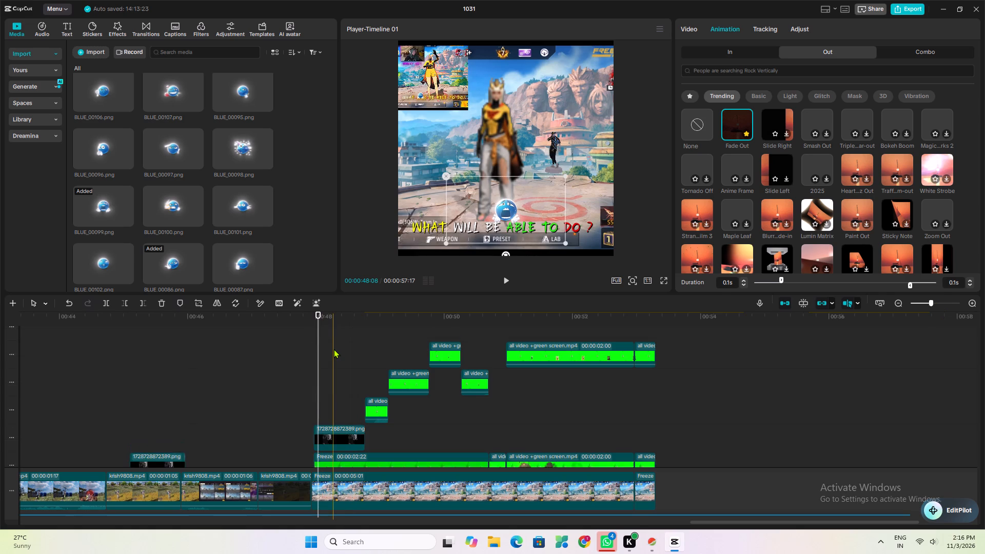
{"action": "scroll", "coordinate": [333, 349], "scroll_direction": "up", "scroll_amount": 14}
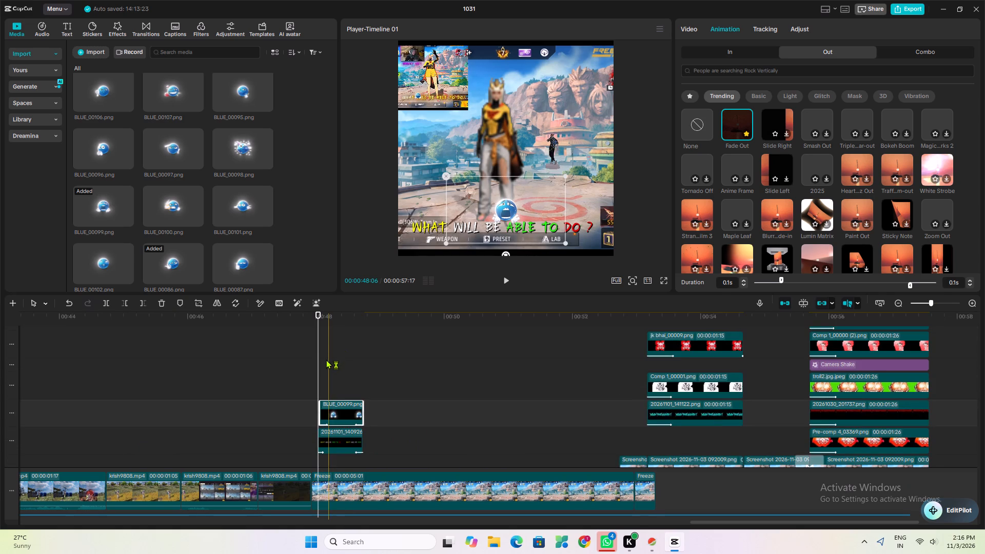
{"action": "left_click", "coordinate": [345, 410]}
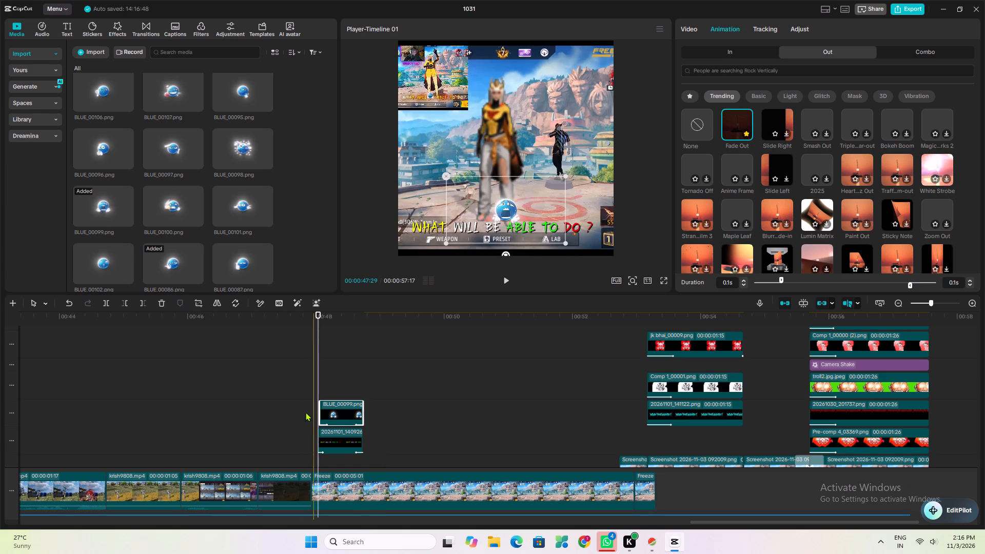
{"action": "left_click", "coordinate": [305, 412]}
{"action": "left_click", "coordinate": [352, 409]}
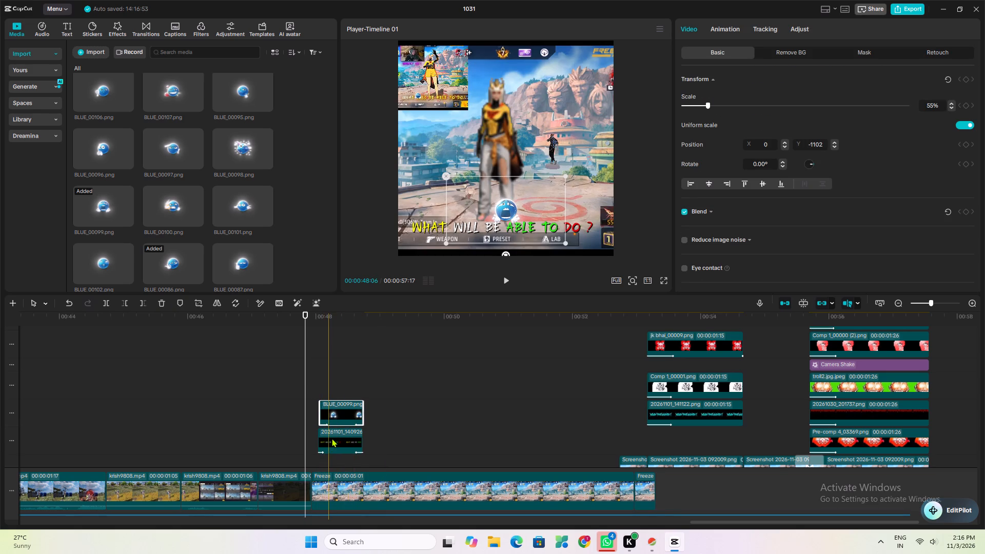
{"action": "left_click", "coordinate": [350, 414]}
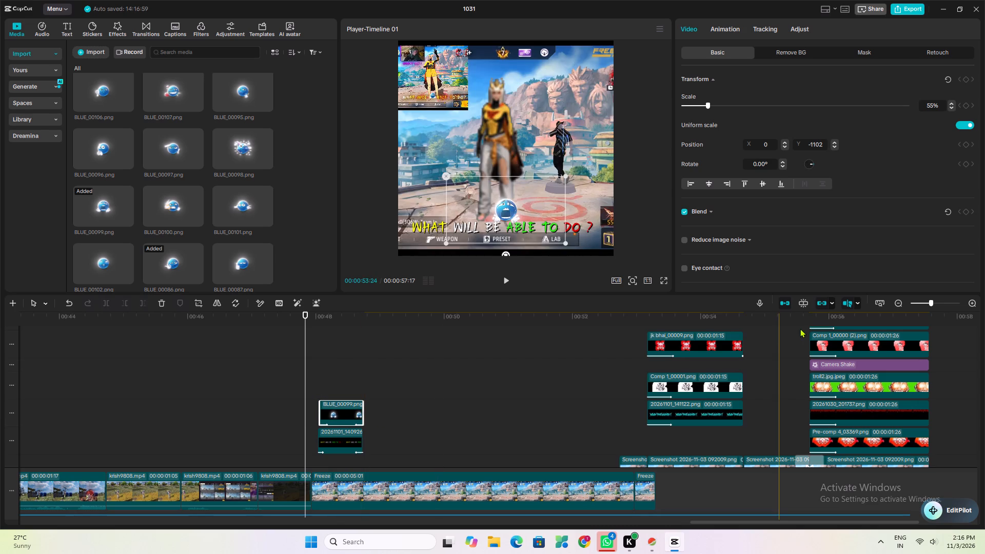
{"action": "left_click", "coordinate": [801, 304]}
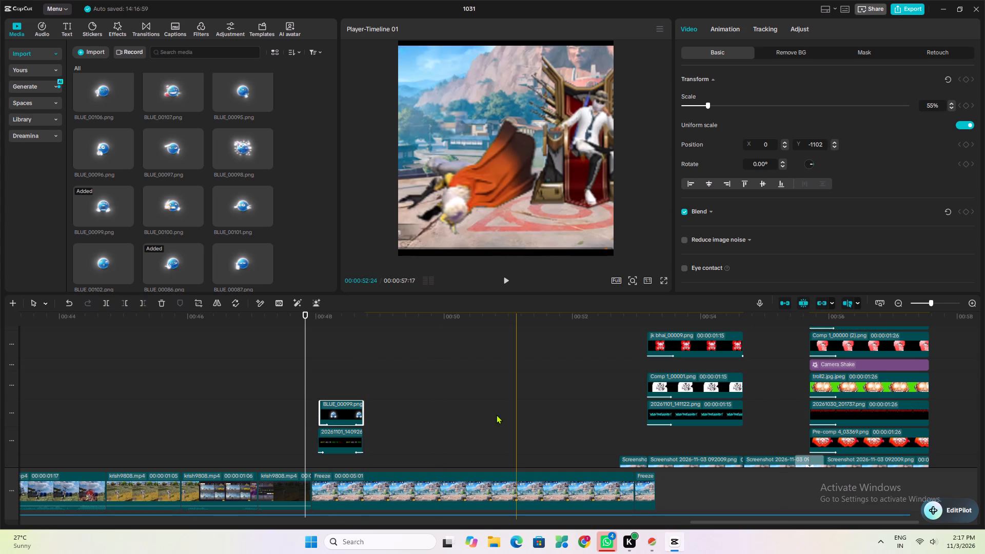
{"action": "left_click_drag", "start_coordinate": [366, 415], "coordinate": [371, 415]}
{"action": "left_click", "coordinate": [353, 412]}
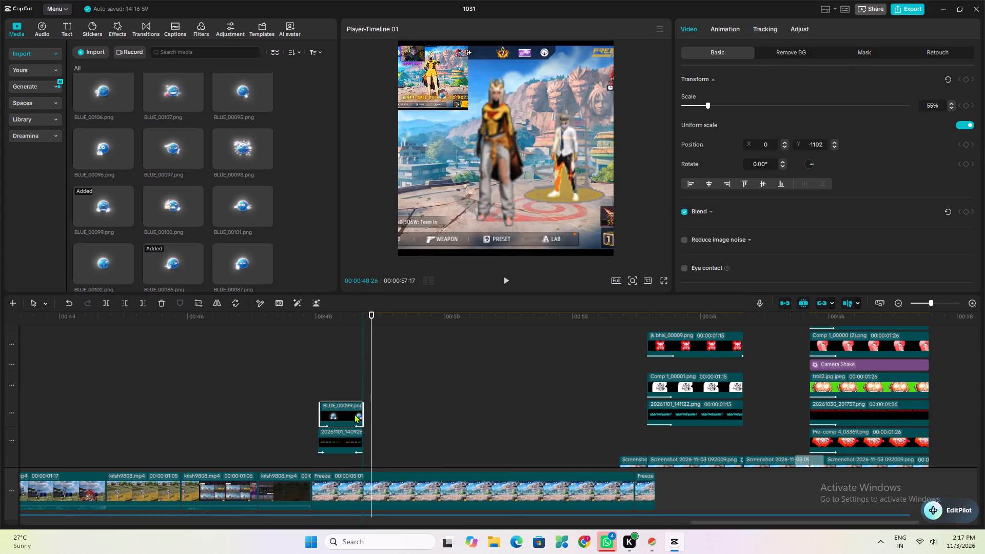
{"action": "left_click", "coordinate": [302, 424]}
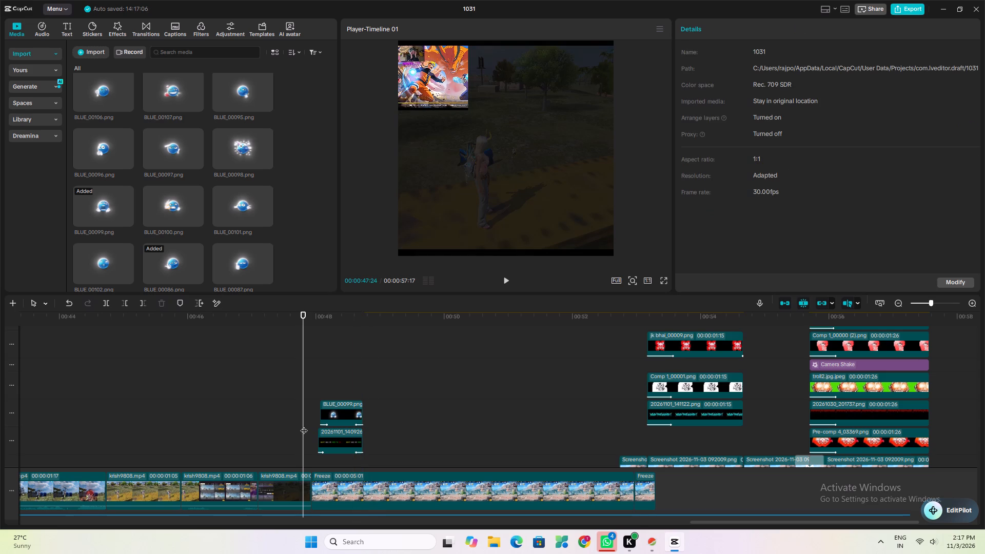
{"action": "left_click", "coordinate": [341, 414]}
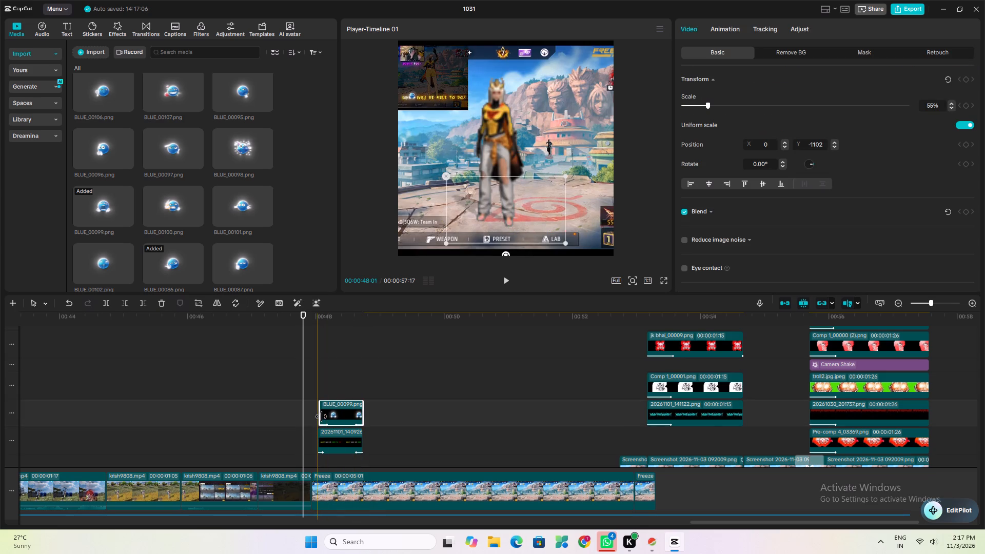
{"action": "left_click", "coordinate": [321, 417]}
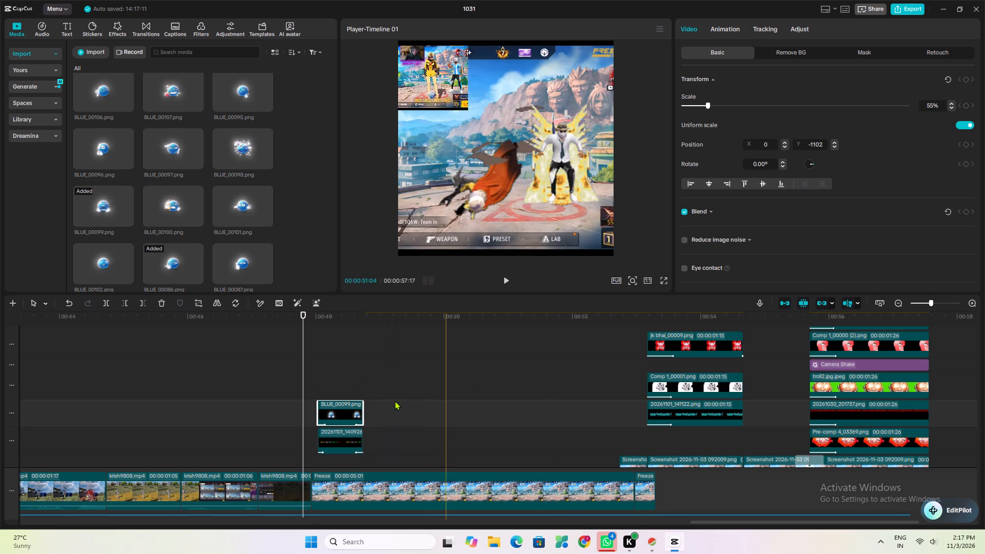
Look through the imported media, from the BLUE emoji images and troll faces back to the caption images, for the next overlay.
{"action": "left_click", "coordinate": [380, 426]}
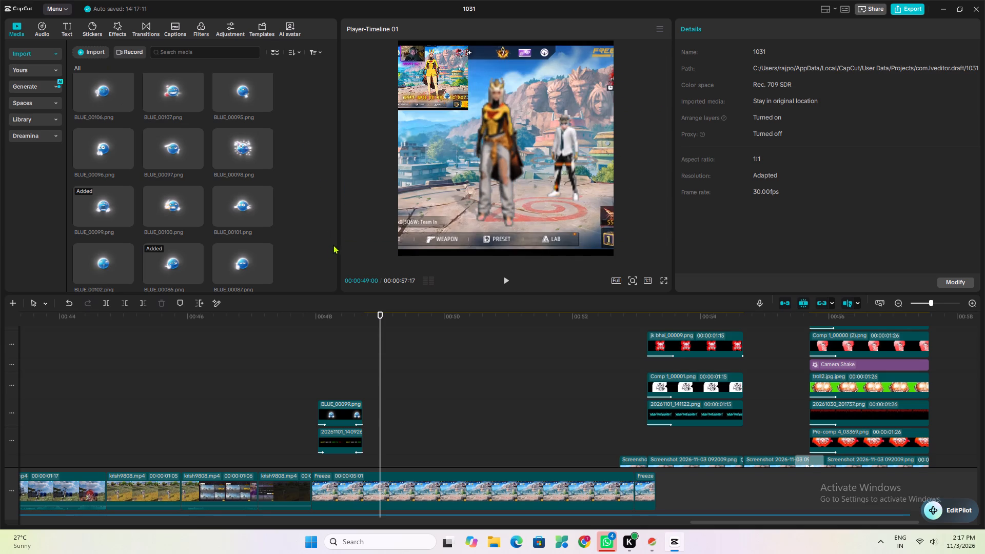
{"action": "left_click_drag", "start_coordinate": [332, 122], "coordinate": [329, 205]}
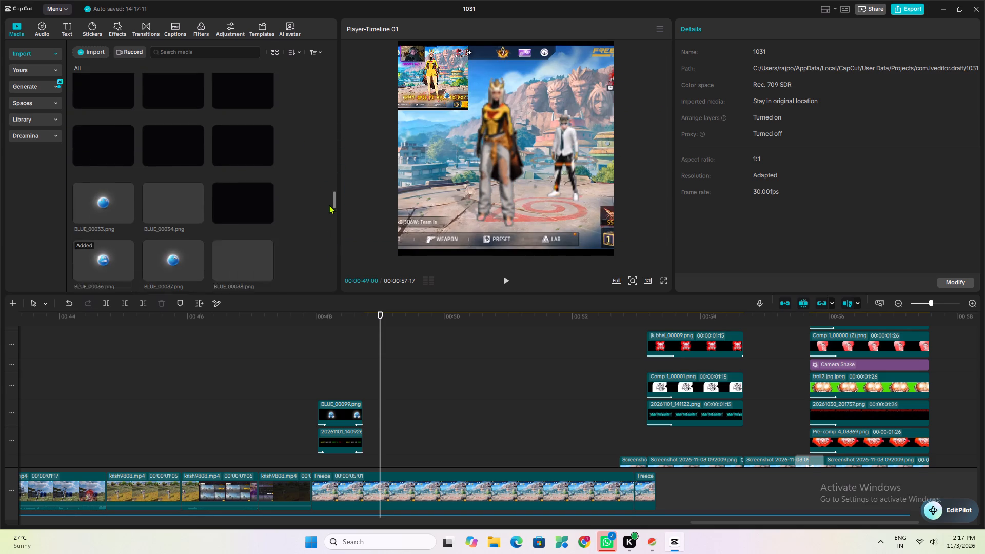
{"action": "left_click_drag", "start_coordinate": [329, 205], "coordinate": [329, 203]}
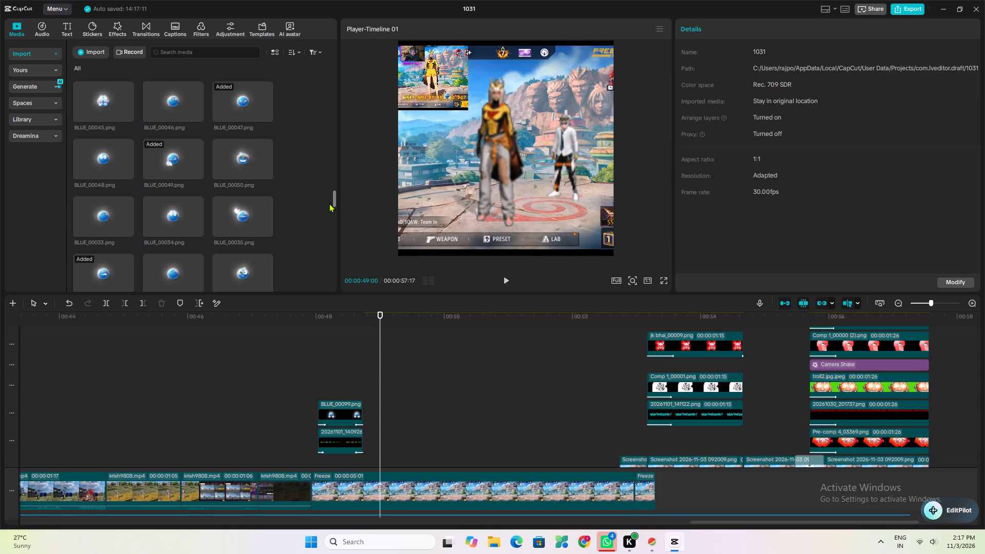
{"action": "left_click_drag", "start_coordinate": [329, 203], "coordinate": [322, 294]}
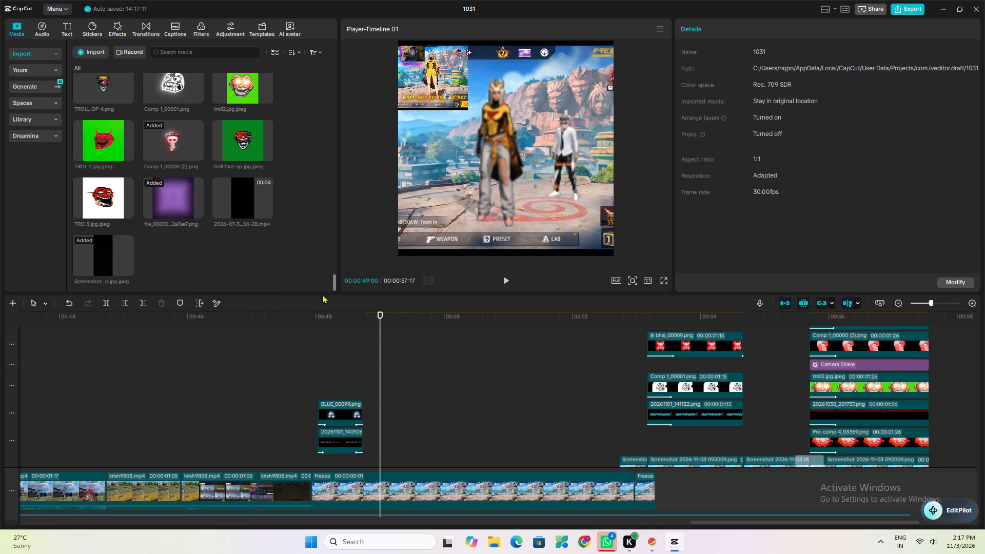
{"action": "left_click_drag", "start_coordinate": [322, 294], "coordinate": [328, 165]}
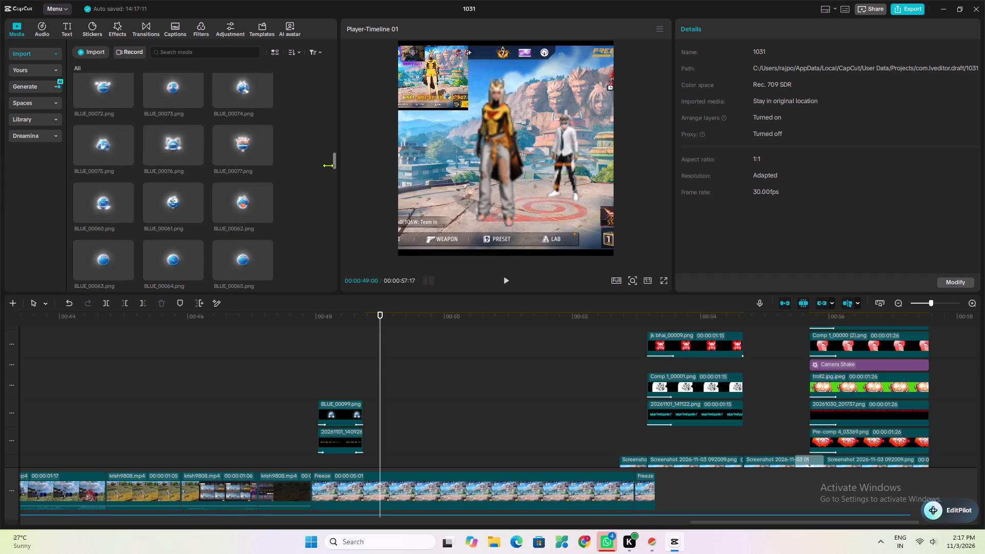
{"action": "left_click_drag", "start_coordinate": [328, 165], "coordinate": [328, 166]}
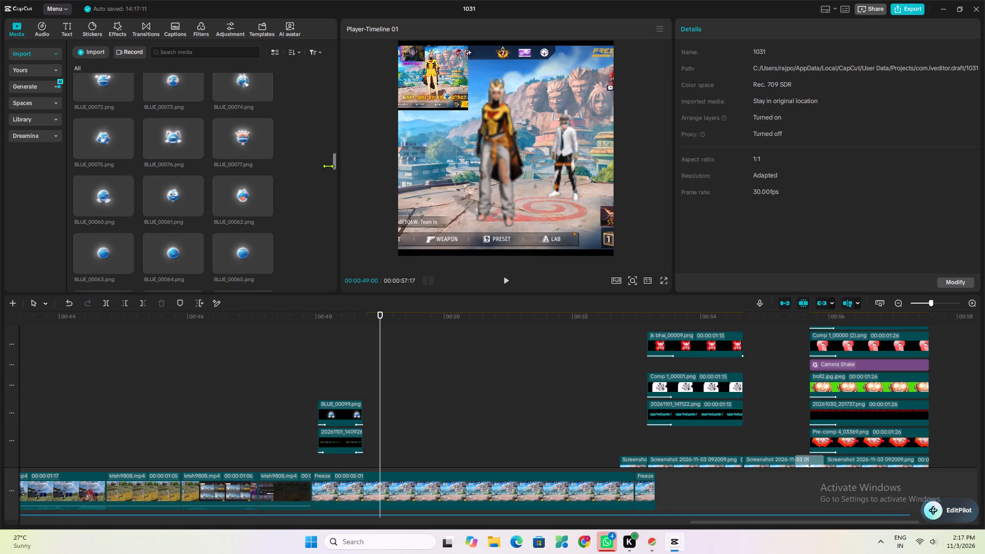
{"action": "left_click_drag", "start_coordinate": [328, 166], "coordinate": [327, 170]}
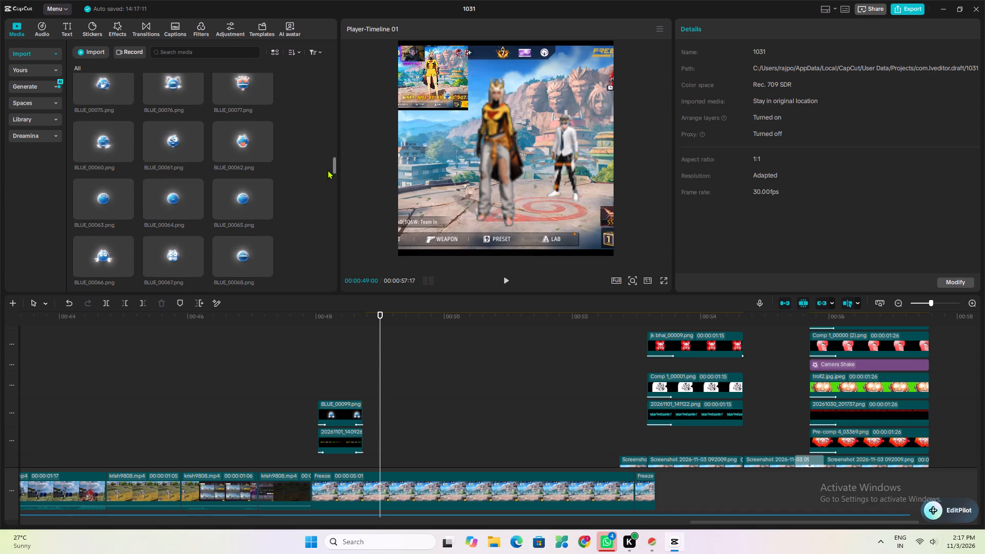
{"action": "left_click_drag", "start_coordinate": [327, 170], "coordinate": [327, 156]}
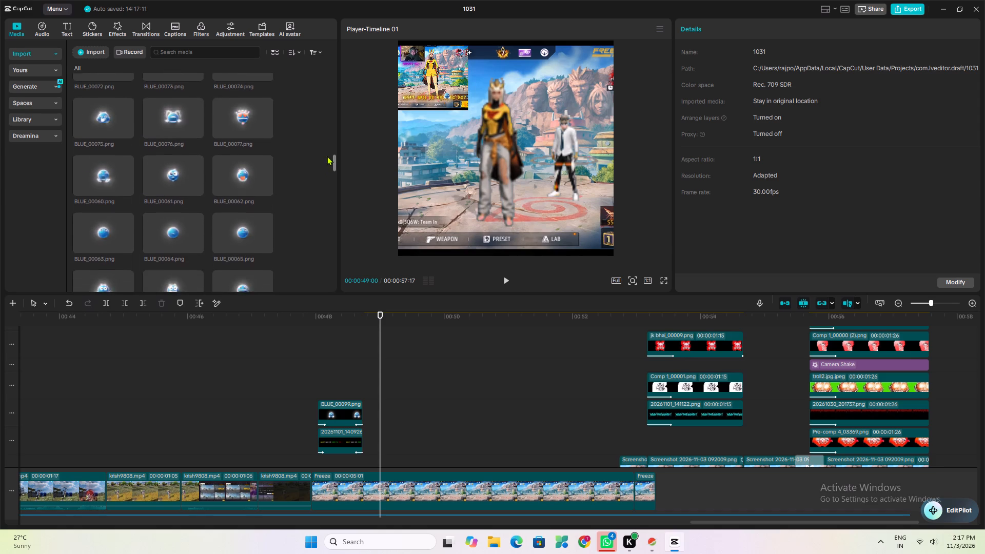
{"action": "left_click_drag", "start_coordinate": [327, 156], "coordinate": [326, 76]}
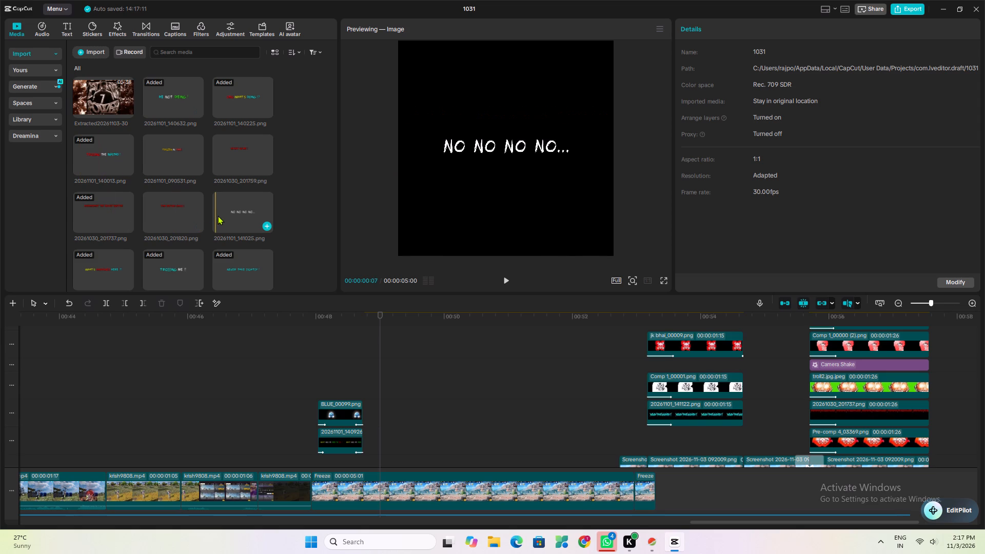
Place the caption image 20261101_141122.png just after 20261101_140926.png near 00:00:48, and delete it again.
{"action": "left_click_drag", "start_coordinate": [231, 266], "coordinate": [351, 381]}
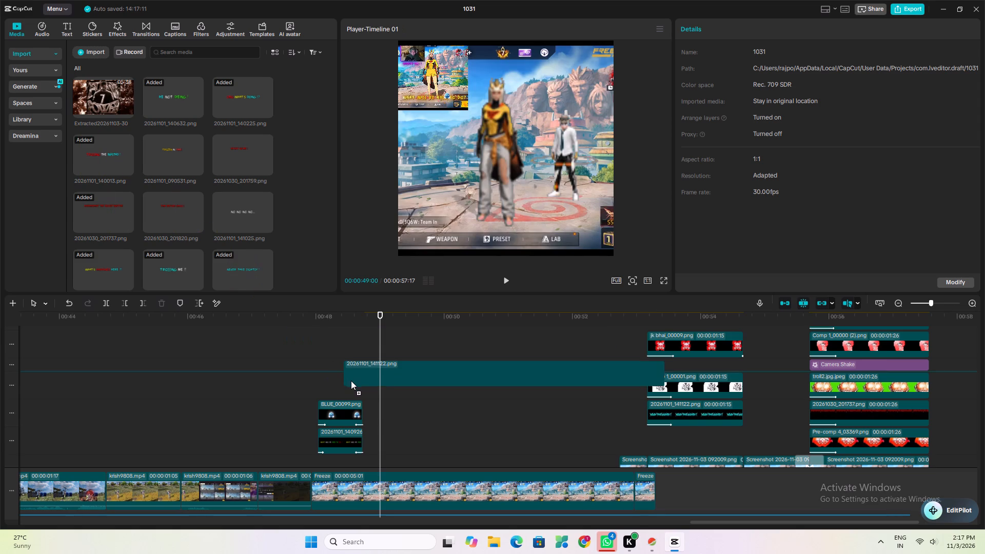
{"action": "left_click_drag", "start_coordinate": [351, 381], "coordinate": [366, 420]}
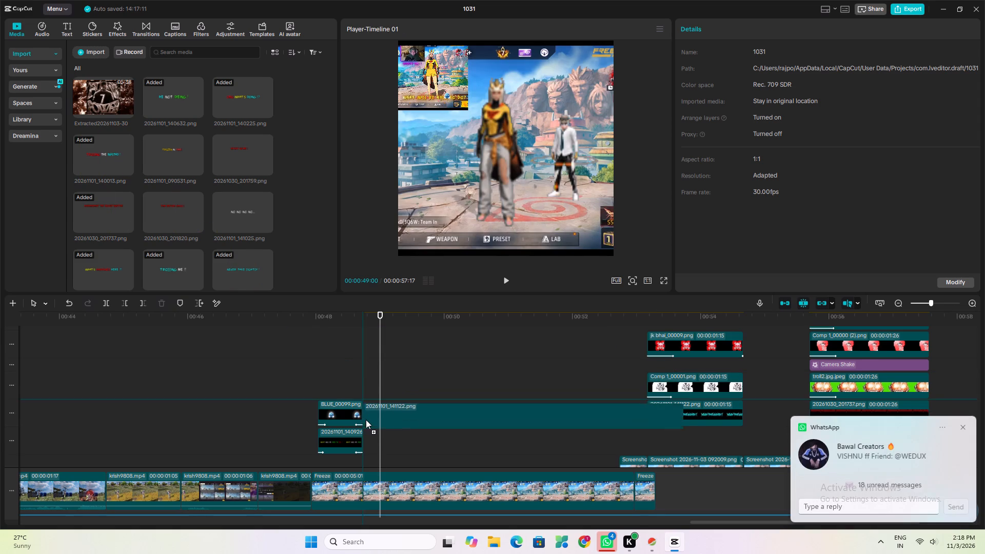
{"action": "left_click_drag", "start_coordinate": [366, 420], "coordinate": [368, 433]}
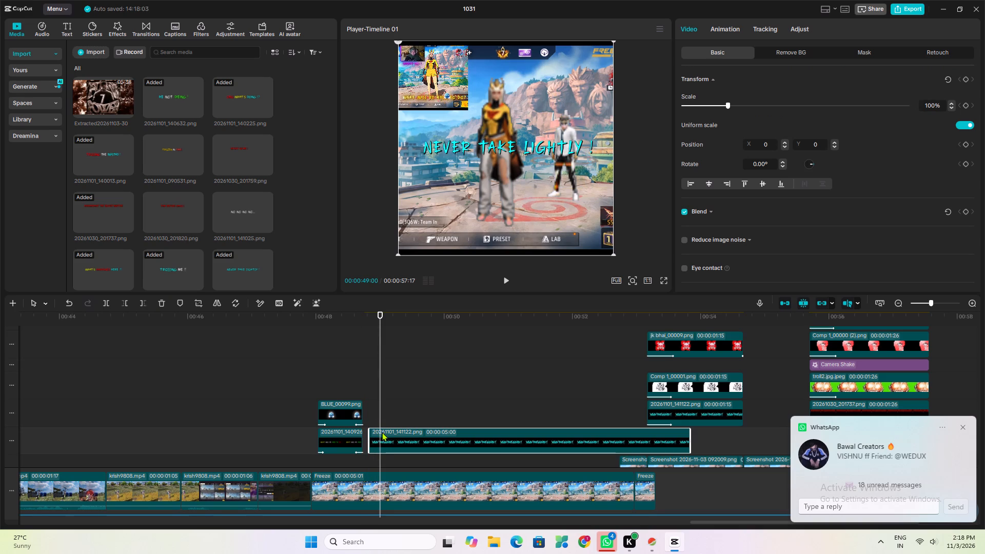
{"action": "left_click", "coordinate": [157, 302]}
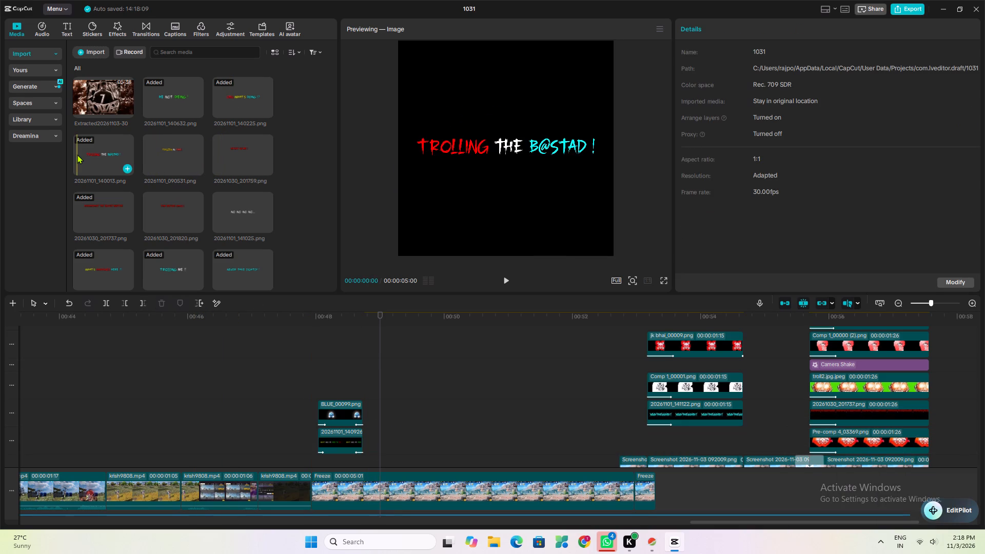
Add the "NO NO NO NO..." caption image 20261101_141025.png directly after 20261101_140926.png on the same track, at about 00:00:48:22.
{"action": "scroll", "coordinate": [214, 209], "scroll_direction": "down", "scroll_amount": 1}
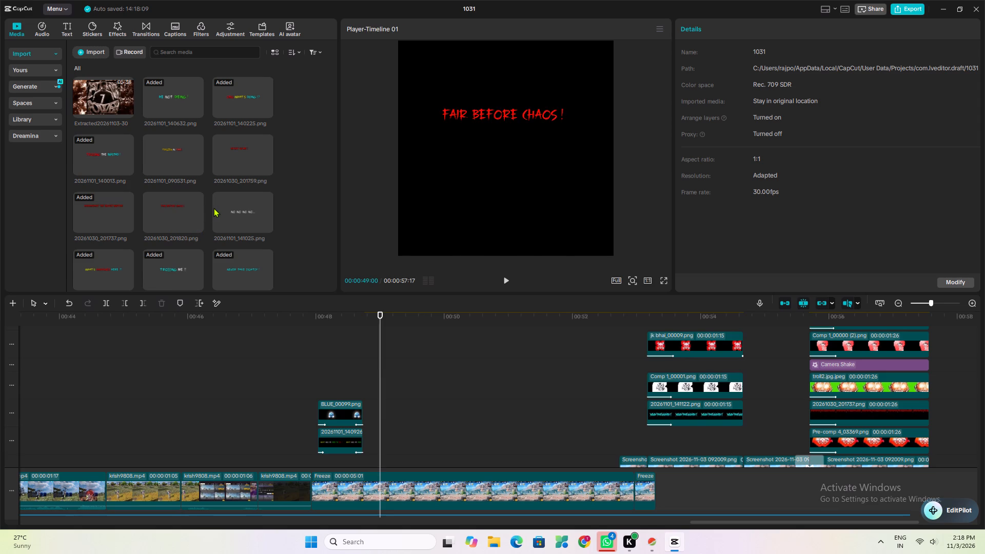
{"action": "left_click_drag", "start_coordinate": [230, 165], "coordinate": [294, 303]}
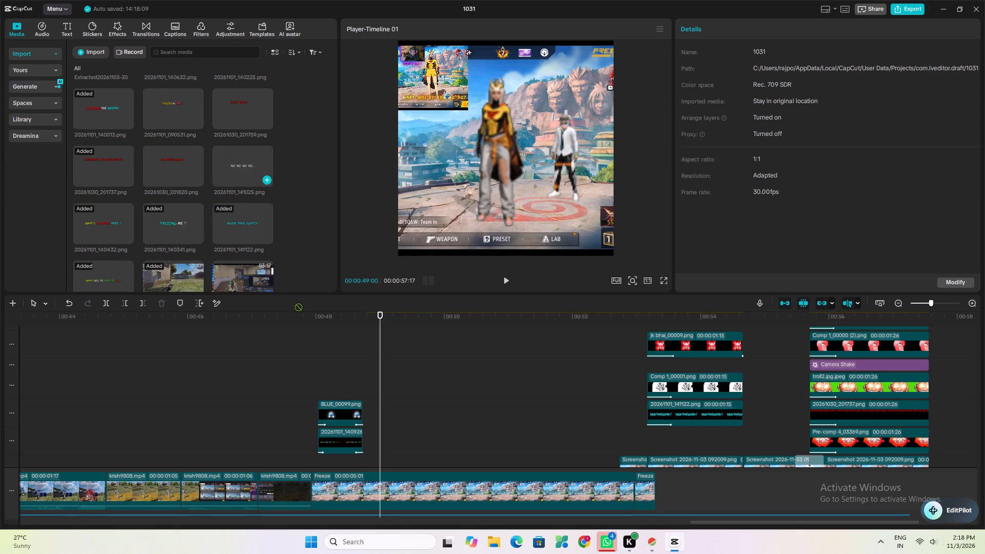
{"action": "left_click_drag", "start_coordinate": [294, 303], "coordinate": [376, 433]}
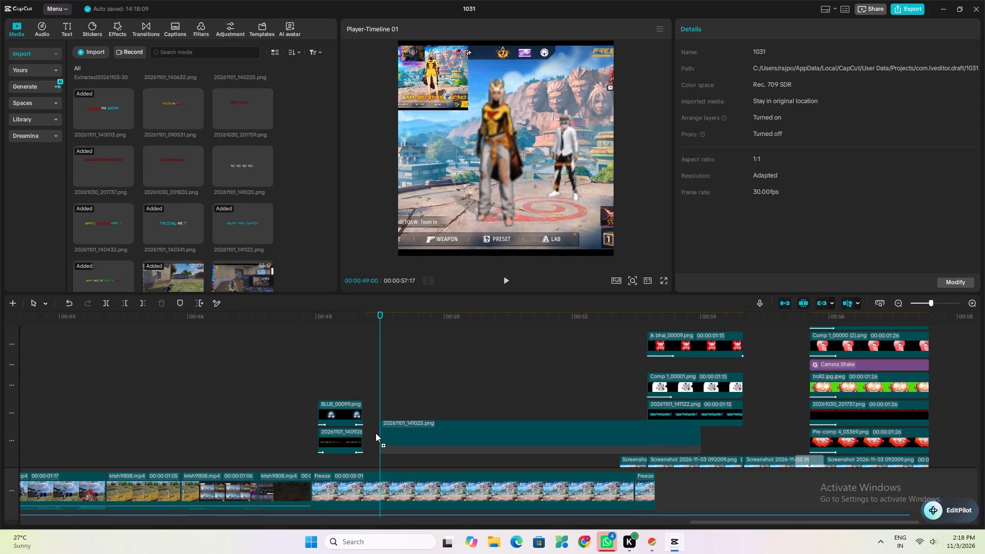
{"action": "left_click_drag", "start_coordinate": [376, 433], "coordinate": [363, 434]}
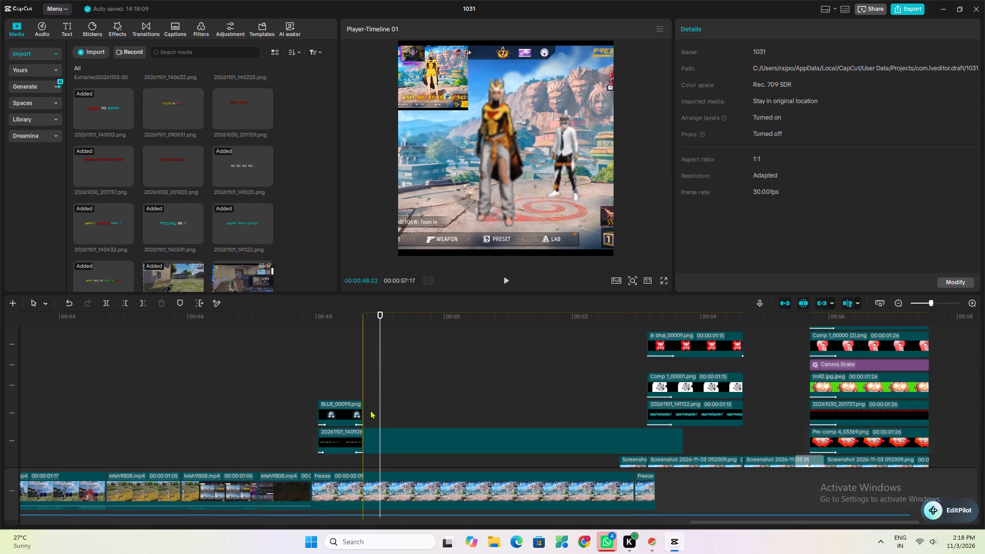
Move the "NO NO NO NO..." caption down in the frame, horizontally centred, to about Y -1362.
{"action": "left_click_drag", "start_coordinate": [495, 181], "coordinate": [499, 218]}
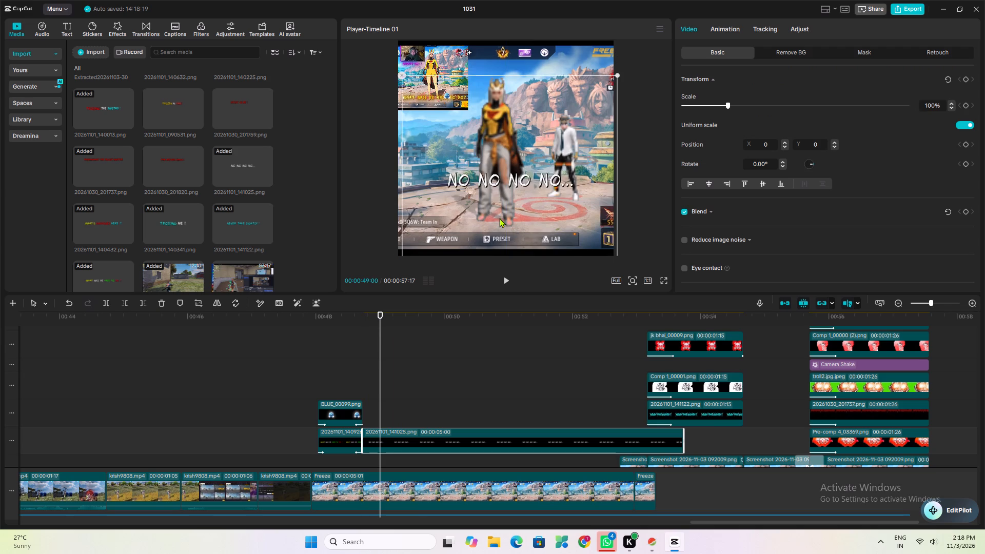
{"action": "left_click_drag", "start_coordinate": [499, 218], "coordinate": [495, 254]}
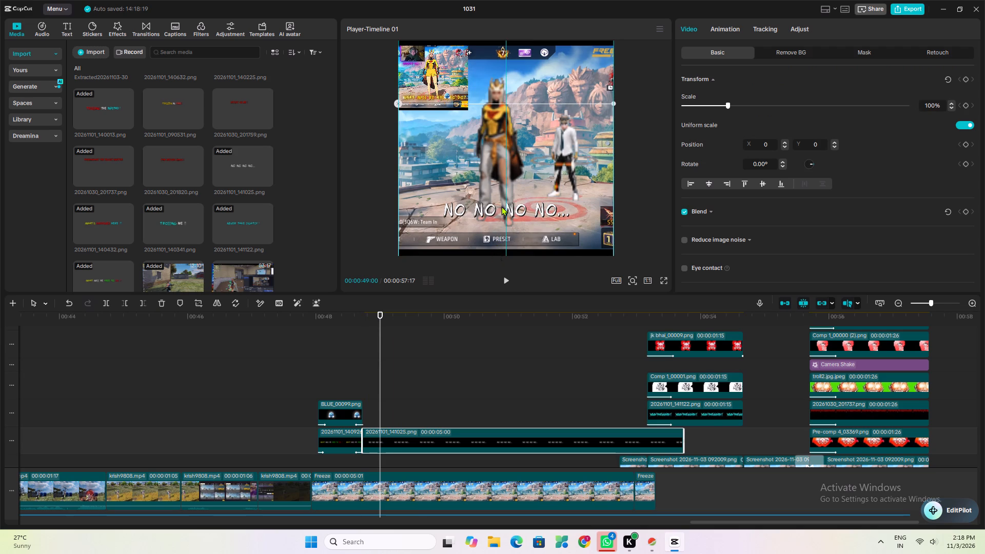
{"action": "left_click_drag", "start_coordinate": [501, 180], "coordinate": [499, 193]}
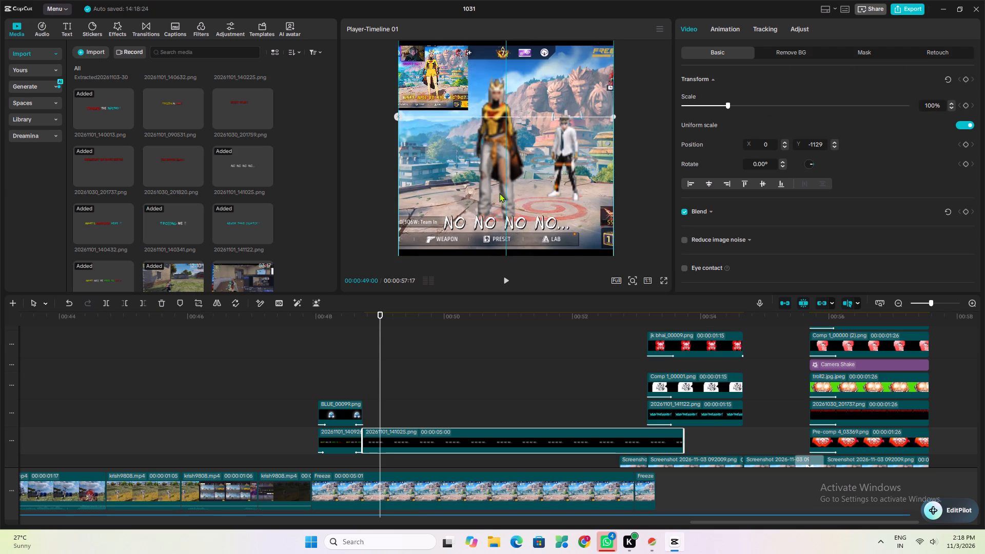
Trim the end of the "NO NO NO NO..." caption clip to 00:00:50:15, giving it a duration of 00:00:01:23.
{"action": "left_click_drag", "start_coordinate": [382, 331], "coordinate": [367, 338]}
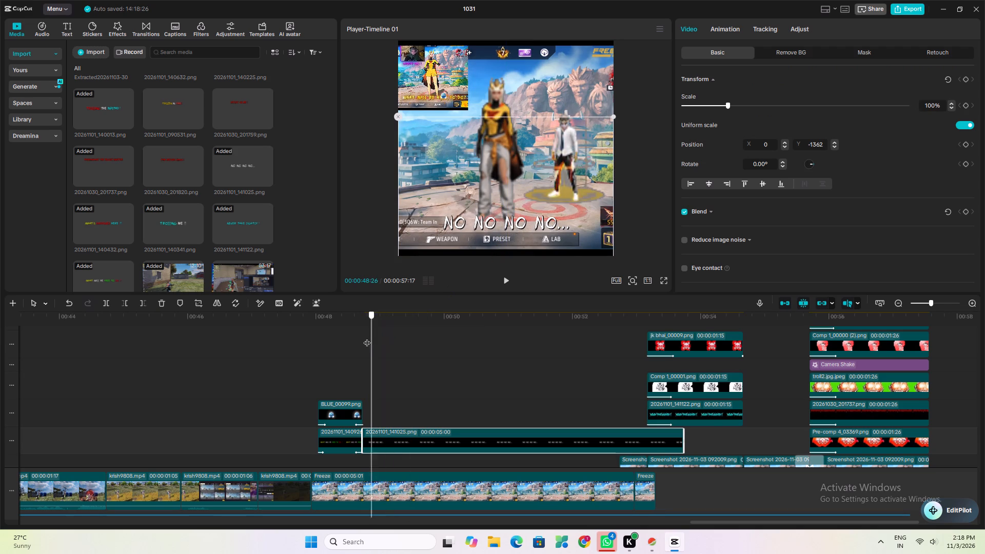
{"action": "left_click_drag", "start_coordinate": [367, 338], "coordinate": [420, 340]}
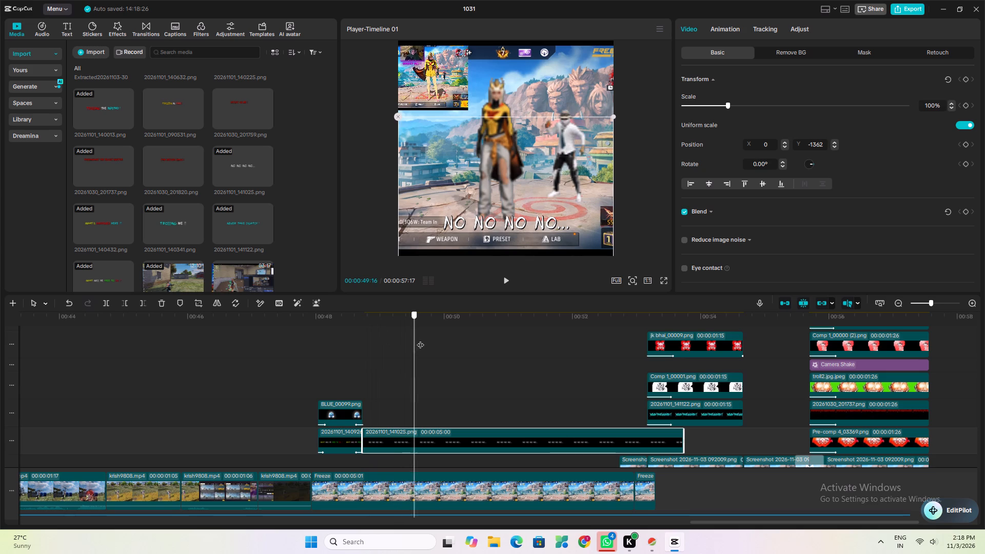
{"action": "left_click_drag", "start_coordinate": [420, 340], "coordinate": [476, 342]}
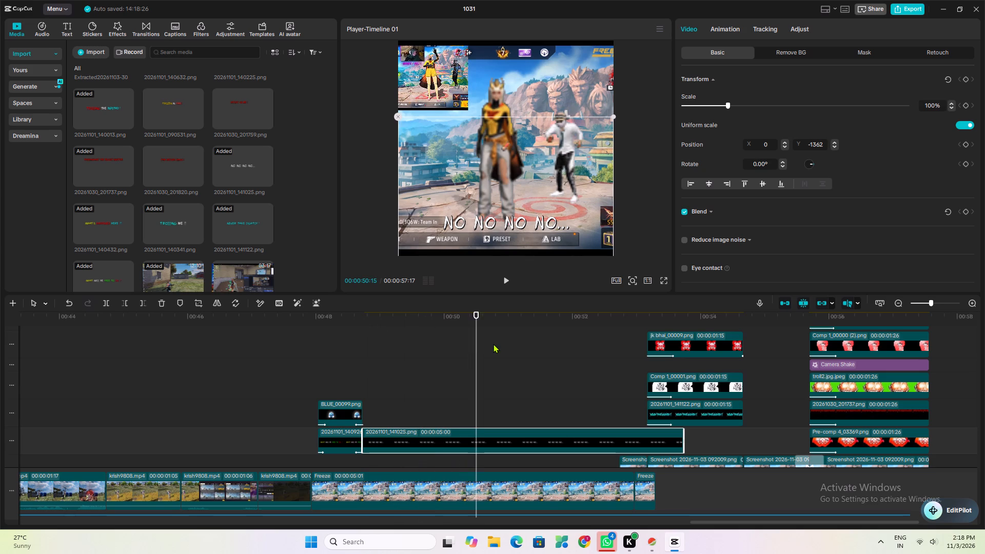
{"action": "left_click_drag", "start_coordinate": [685, 437], "coordinate": [684, 437]}
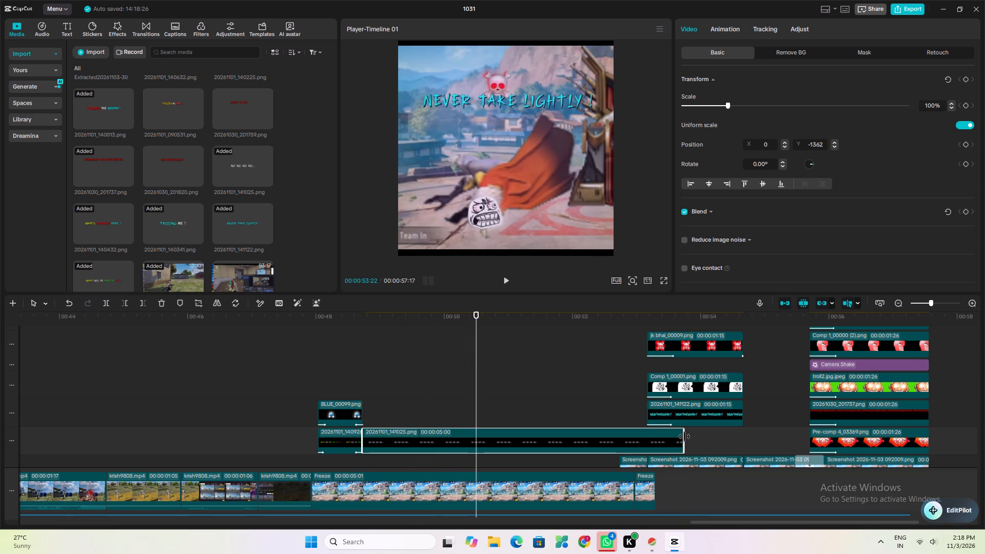
{"action": "left_click_drag", "start_coordinate": [684, 437], "coordinate": [474, 470]}
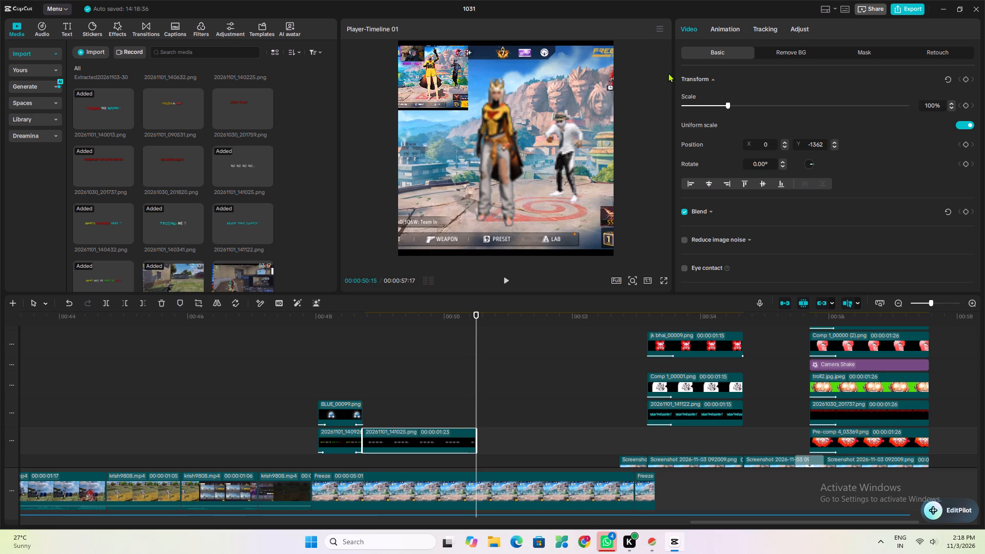
Apply a 0.2 s Fade In and a 0.3 s Fade Out animation to the "NO NO NO NO..." caption.
{"action": "left_click", "coordinate": [720, 29]}
{"action": "left_click", "coordinate": [741, 129]}
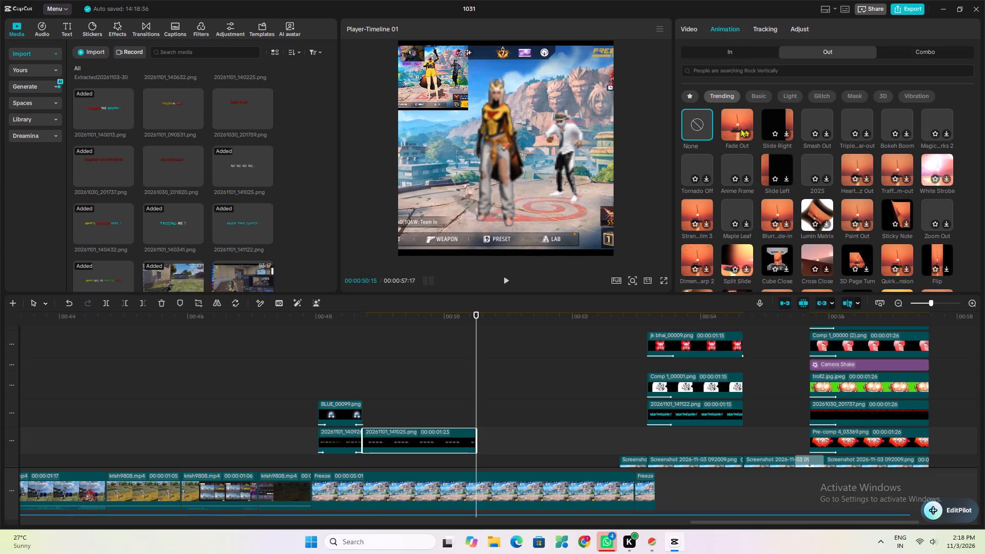
{"action": "left_click", "coordinate": [725, 49]}
{"action": "left_click", "coordinate": [743, 125]}
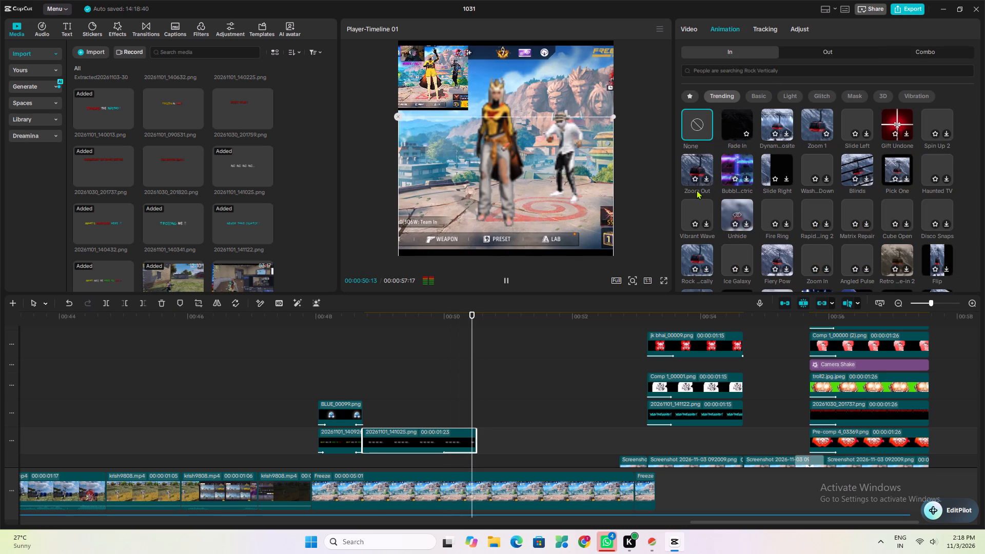
{"action": "left_click", "coordinate": [780, 285]}
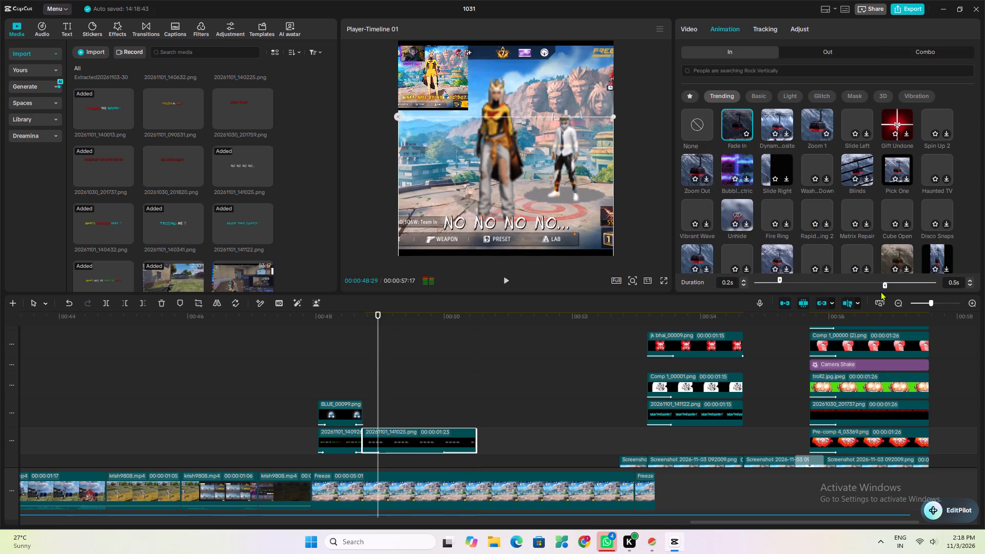
{"action": "left_click", "coordinate": [908, 281]}
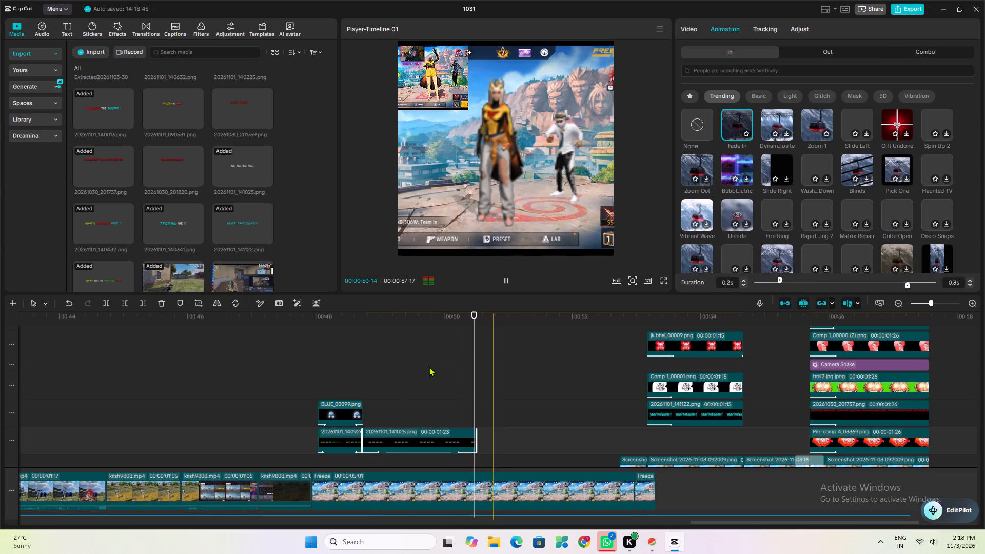
Play the scene following the "NO NO NO NO..." caption and inspect the green-screen and freeze clips on the lower overlay tracks.
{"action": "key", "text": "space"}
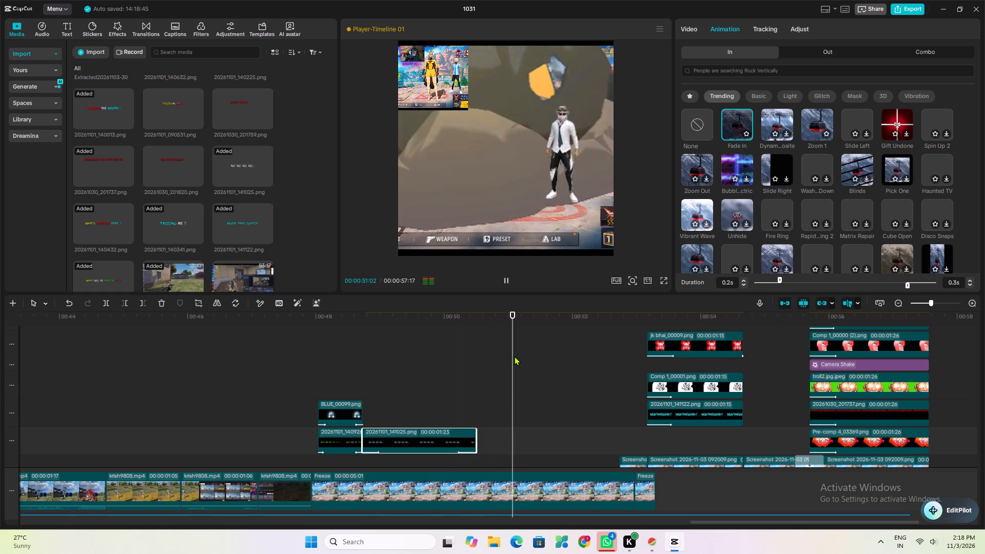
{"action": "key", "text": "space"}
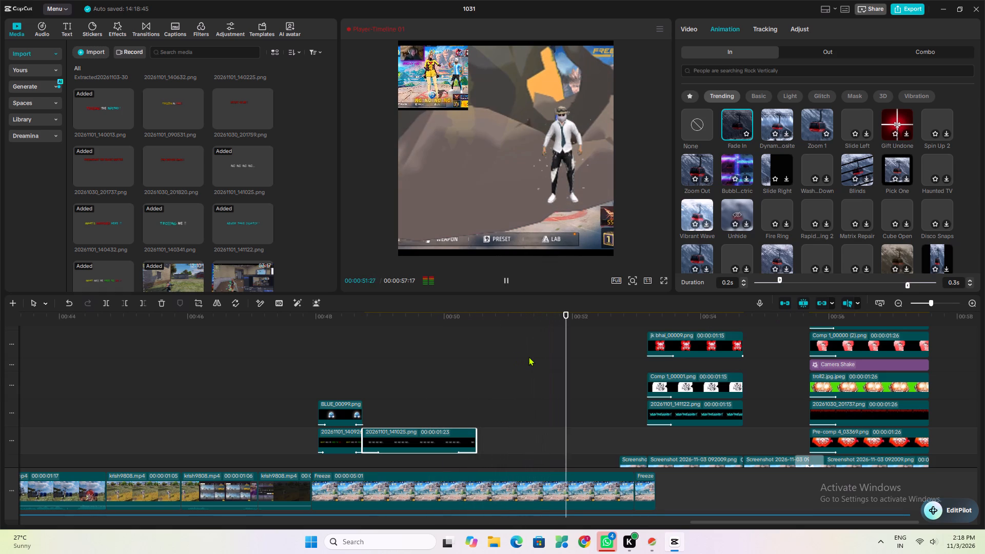
{"action": "scroll", "coordinate": [575, 350], "scroll_direction": "down", "scroll_amount": 12}
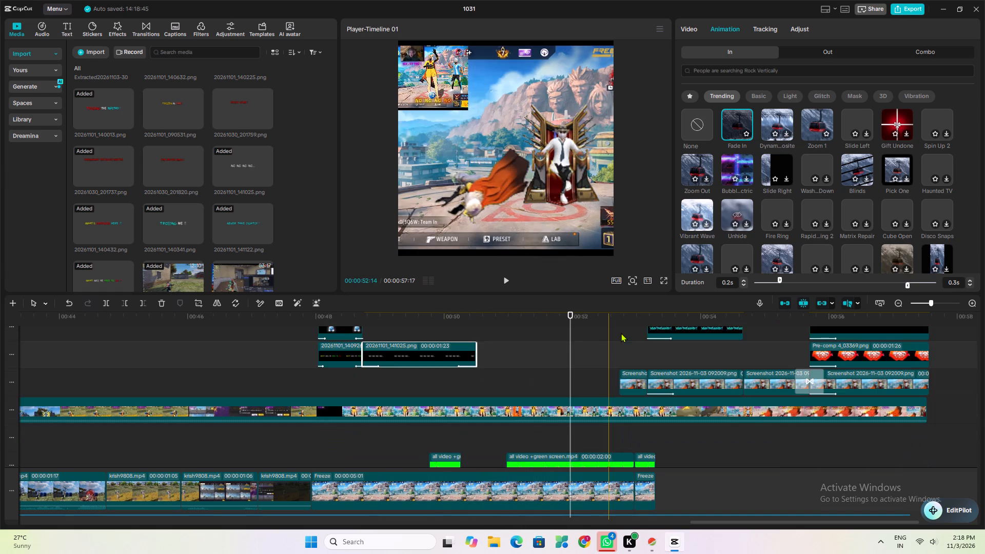
{"action": "scroll", "coordinate": [621, 333], "scroll_direction": "down", "scroll_amount": 7}
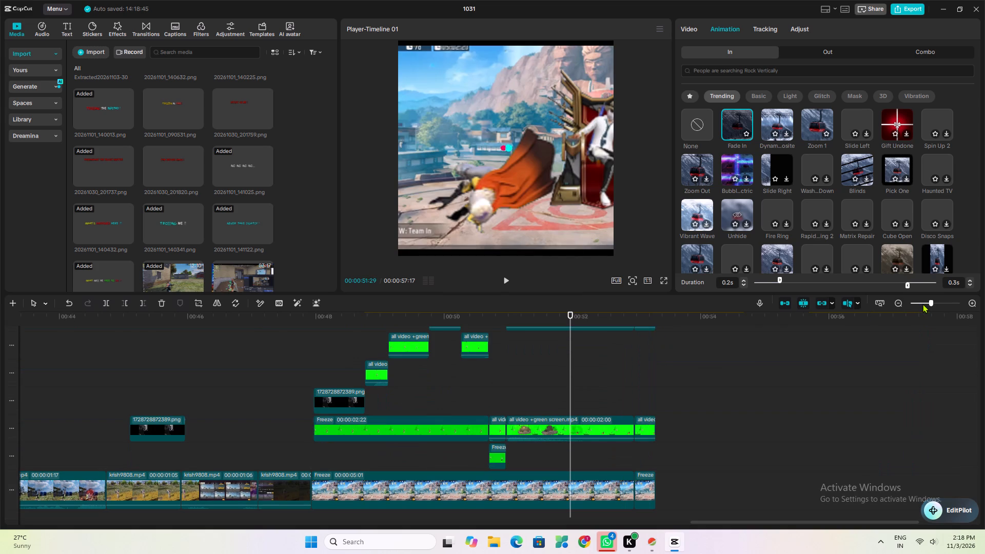
Review the overlay and shake-effect tracks up to the video's end, playing the closing scene from about 00:00:55:15.
{"action": "left_click", "coordinate": [923, 300]}
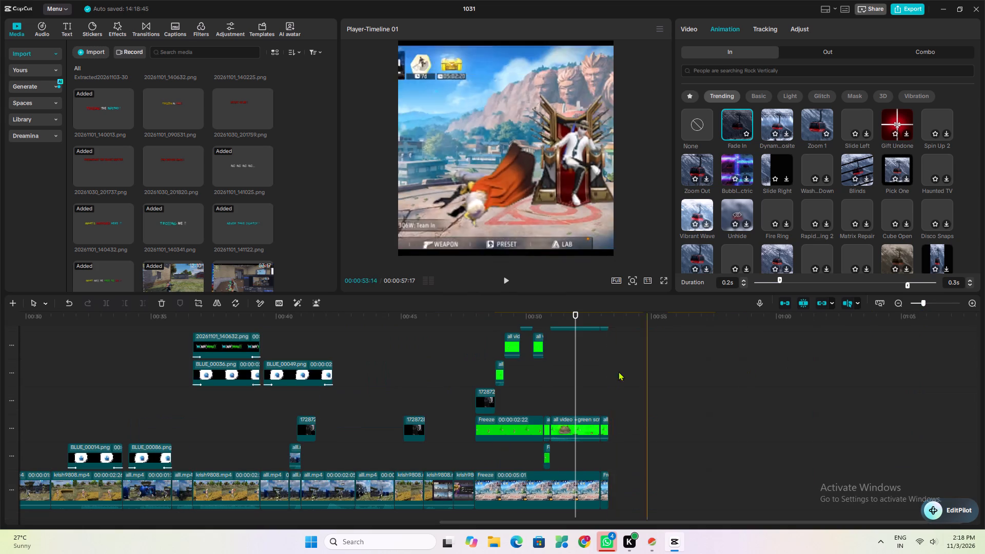
{"action": "left_click_drag", "start_coordinate": [573, 313], "coordinate": [770, 331]}
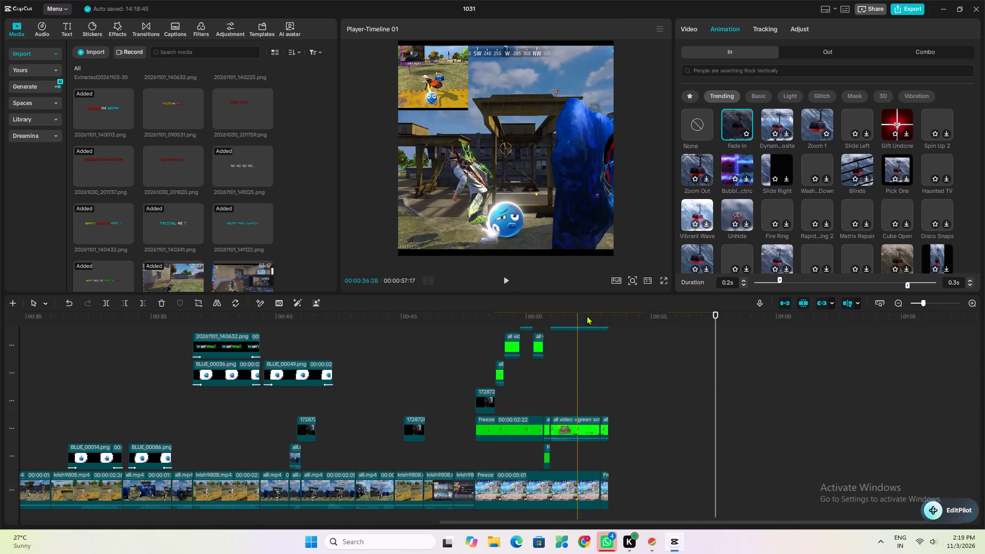
{"action": "scroll", "coordinate": [644, 337], "scroll_direction": "up", "scroll_amount": 11}
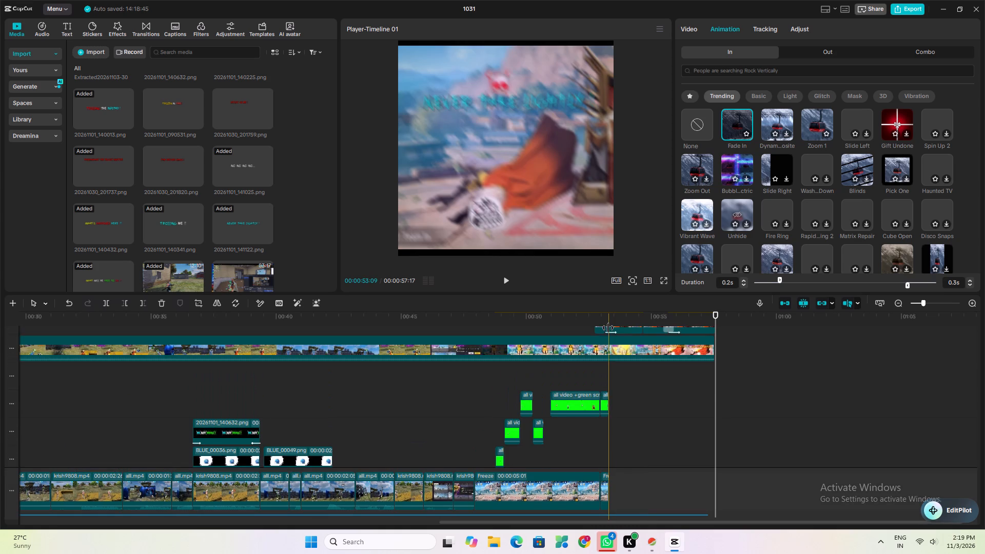
{"action": "scroll", "coordinate": [608, 328], "scroll_direction": "up", "scroll_amount": 12}
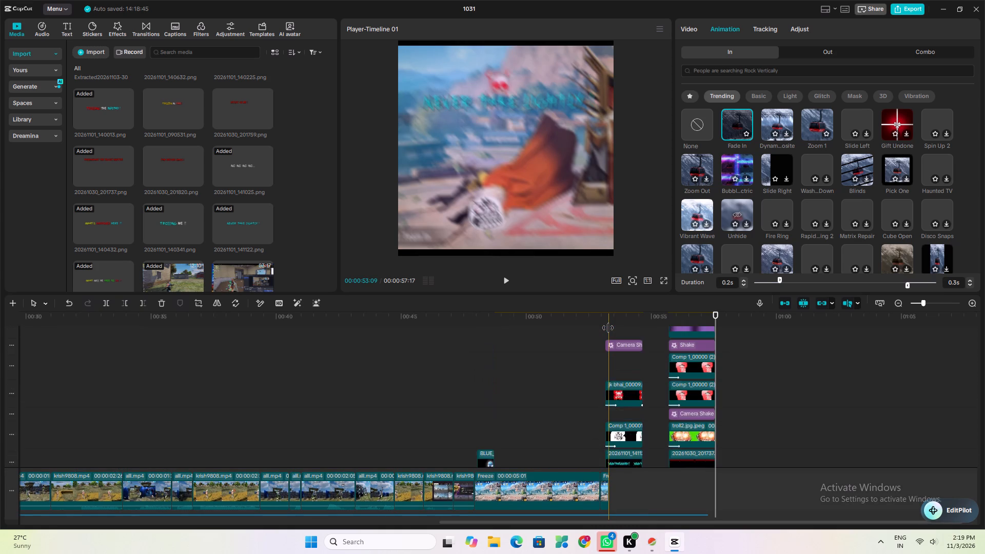
{"action": "scroll", "coordinate": [608, 328], "scroll_direction": "up", "scroll_amount": 9}
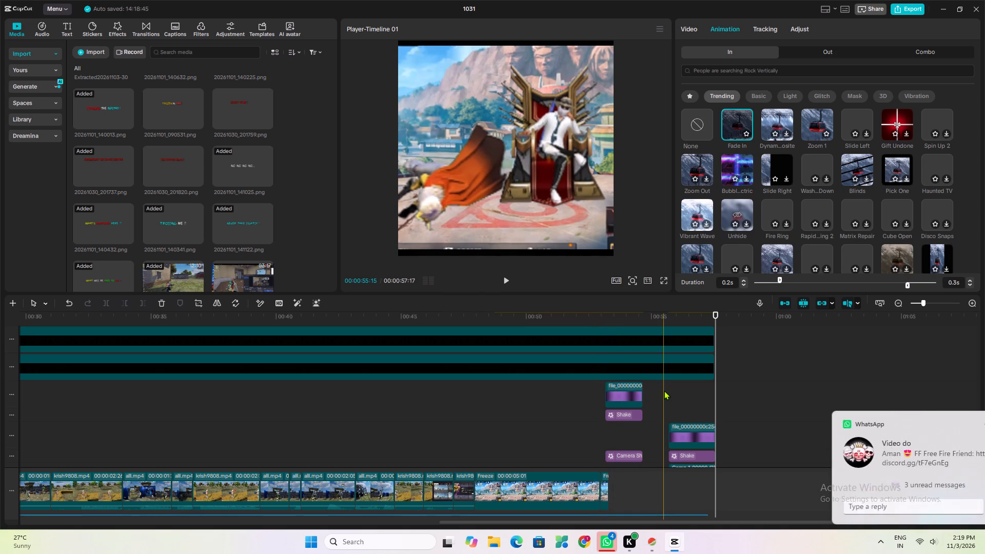
{"action": "left_click", "coordinate": [664, 390]}
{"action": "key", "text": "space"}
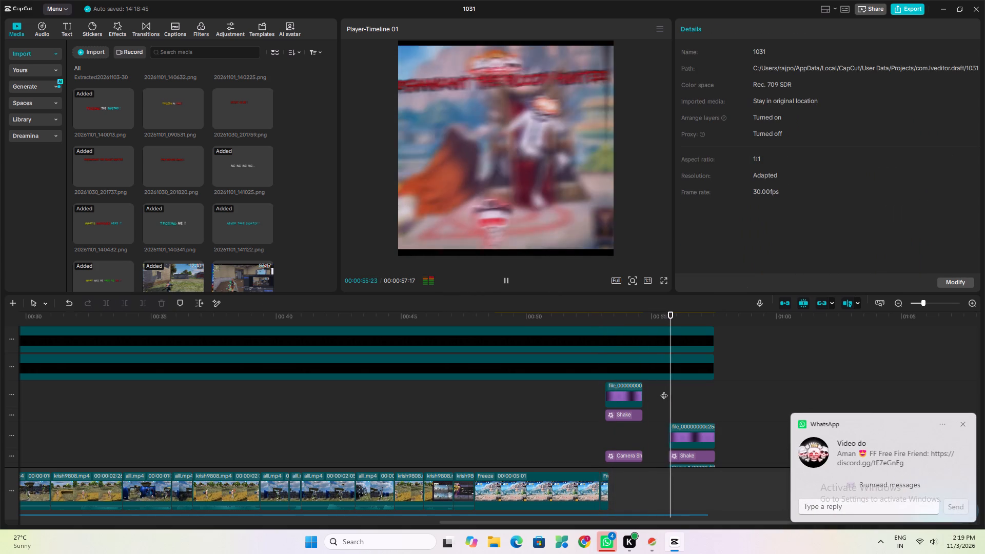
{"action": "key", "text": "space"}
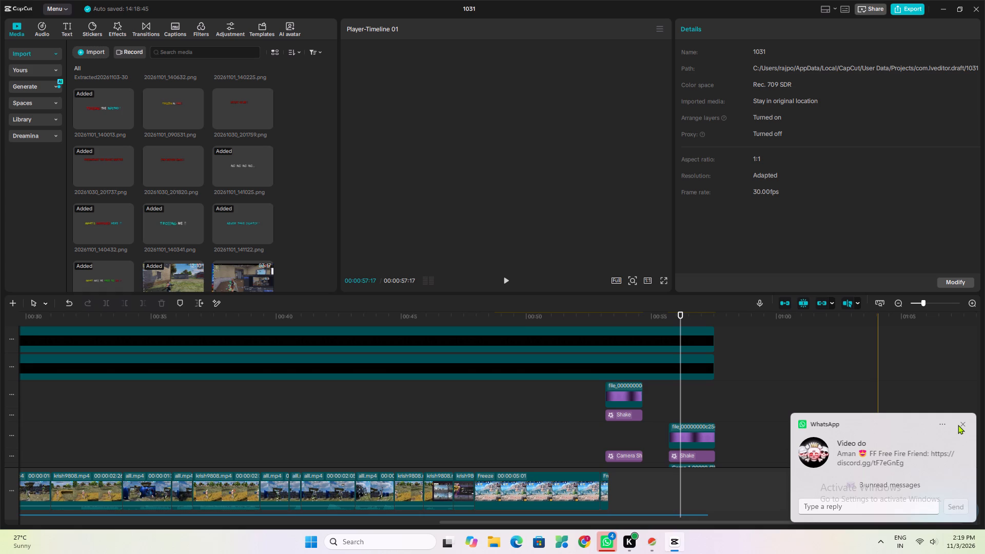
{"action": "left_click", "coordinate": [959, 425]}
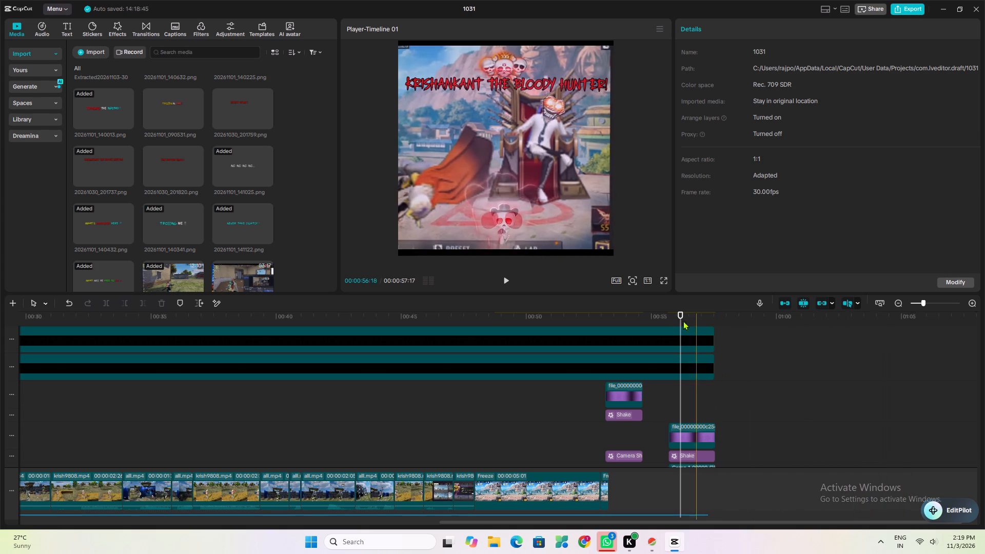
{"action": "left_click_drag", "start_coordinate": [680, 319], "coordinate": [655, 327]}
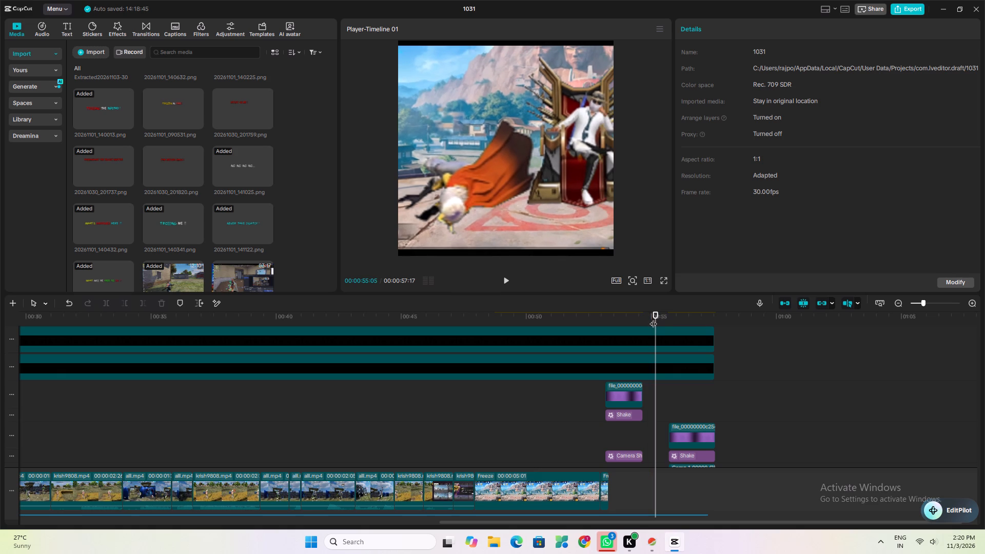
{"action": "left_click_drag", "start_coordinate": [653, 319], "coordinate": [0, 438]}
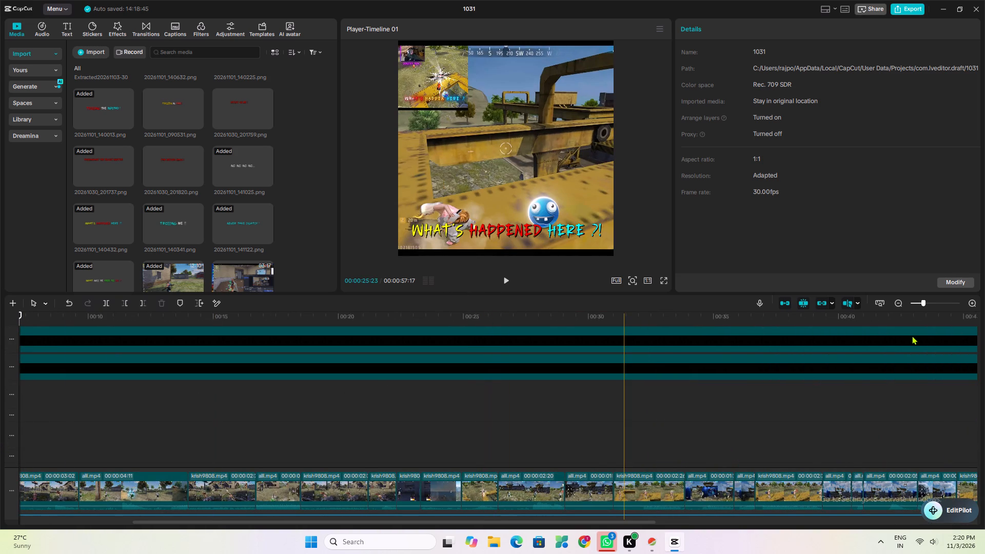
{"action": "left_click", "coordinate": [919, 305]}
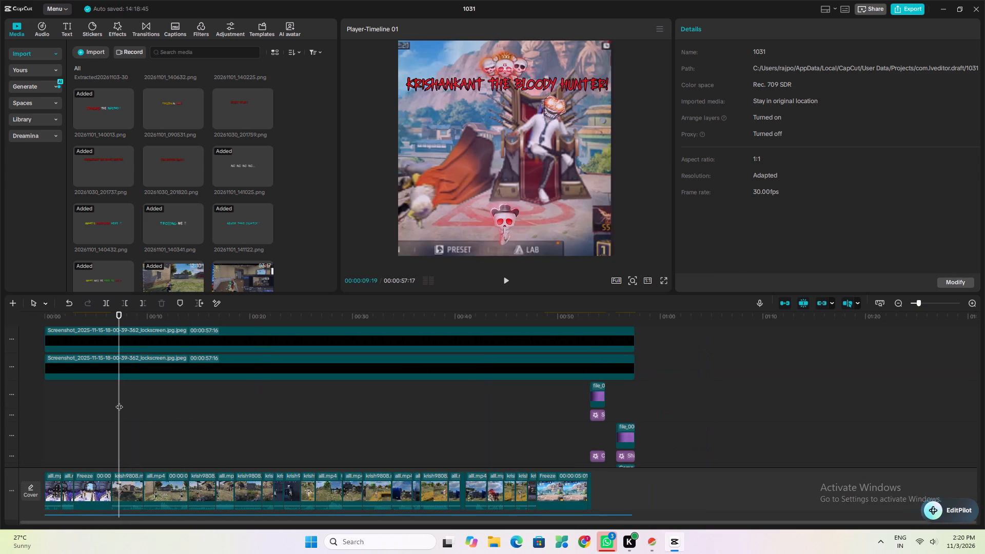
{"action": "left_click_drag", "start_coordinate": [118, 316], "coordinate": [0, 364]}
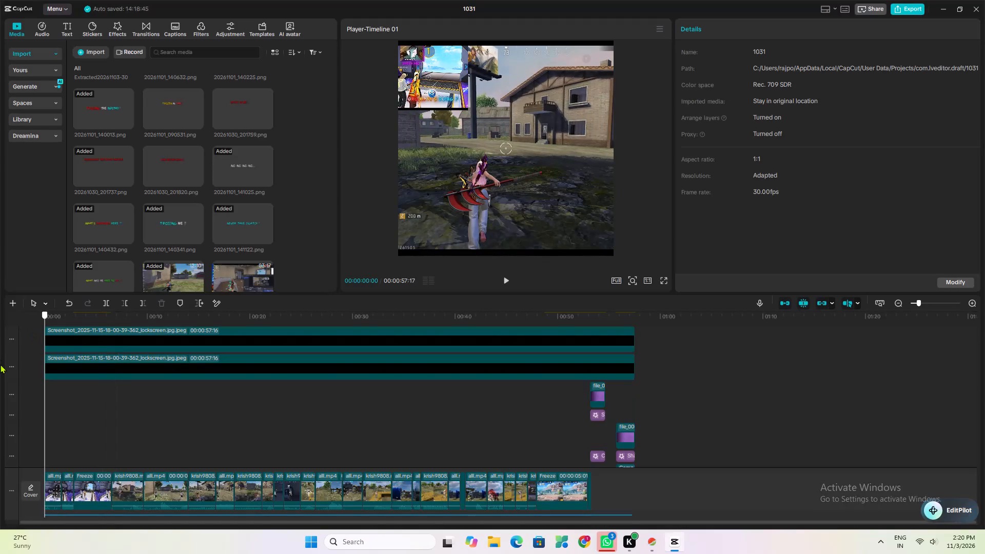
{"action": "left_click_drag", "start_coordinate": [0, 364], "coordinate": [0, 368]}
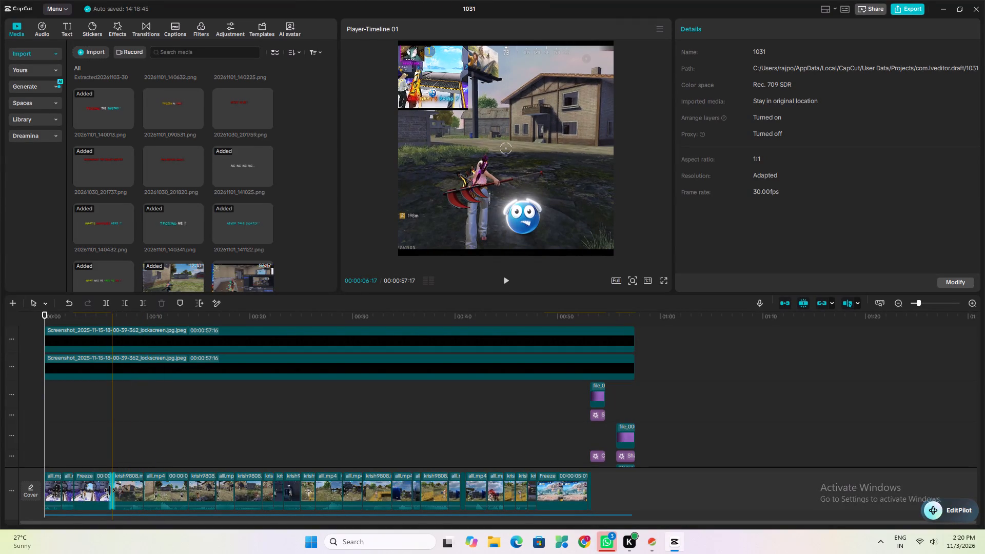
With the playhead at 00:00:06:13, search the transitions for "in out" and preview the Pull Out transition.
{"action": "left_click", "coordinate": [108, 414]}
{"action": "scroll", "coordinate": [110, 422], "scroll_direction": "down", "scroll_amount": 6}
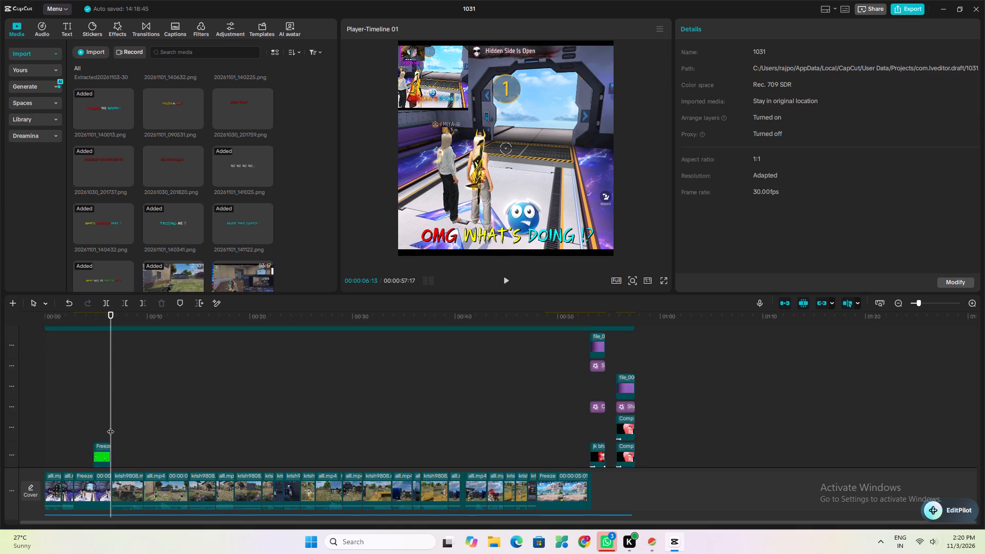
{"action": "scroll", "coordinate": [110, 426], "scroll_direction": "down", "scroll_amount": 20}
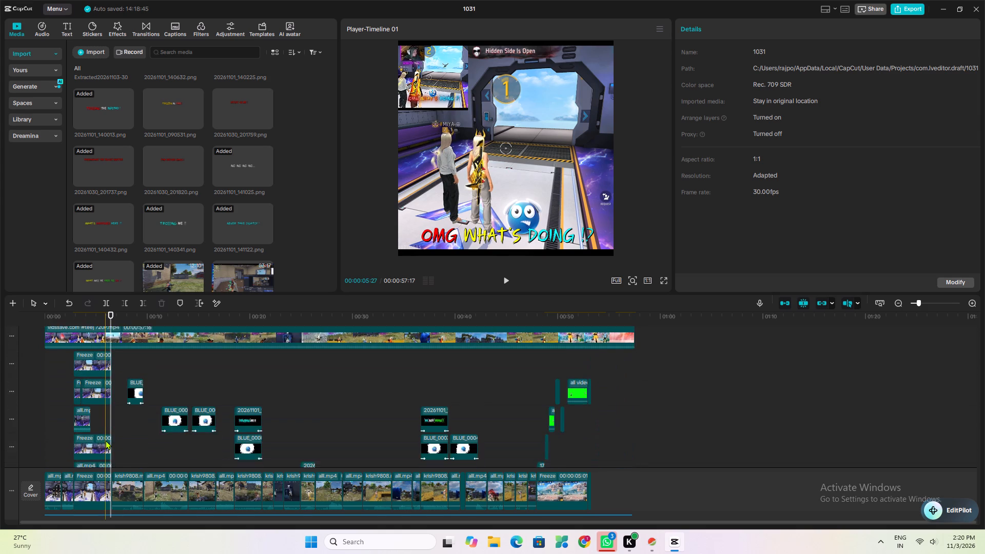
{"action": "scroll", "coordinate": [105, 441], "scroll_direction": "down", "scroll_amount": 9}
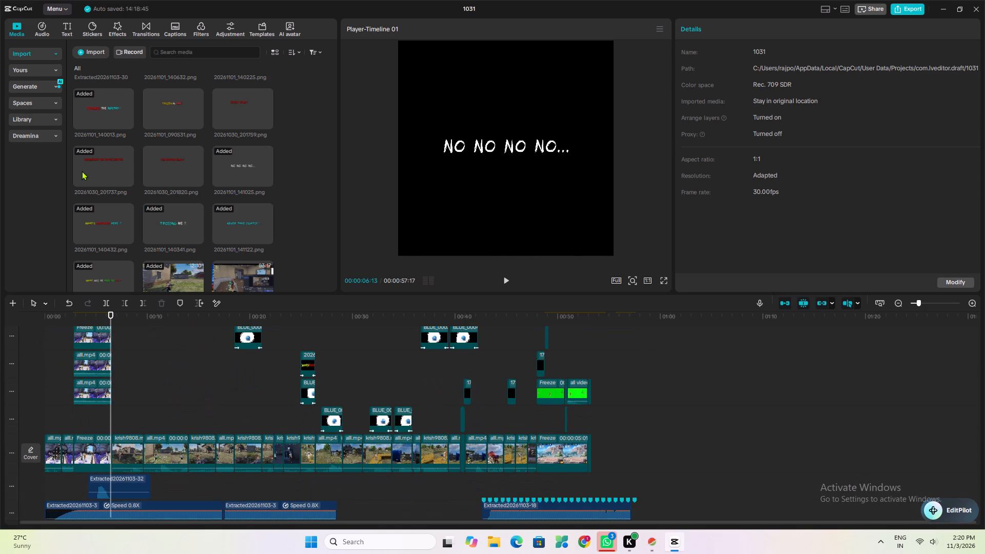
{"action": "left_click", "coordinate": [144, 26]}
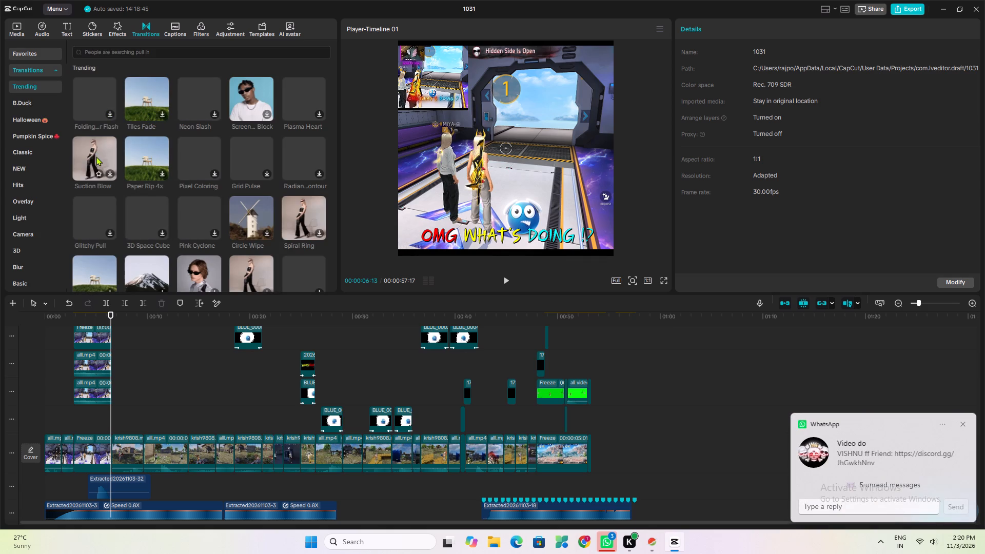
{"action": "left_click", "coordinate": [119, 50]}
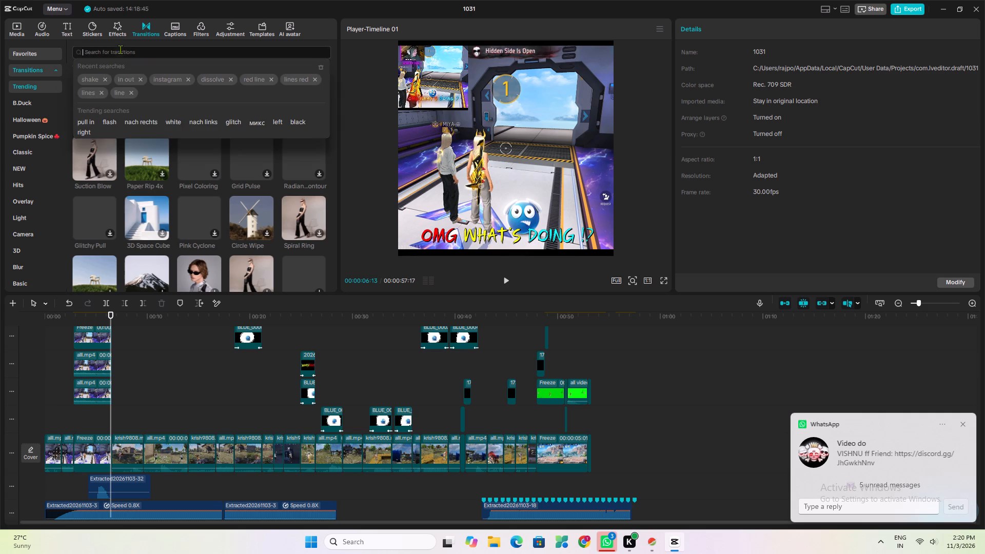
{"action": "left_click", "coordinate": [124, 81]}
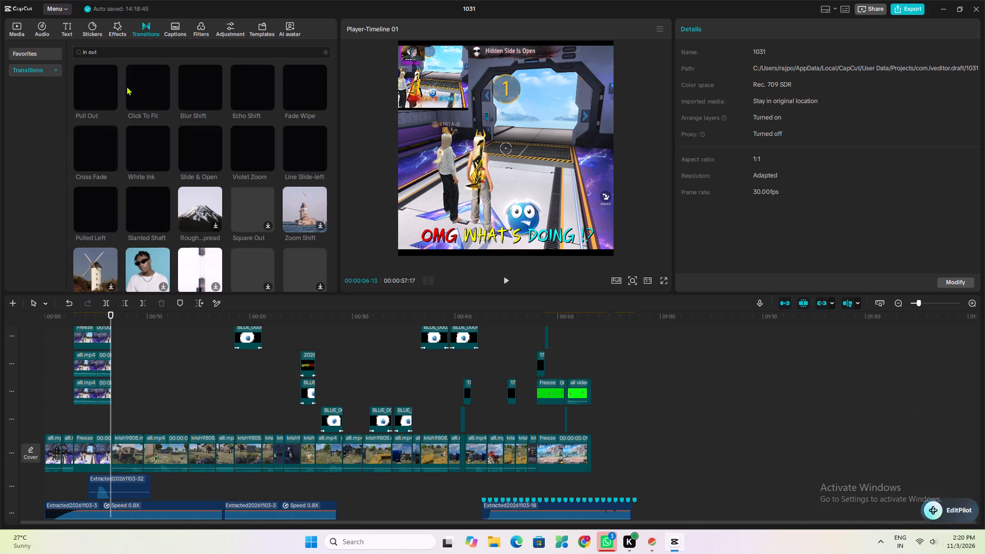
{"action": "left_click", "coordinate": [97, 88]}
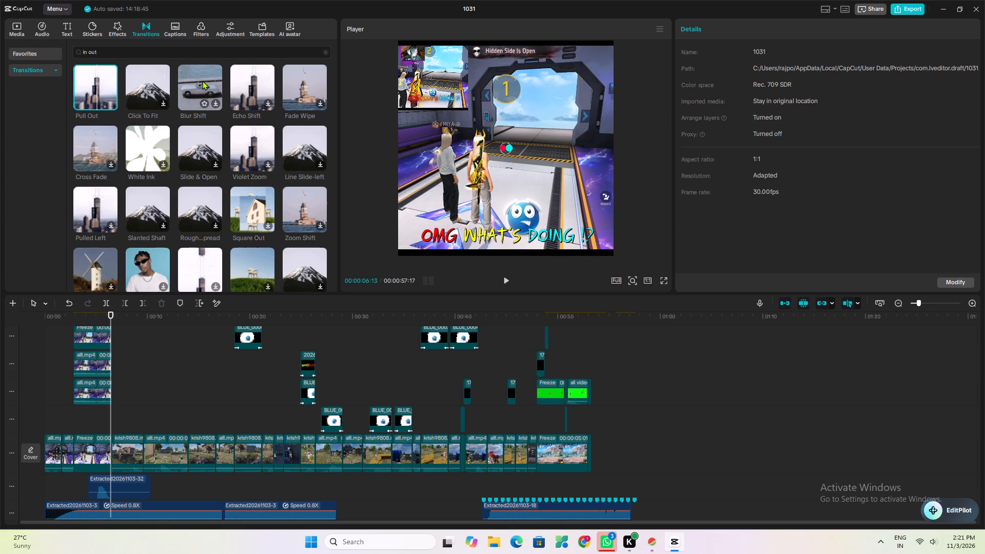
{"action": "left_click", "coordinate": [303, 88]}
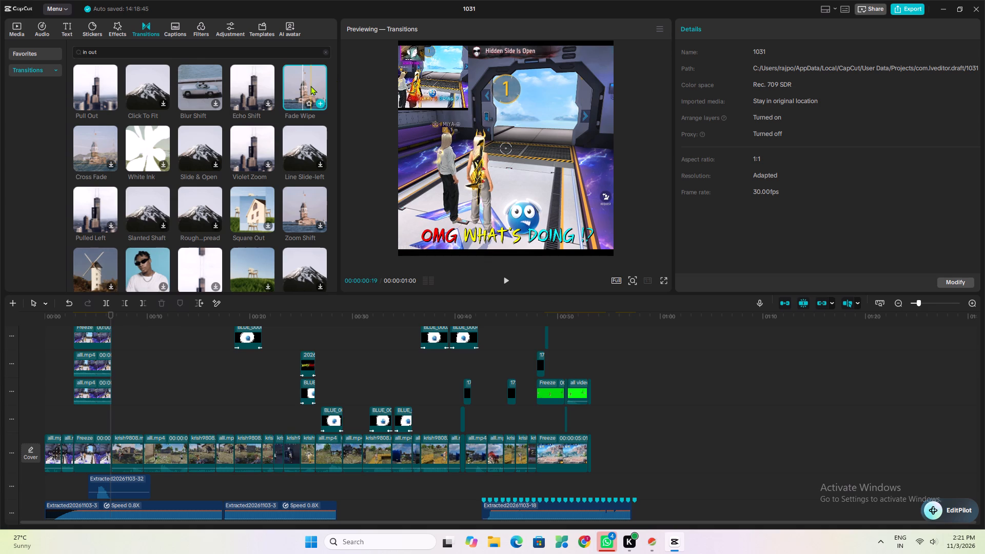
{"action": "left_click_drag", "start_coordinate": [310, 86], "coordinate": [103, 453]}
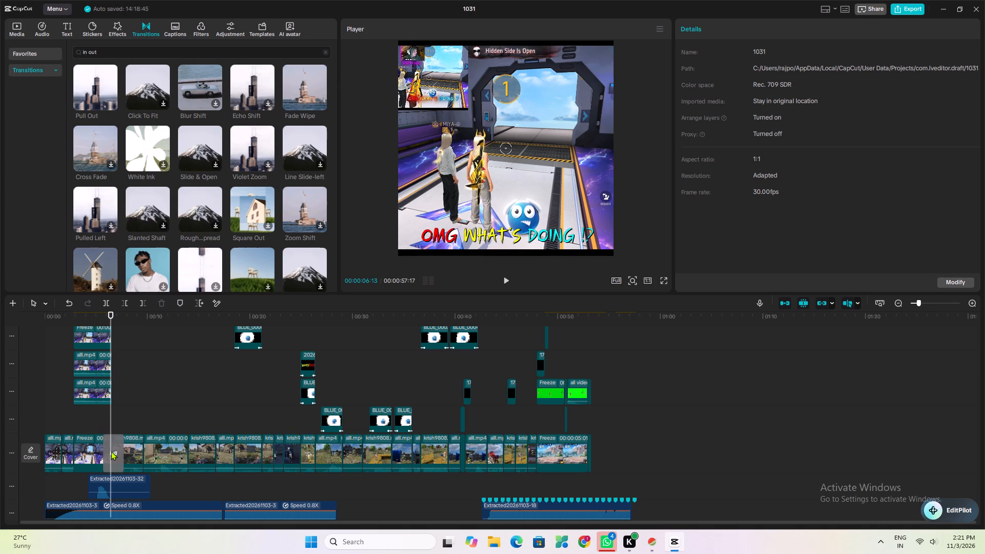
{"action": "left_click", "coordinate": [111, 451]}
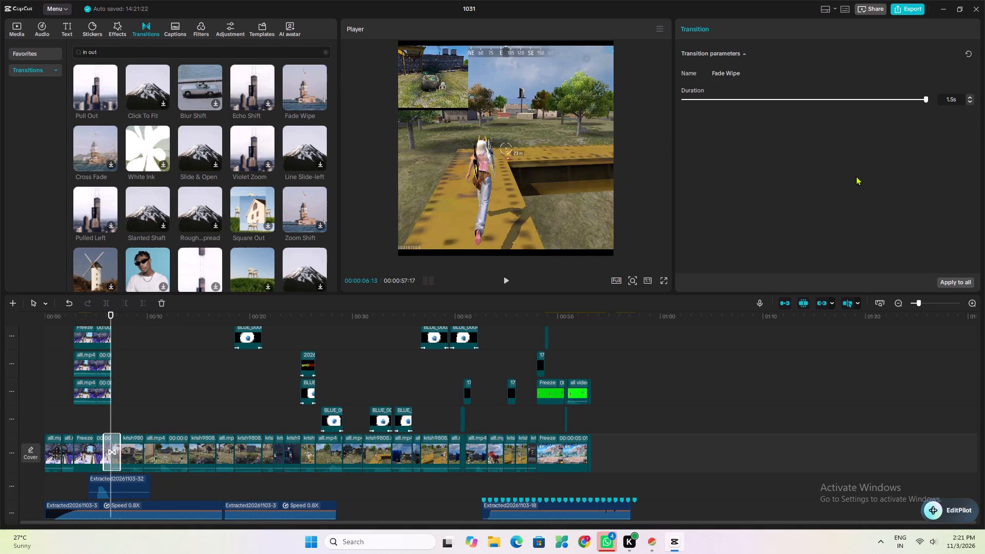
{"action": "left_click", "coordinate": [780, 102]}
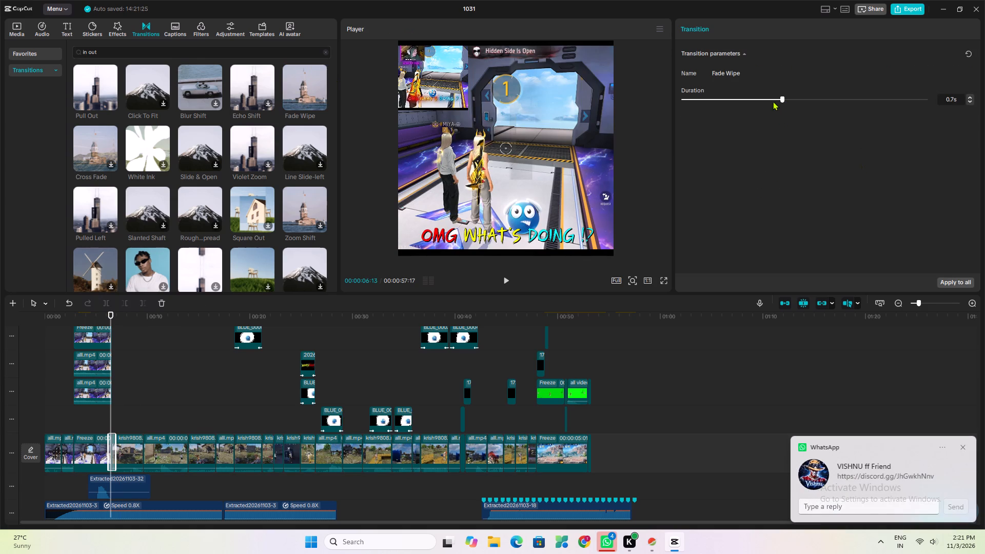
{"action": "left_click", "coordinate": [762, 98]}
{"action": "left_click", "coordinate": [736, 98]}
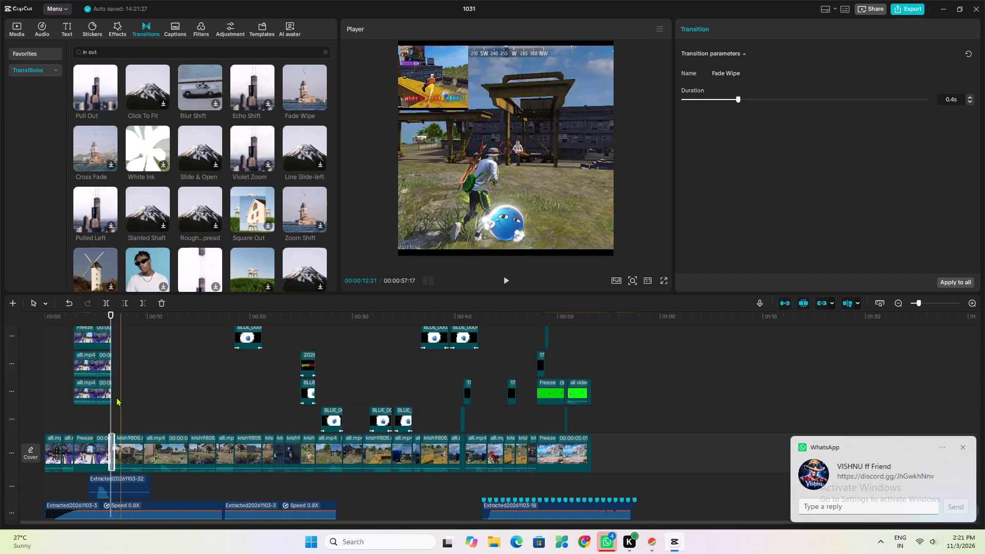
Play back the section around 00:00:06 and examine the Fade Wipe transition, continuing to about 00:00:10.
{"action": "left_click", "coordinate": [101, 419]}
{"action": "key", "text": "space"}
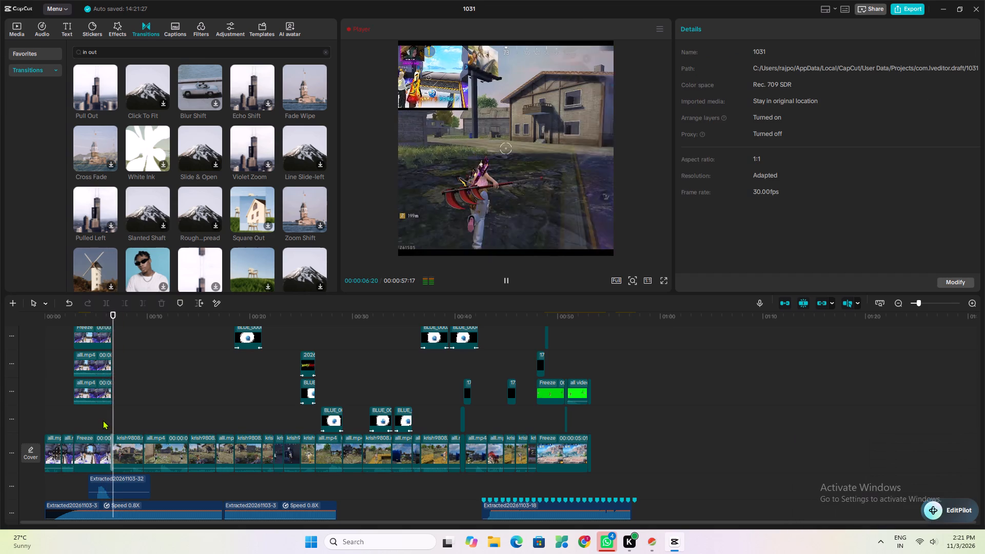
{"action": "left_click", "coordinate": [107, 422]}
{"action": "key", "text": "space"}
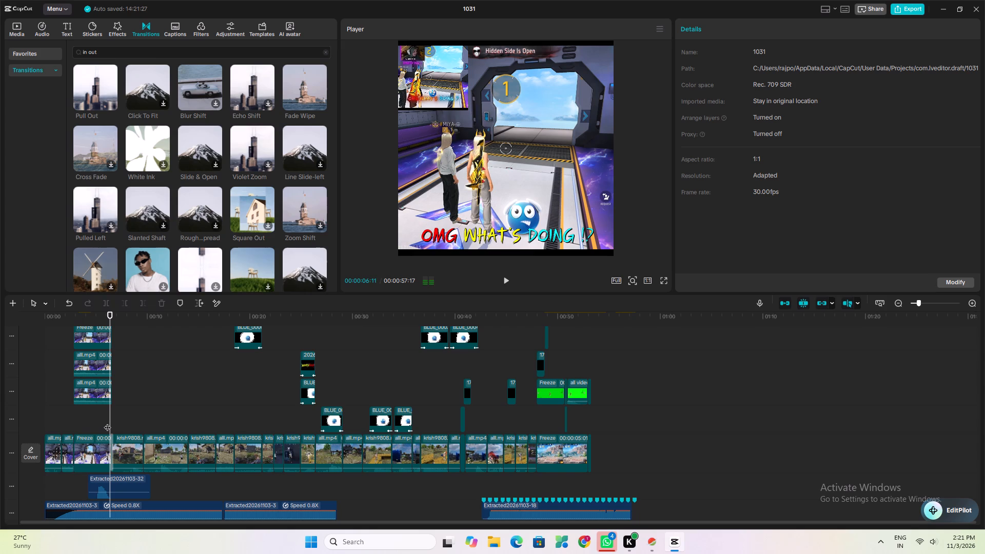
{"action": "key", "text": "space"}
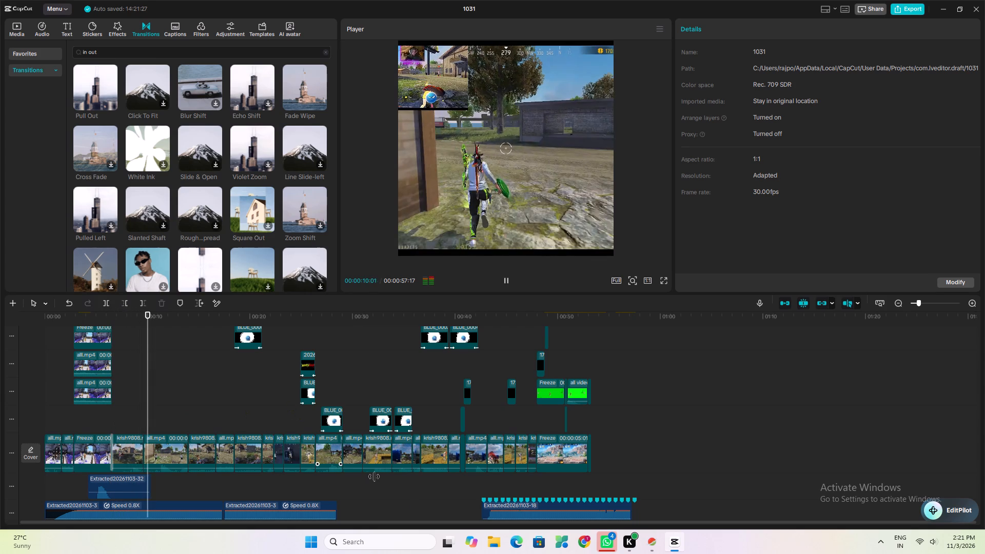
{"action": "left_click", "coordinate": [418, 509]}
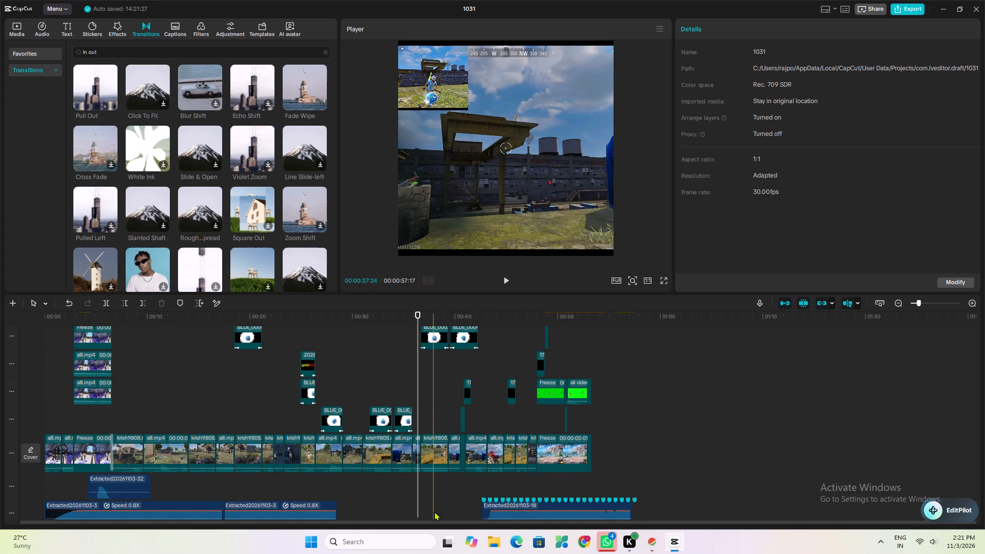
{"action": "left_click", "coordinate": [447, 511]}
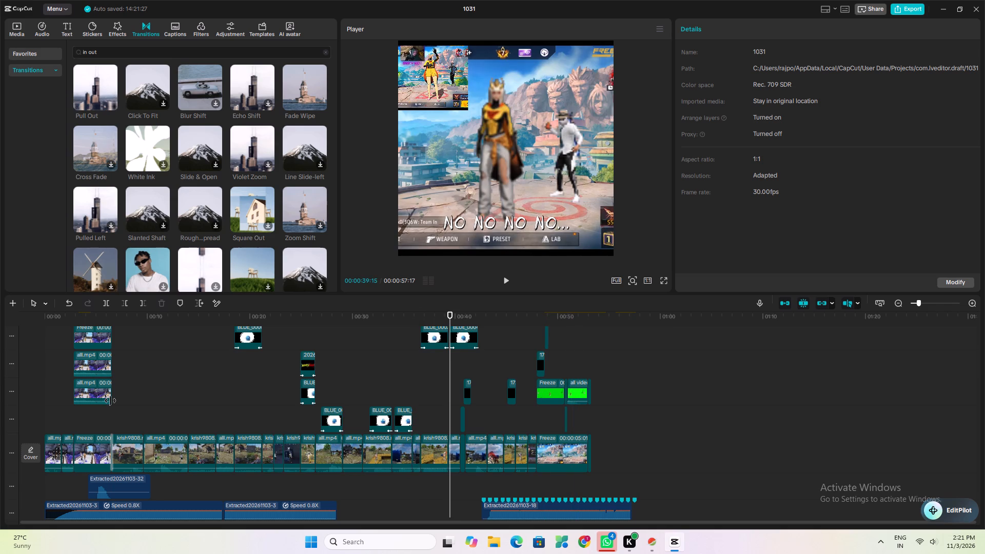
Search the video effects for "glow 2 pro" and apply HDR 2 to the "WHAT'S HAPPENED HERE ?!" caption clip near 00:00:25.
{"action": "left_click", "coordinate": [307, 358]}
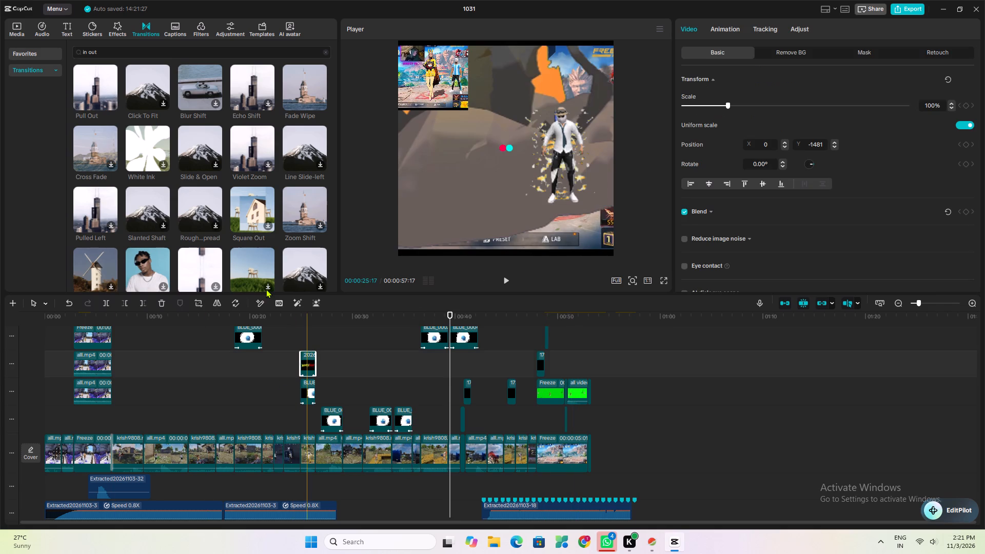
{"action": "left_click", "coordinate": [113, 25]}
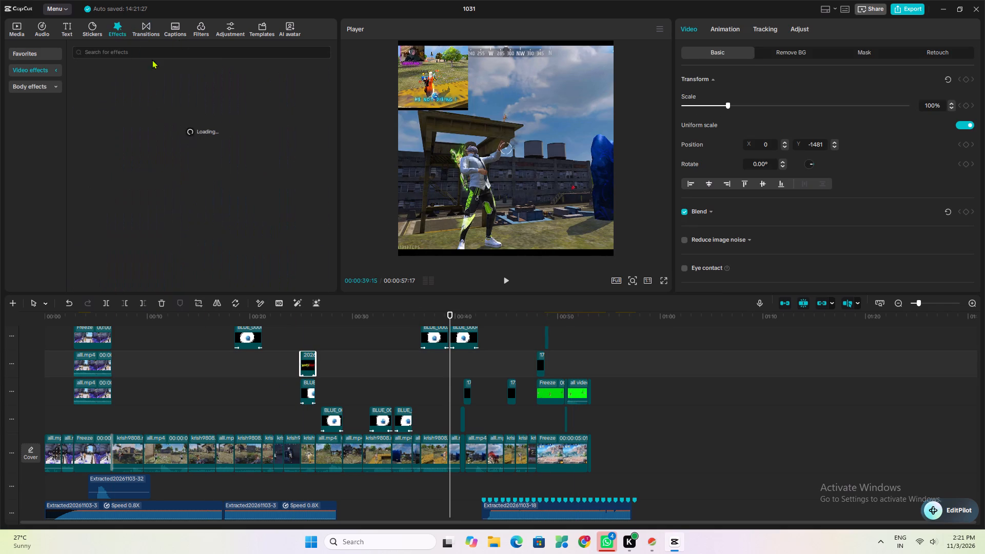
{"action": "left_click", "coordinate": [154, 54]}
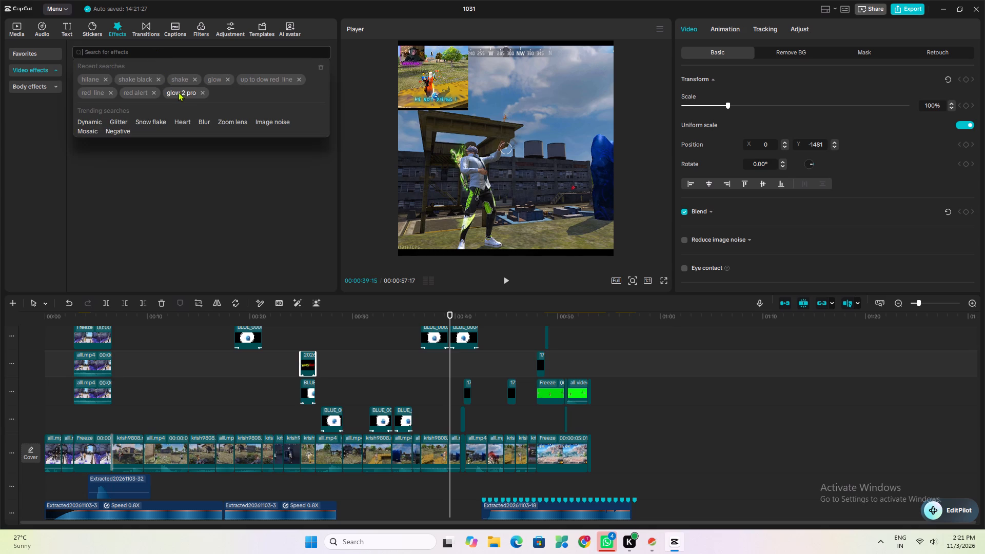
{"action": "left_click", "coordinate": [178, 92]}
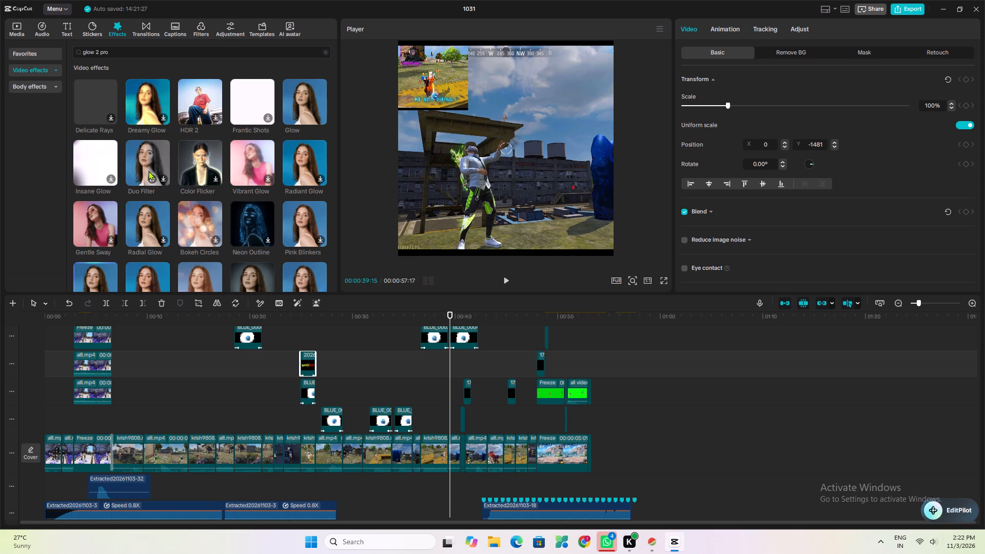
{"action": "left_click", "coordinate": [207, 111]}
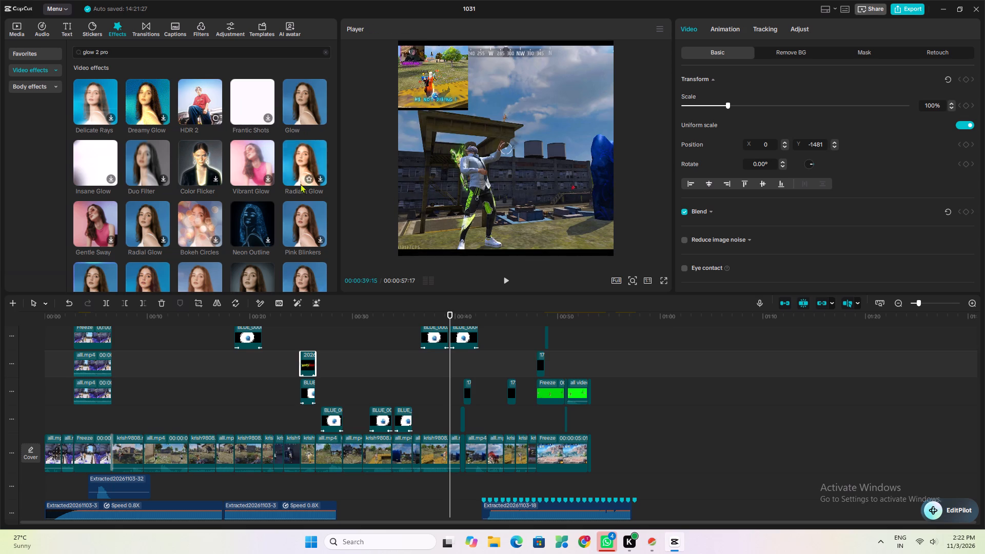
{"action": "scroll", "coordinate": [212, 239], "scroll_direction": "down", "scroll_amount": 1}
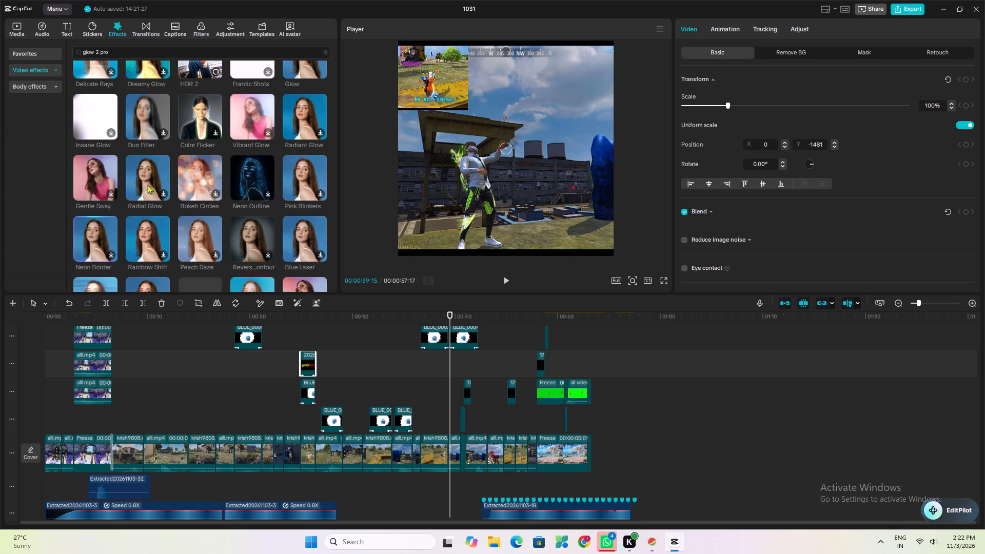
{"action": "scroll", "coordinate": [153, 149], "scroll_direction": "up", "scroll_amount": 2}
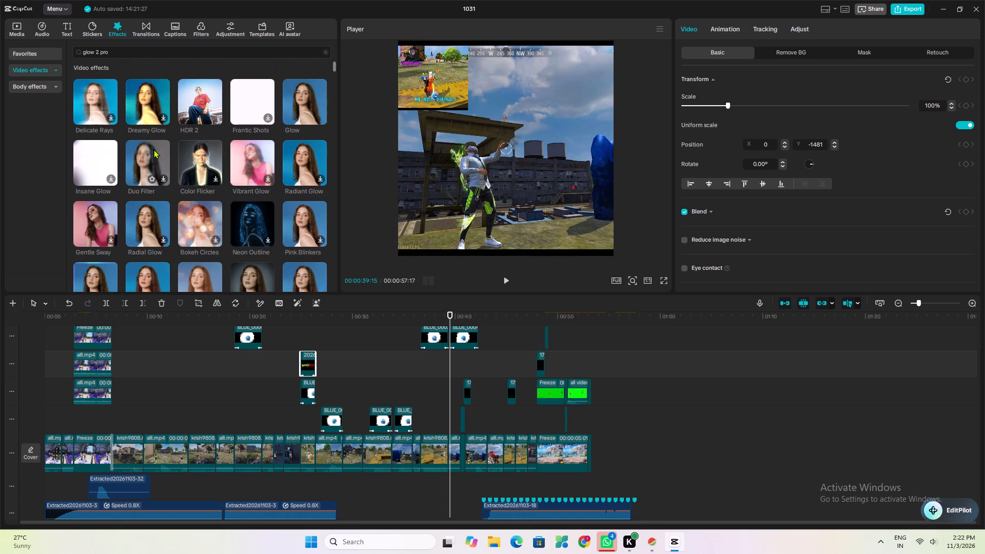
{"action": "left_click", "coordinate": [199, 110]}
{"action": "left_click_drag", "start_coordinate": [199, 107], "coordinate": [286, 347]}
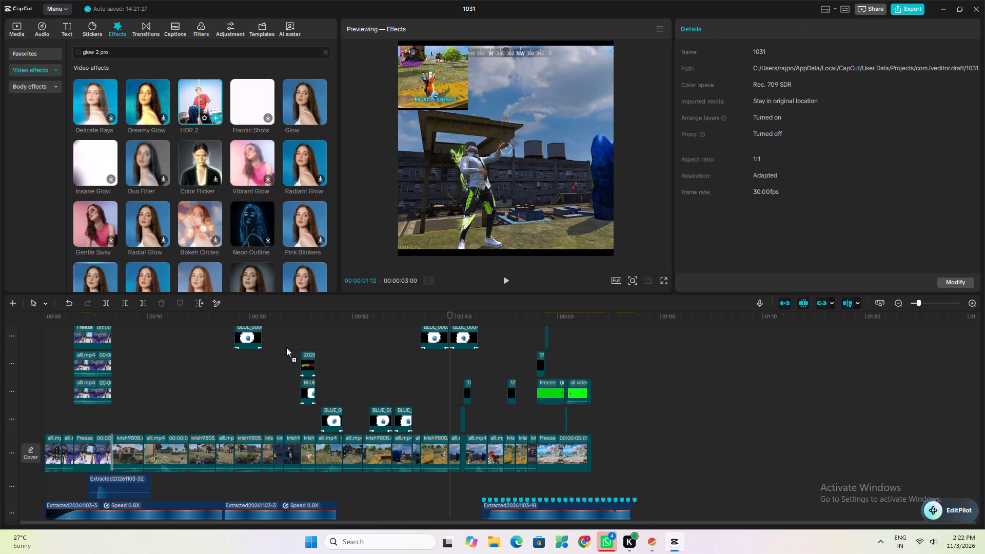
{"action": "left_click_drag", "start_coordinate": [286, 347], "coordinate": [304, 364]}
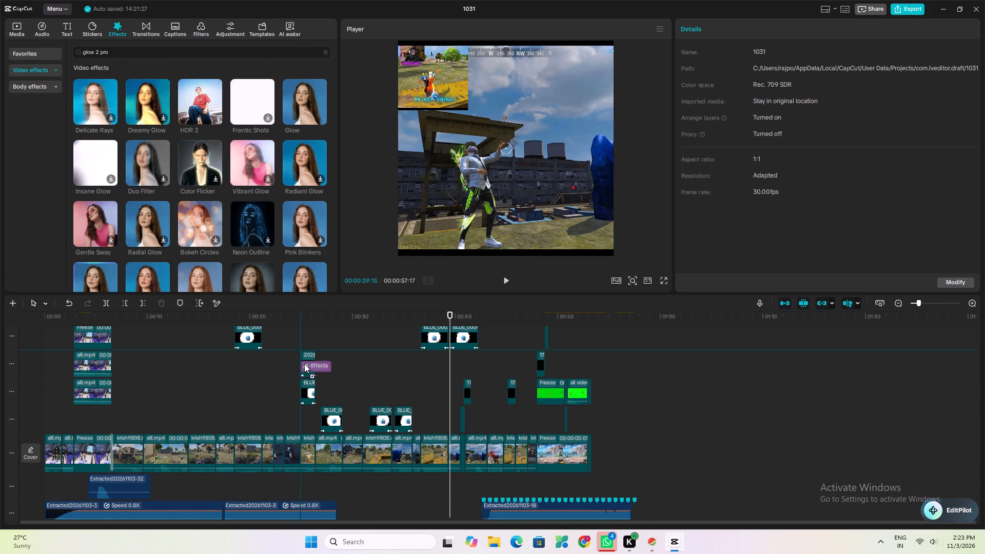
{"action": "left_click_drag", "start_coordinate": [304, 364], "coordinate": [305, 363]}
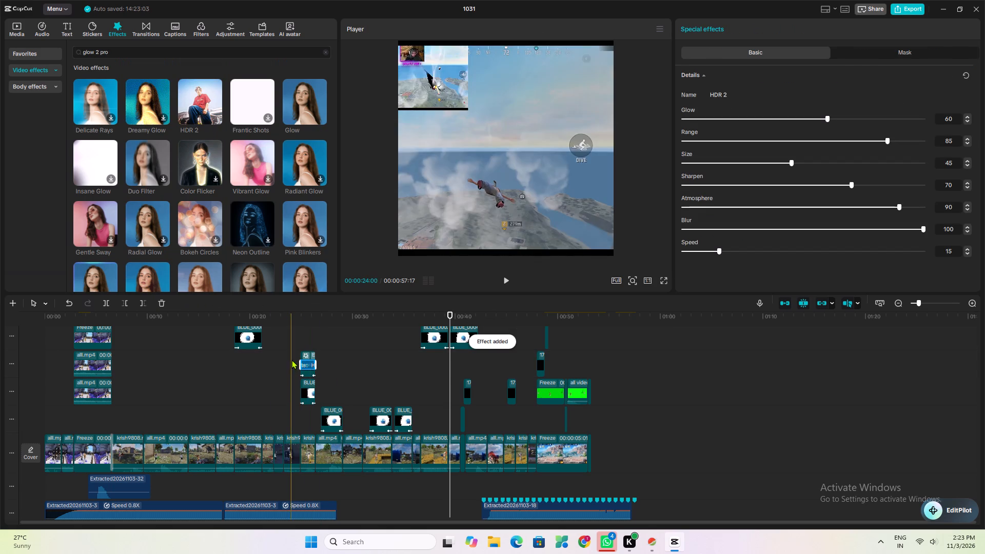
{"action": "left_click", "coordinate": [298, 345]}
{"action": "key", "text": "space"}
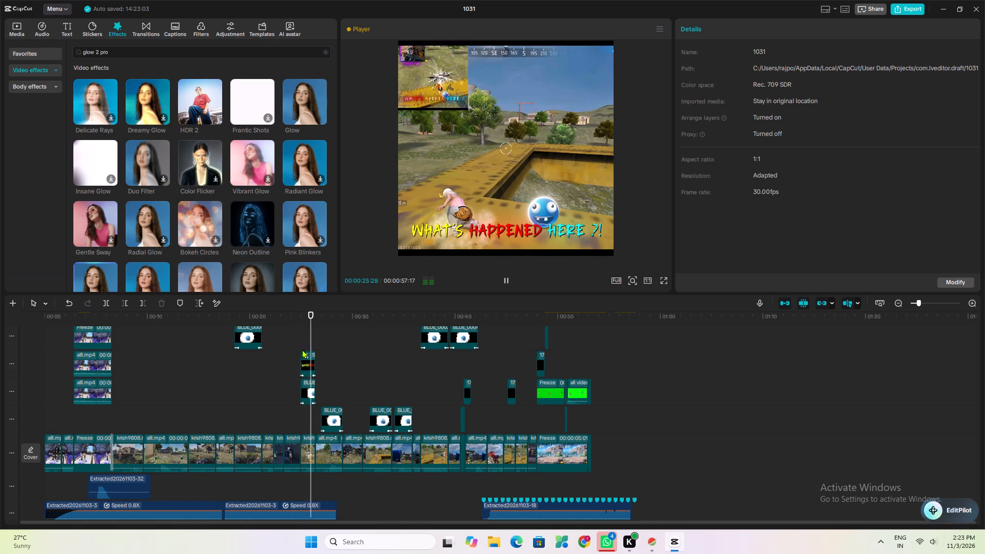
{"action": "key", "text": "space"}
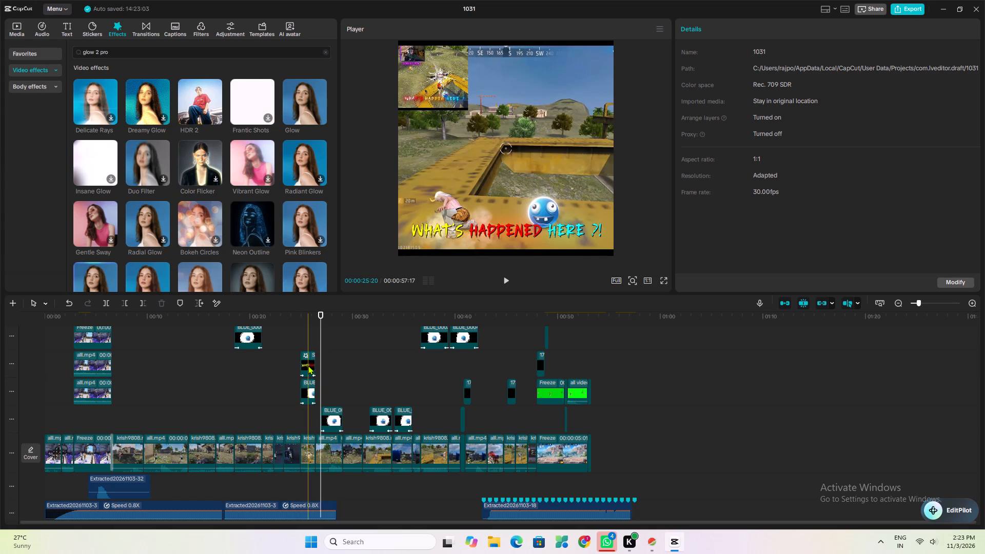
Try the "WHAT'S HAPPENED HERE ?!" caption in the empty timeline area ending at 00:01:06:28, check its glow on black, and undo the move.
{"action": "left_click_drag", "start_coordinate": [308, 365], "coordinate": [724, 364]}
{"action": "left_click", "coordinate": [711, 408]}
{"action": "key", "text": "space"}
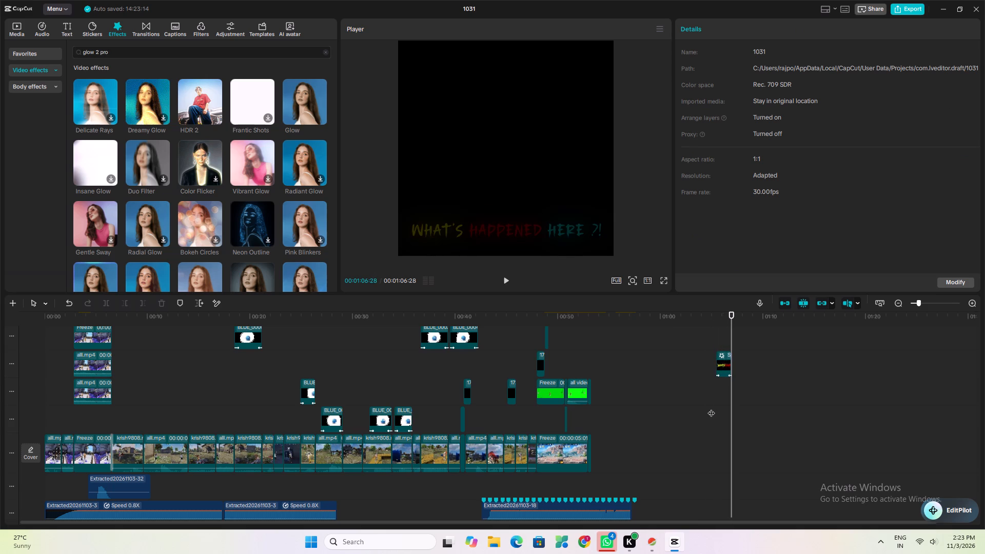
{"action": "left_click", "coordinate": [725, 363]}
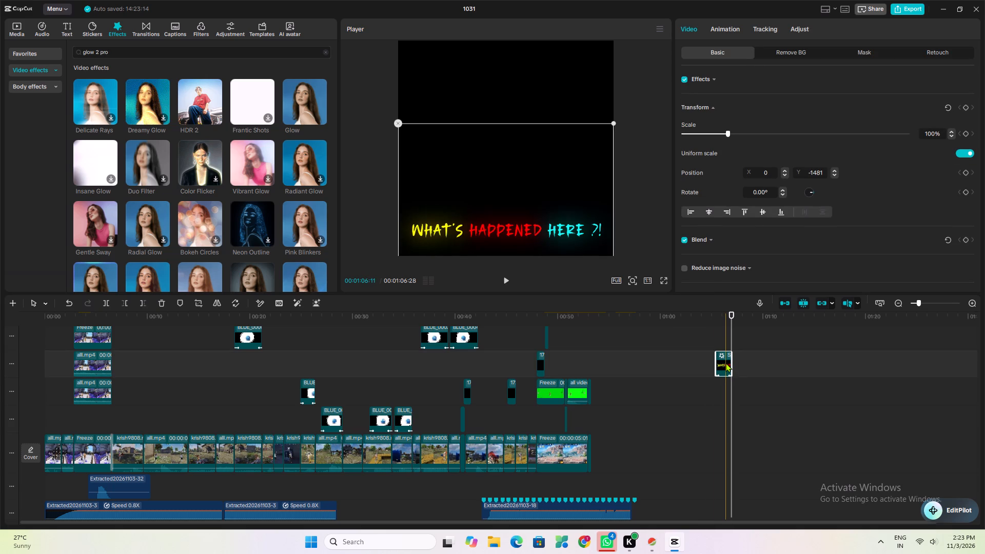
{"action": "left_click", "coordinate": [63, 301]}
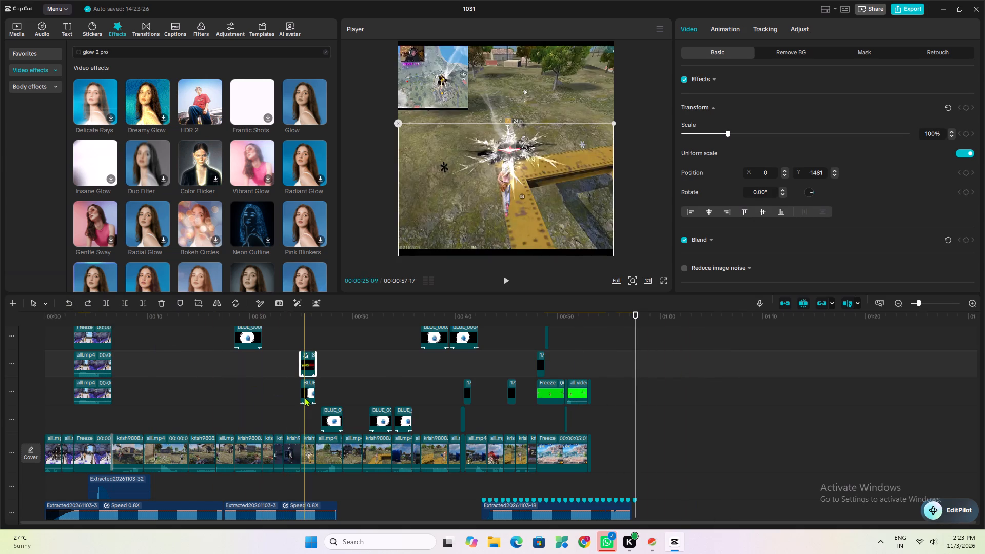
Set the Glow of the HDR 2 effect on the "WHAT'S HAPPENED HERE ?!" caption to 57.
{"action": "left_click", "coordinate": [305, 364]}
{"action": "left_click", "coordinate": [306, 353]}
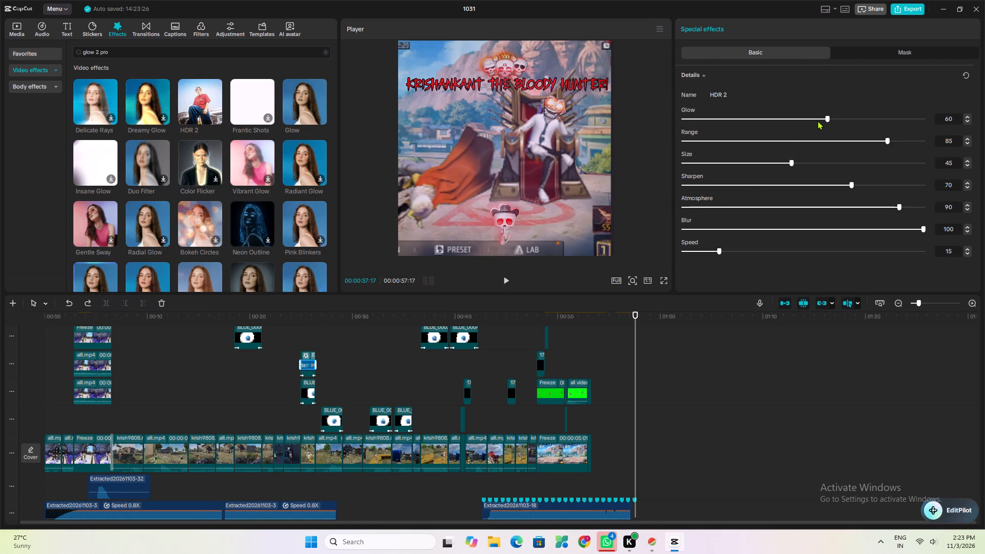
{"action": "left_click_drag", "start_coordinate": [826, 119], "coordinate": [820, 122]}
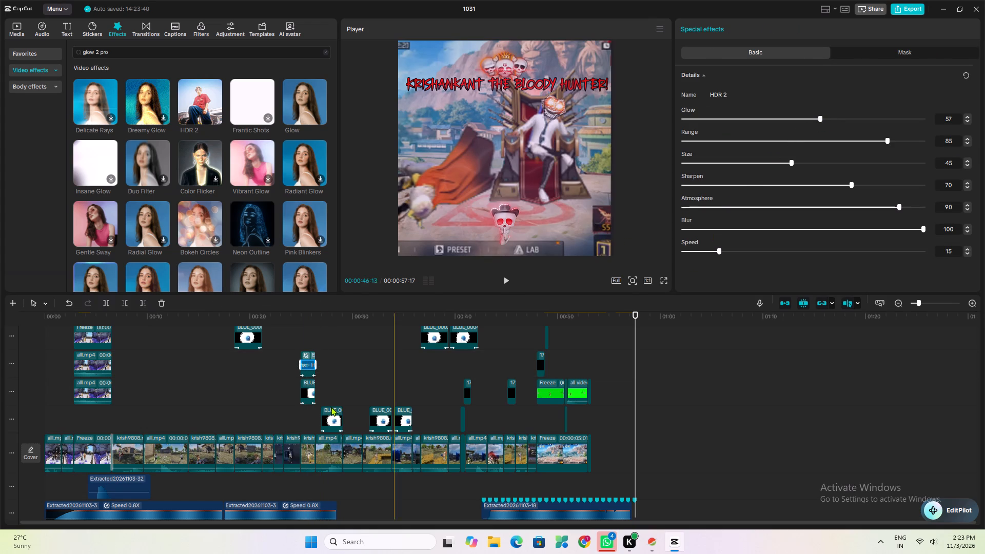
{"action": "left_click", "coordinate": [306, 333]}
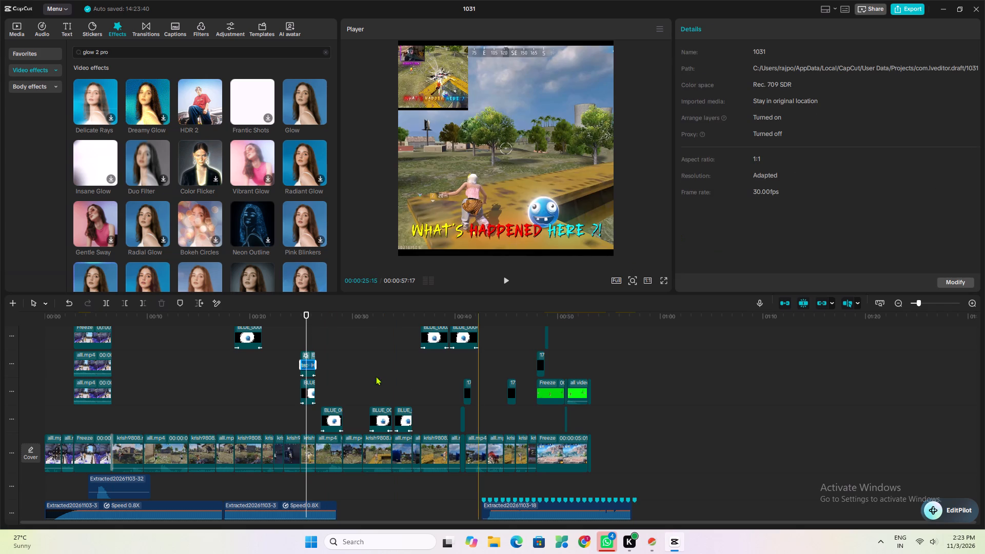
Apply the HDR 2 effect to the "TROLLING THE B@STAD !" caption clip at the start of the timeline.
{"action": "scroll", "coordinate": [151, 402], "scroll_direction": "up", "scroll_amount": 8}
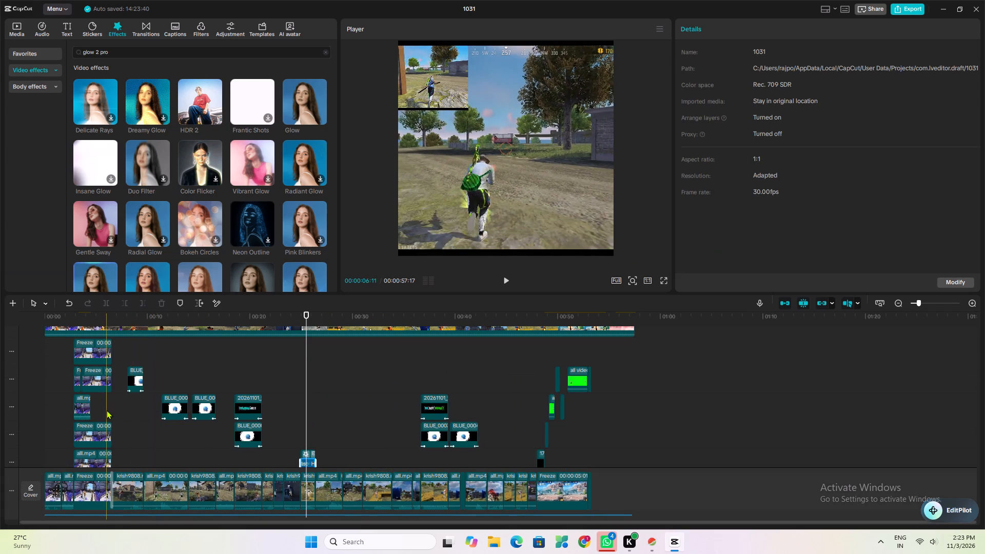
{"action": "scroll", "coordinate": [106, 410], "scroll_direction": "up", "scroll_amount": 3}
{"action": "scroll", "coordinate": [32, 410], "scroll_direction": "up", "scroll_amount": 13}
{"action": "left_click", "coordinate": [57, 358]}
{"action": "left_click", "coordinate": [63, 402]}
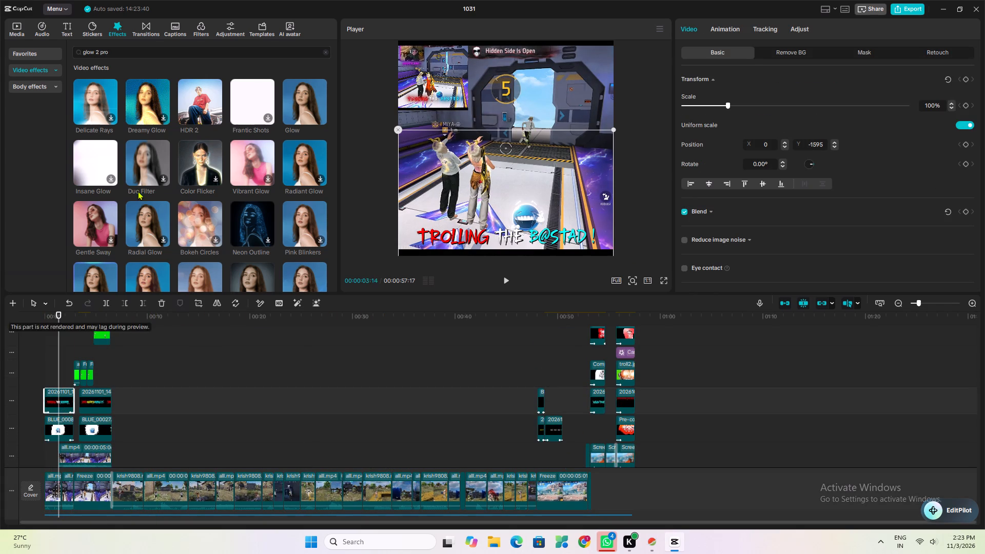
{"action": "left_click", "coordinate": [191, 105]}
{"action": "left_click_drag", "start_coordinate": [193, 103], "coordinate": [73, 361]}
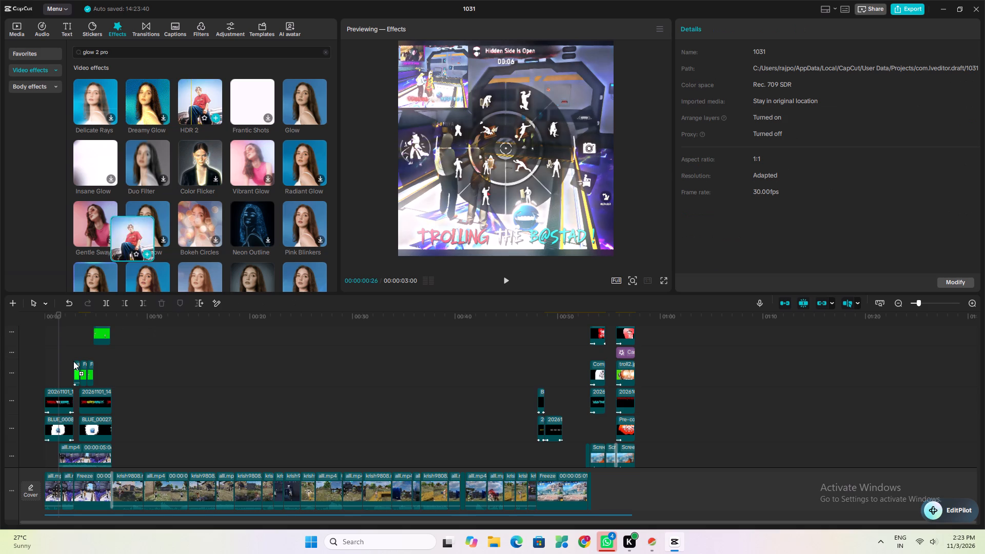
{"action": "left_click_drag", "start_coordinate": [73, 361], "coordinate": [50, 398]}
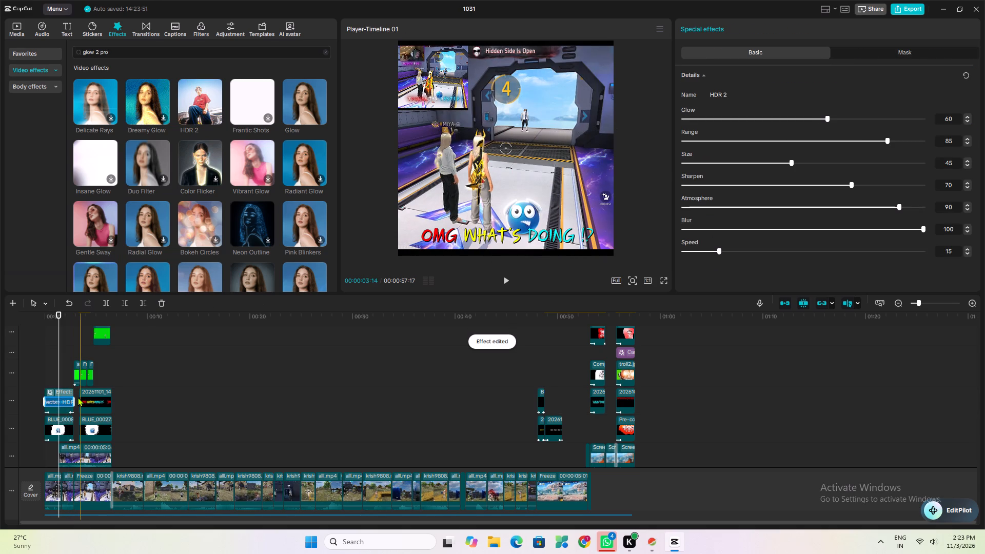
Set the HDR 2 effect on the "TROLLING THE B@STAD !" caption to Glow 41, Range 61 and Sharpen 29.
{"action": "left_click_drag", "start_coordinate": [830, 115], "coordinate": [818, 118]}
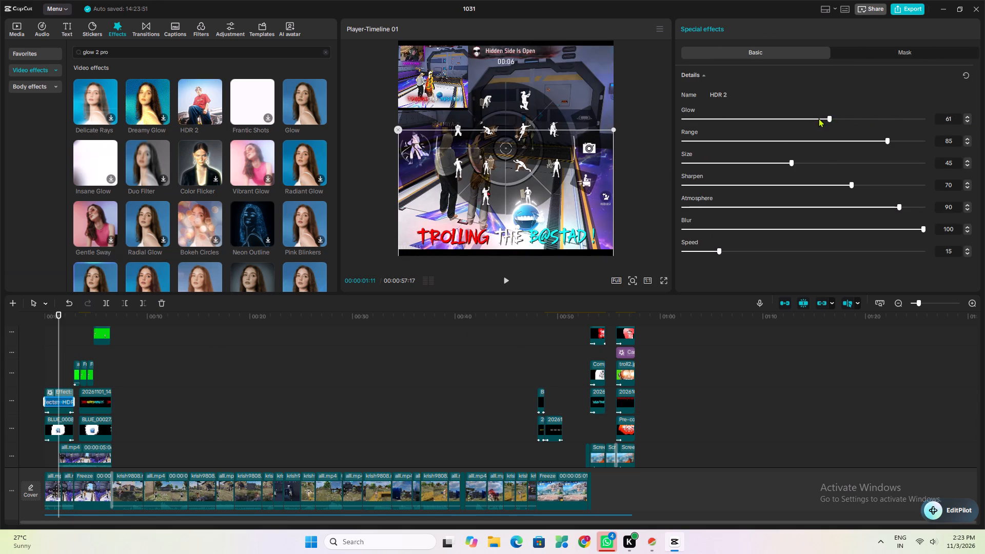
{"action": "left_click_drag", "start_coordinate": [818, 118], "coordinate": [783, 130]}
{"action": "left_click_drag", "start_coordinate": [888, 137], "coordinate": [829, 154]}
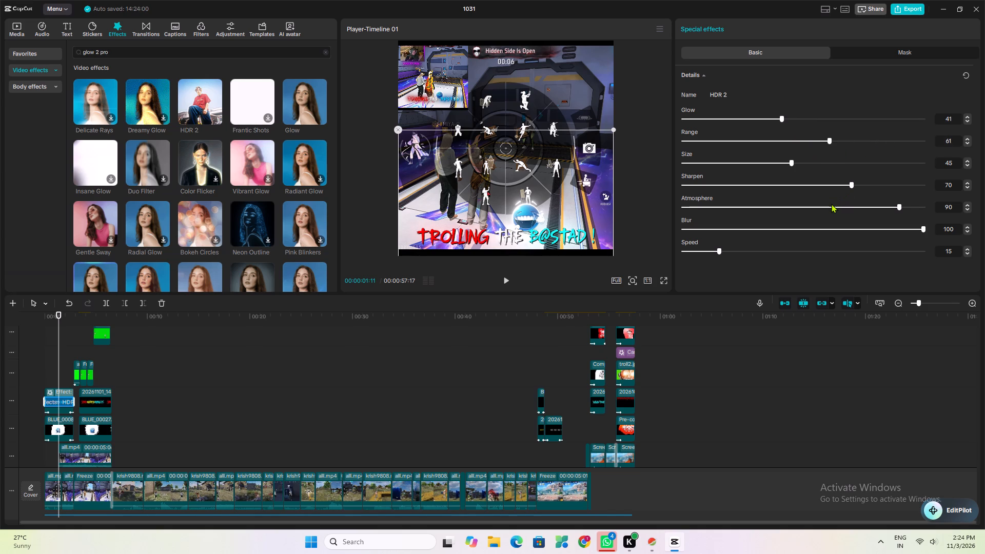
{"action": "left_click_drag", "start_coordinate": [846, 183], "coordinate": [730, 219]}
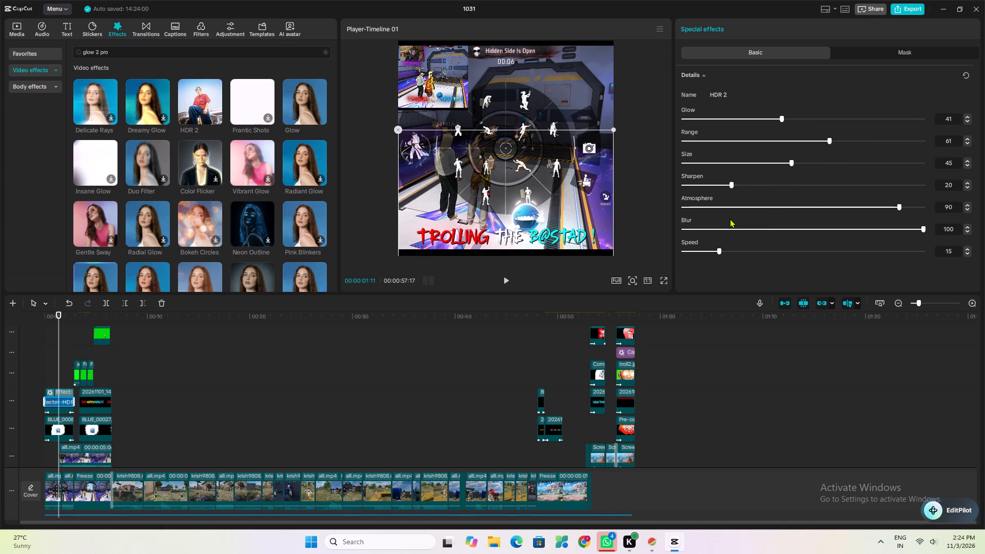
{"action": "left_click_drag", "start_coordinate": [730, 219], "coordinate": [752, 216]}
Apply the HDR 2 effect to the "OMG WHAT'S DOING !?" caption clip near 00:00:05.
{"action": "left_click", "coordinate": [93, 407]}
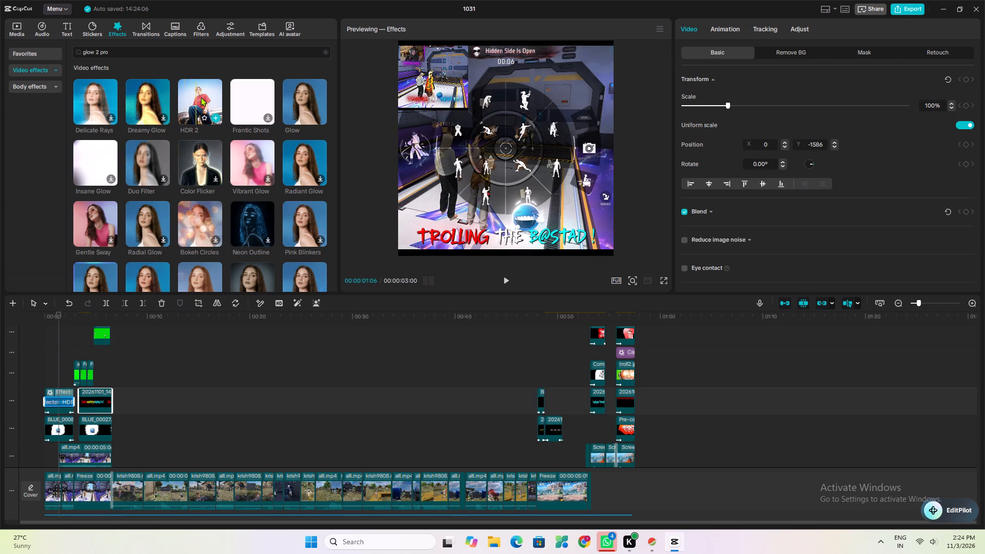
{"action": "left_click_drag", "start_coordinate": [201, 97], "coordinate": [84, 400]}
{"action": "left_click", "coordinate": [104, 365]}
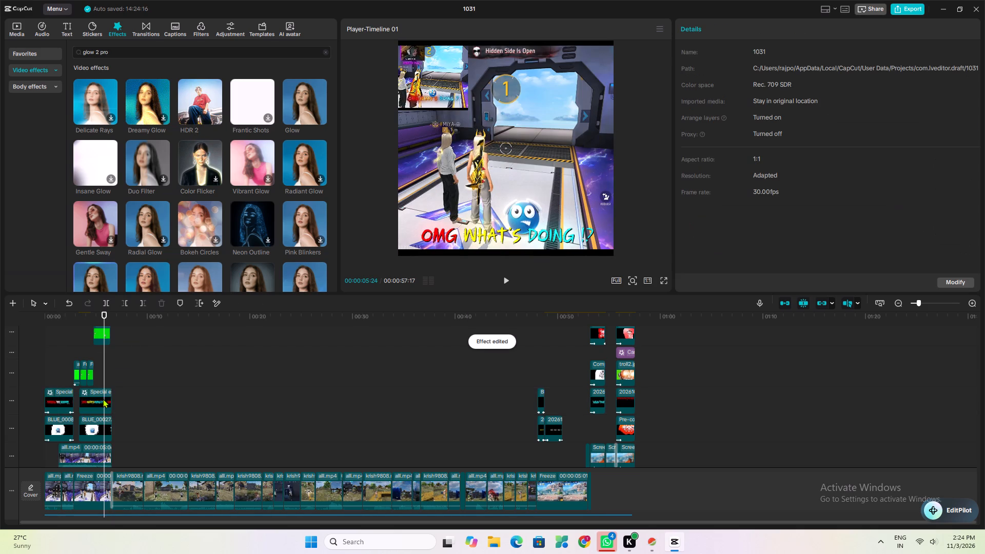
Set the Glow of the HDR 2 effect on the "OMG WHAT'S DOING !?" caption to 45.
{"action": "left_click", "coordinate": [97, 401]}
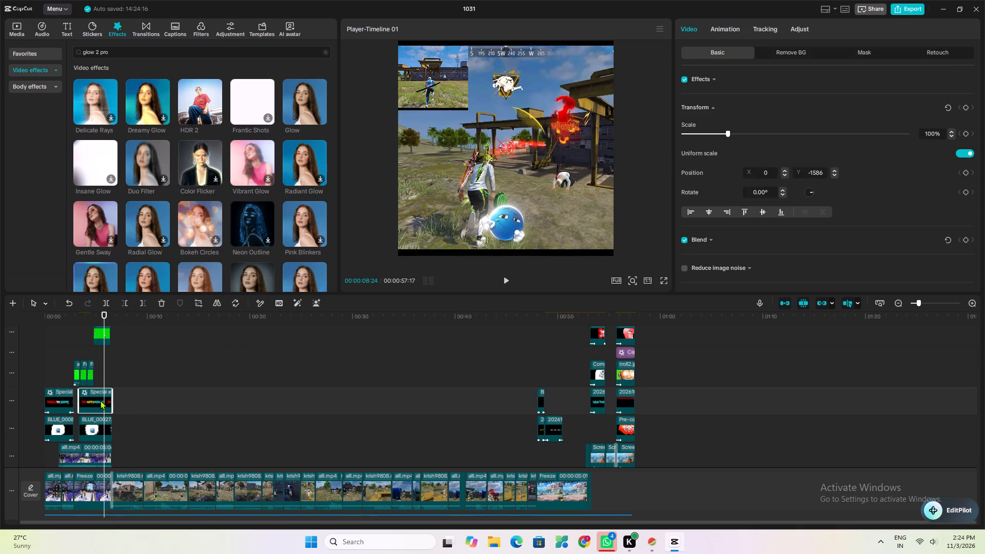
{"action": "left_click", "coordinate": [94, 390]}
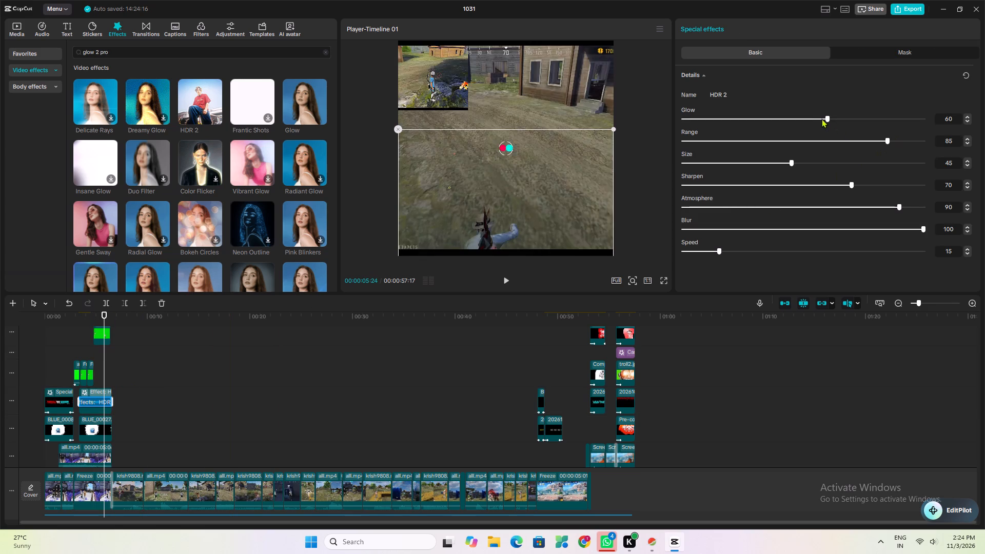
{"action": "left_click", "coordinate": [818, 118]}
{"action": "left_click", "coordinate": [811, 117]}
{"action": "left_click", "coordinate": [785, 119]}
{"action": "left_click_drag", "start_coordinate": [752, 122], "coordinate": [835, 135]}
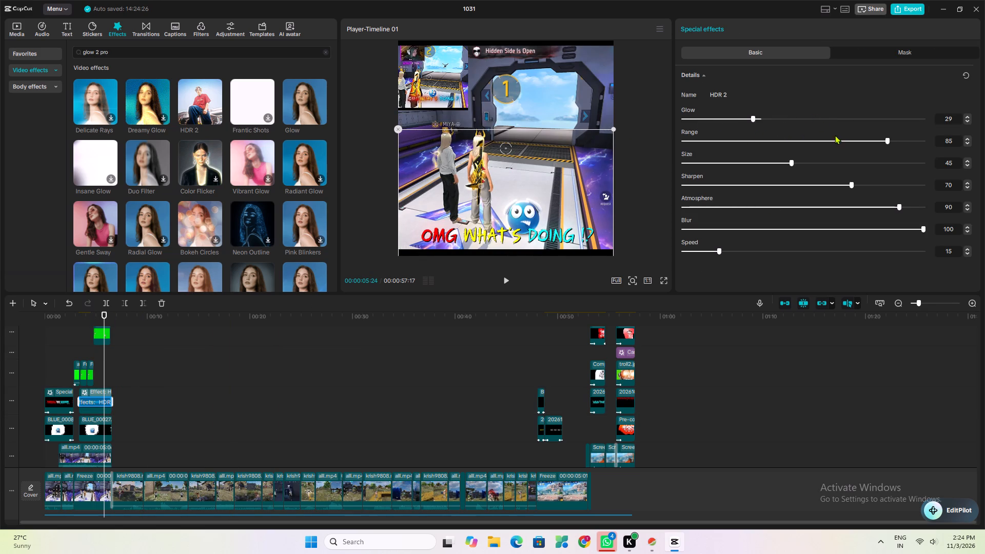
{"action": "left_click_drag", "start_coordinate": [835, 135], "coordinate": [966, 135]}
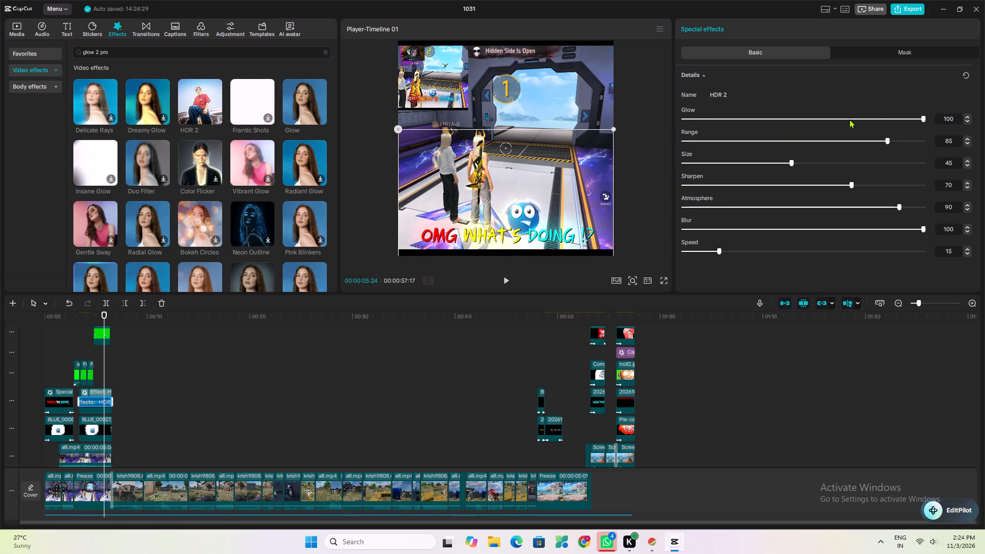
{"action": "left_click", "coordinate": [813, 117]}
{"action": "left_click", "coordinate": [800, 117]}
{"action": "left_click", "coordinate": [792, 114]}
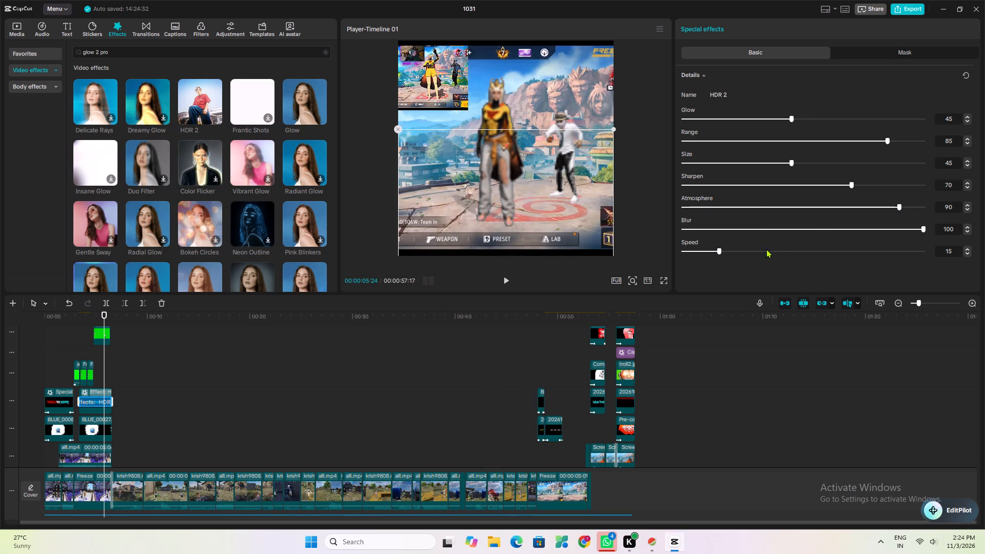
Look through the timeline tracks for caption clips that still need the HDR 2 effect.
{"action": "scroll", "coordinate": [204, 399], "scroll_direction": "down", "scroll_amount": 3}
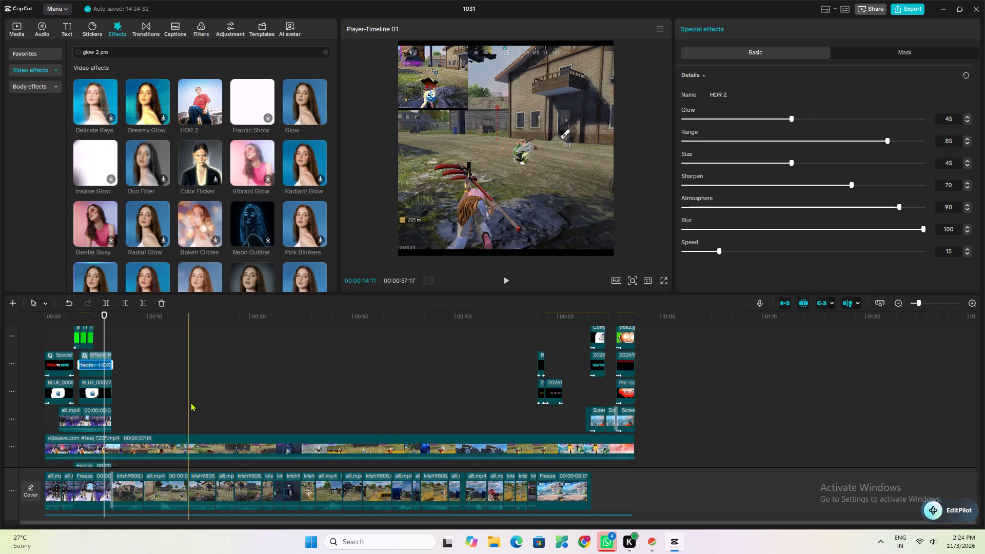
{"action": "scroll", "coordinate": [190, 402], "scroll_direction": "down", "scroll_amount": 7}
{"action": "scroll", "coordinate": [148, 411], "scroll_direction": "down", "scroll_amount": 2}
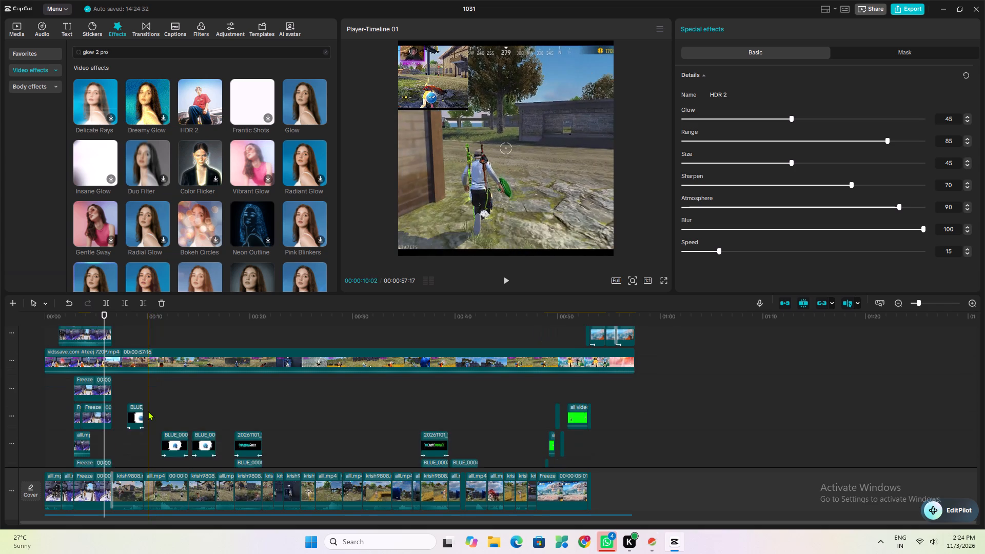
{"action": "scroll", "coordinate": [148, 411], "scroll_direction": "down", "scroll_amount": 8}
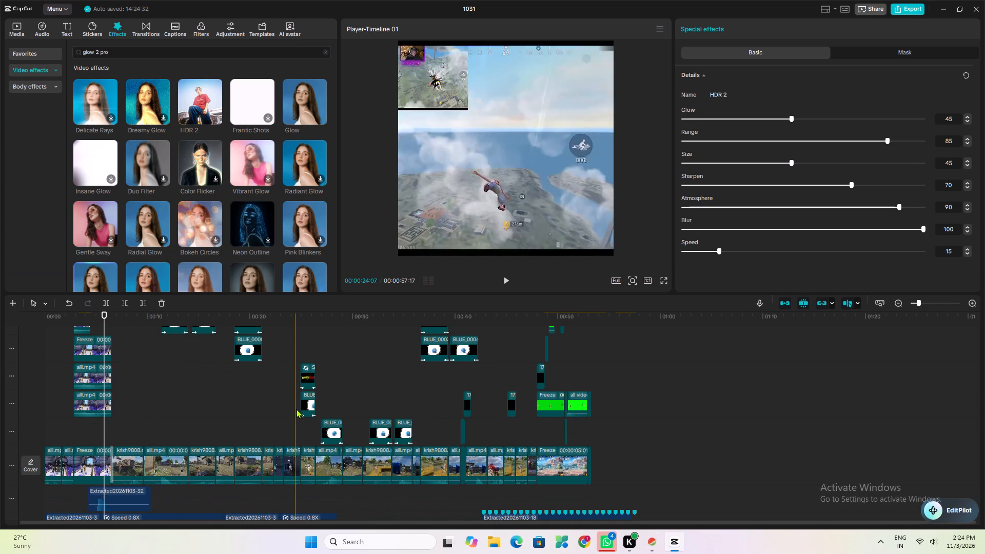
{"action": "scroll", "coordinate": [274, 422], "scroll_direction": "up", "scroll_amount": 7}
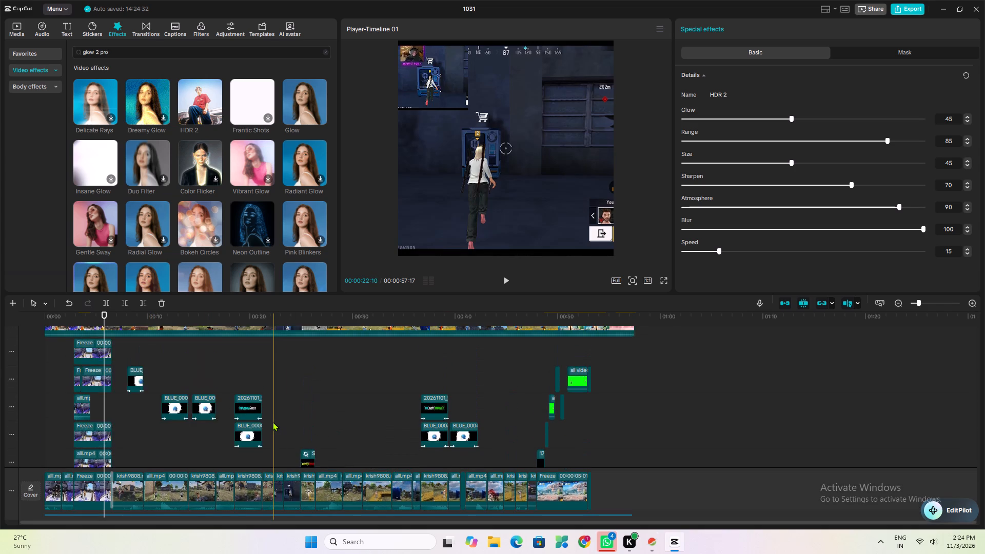
{"action": "scroll", "coordinate": [272, 422], "scroll_direction": "up", "scroll_amount": 15}
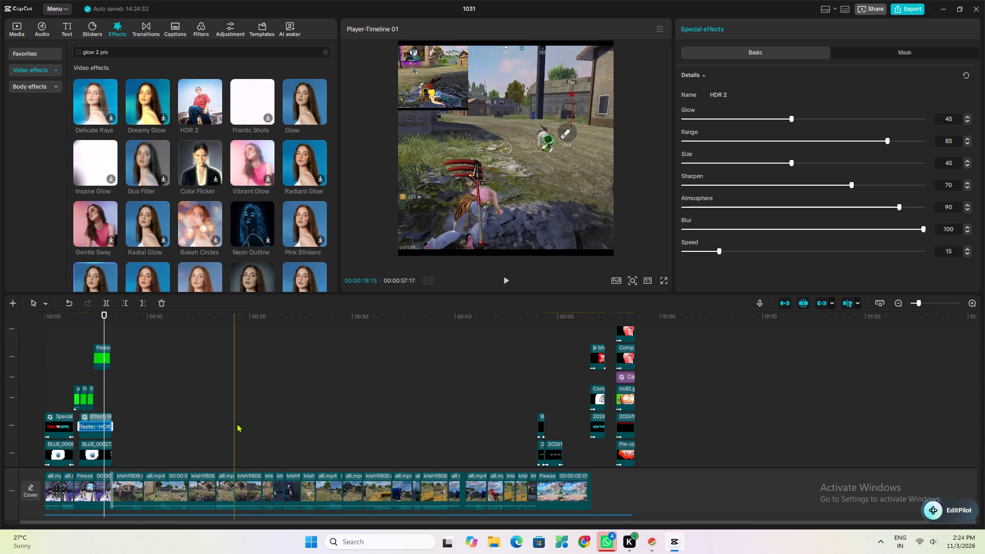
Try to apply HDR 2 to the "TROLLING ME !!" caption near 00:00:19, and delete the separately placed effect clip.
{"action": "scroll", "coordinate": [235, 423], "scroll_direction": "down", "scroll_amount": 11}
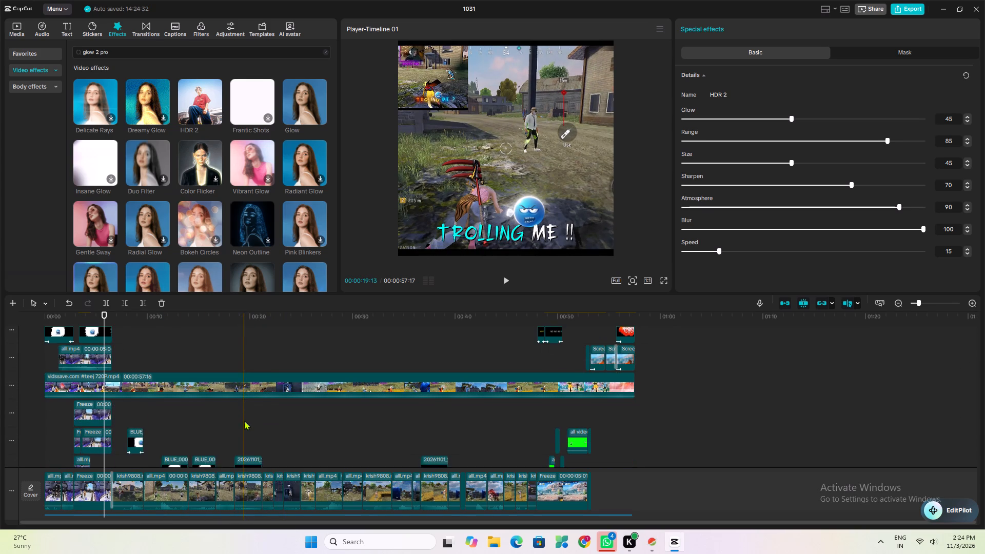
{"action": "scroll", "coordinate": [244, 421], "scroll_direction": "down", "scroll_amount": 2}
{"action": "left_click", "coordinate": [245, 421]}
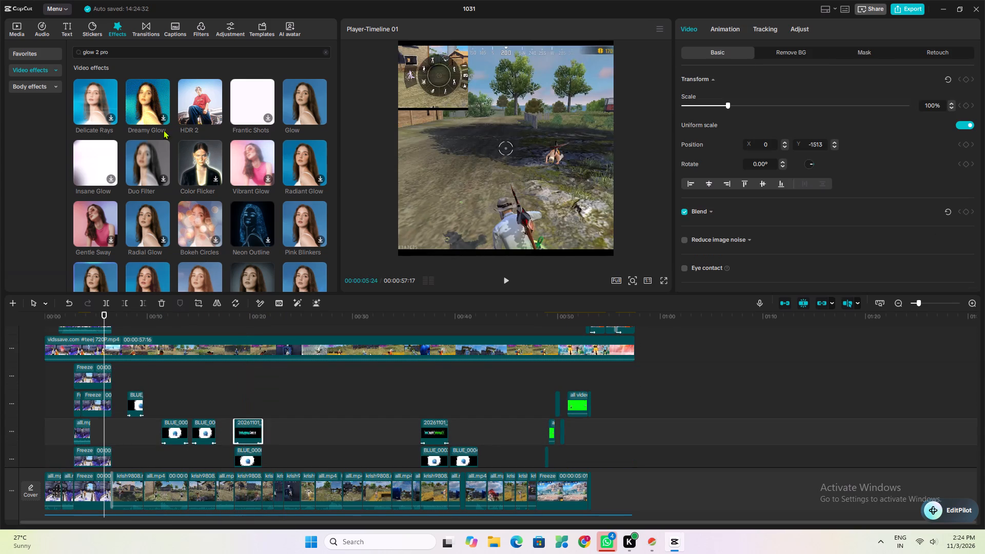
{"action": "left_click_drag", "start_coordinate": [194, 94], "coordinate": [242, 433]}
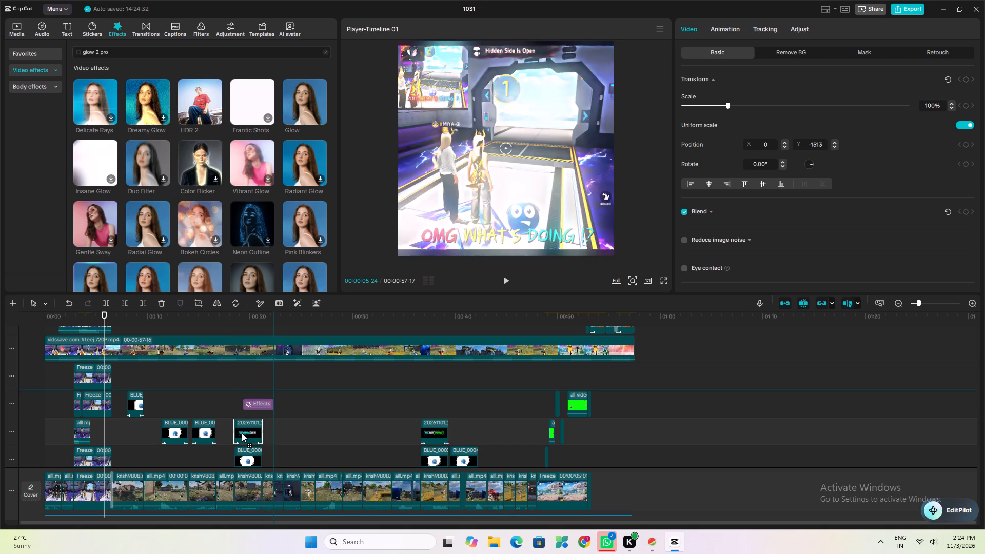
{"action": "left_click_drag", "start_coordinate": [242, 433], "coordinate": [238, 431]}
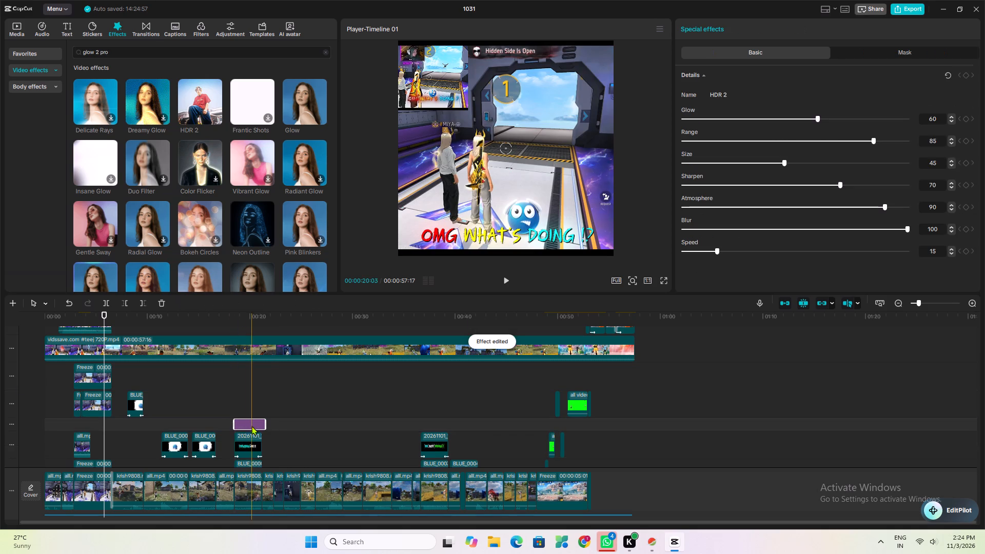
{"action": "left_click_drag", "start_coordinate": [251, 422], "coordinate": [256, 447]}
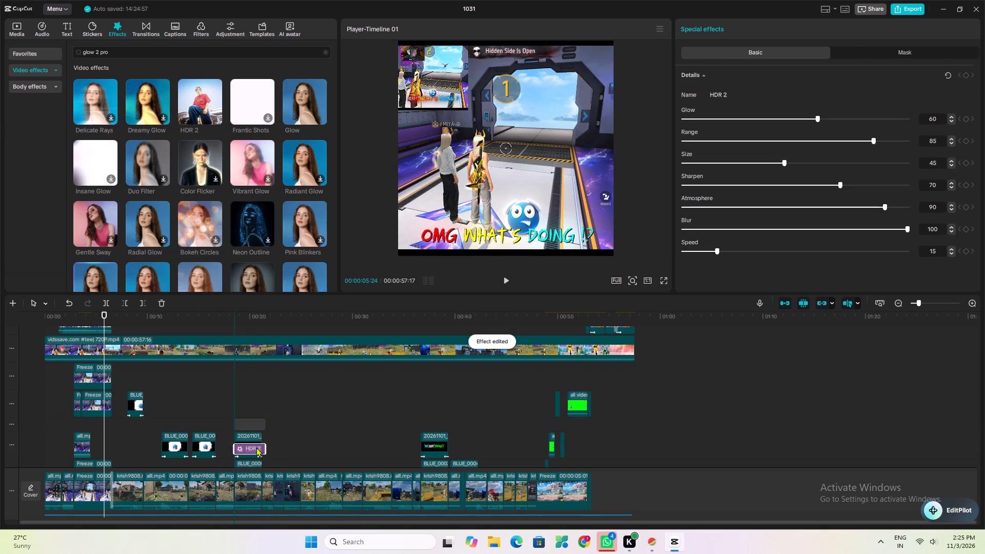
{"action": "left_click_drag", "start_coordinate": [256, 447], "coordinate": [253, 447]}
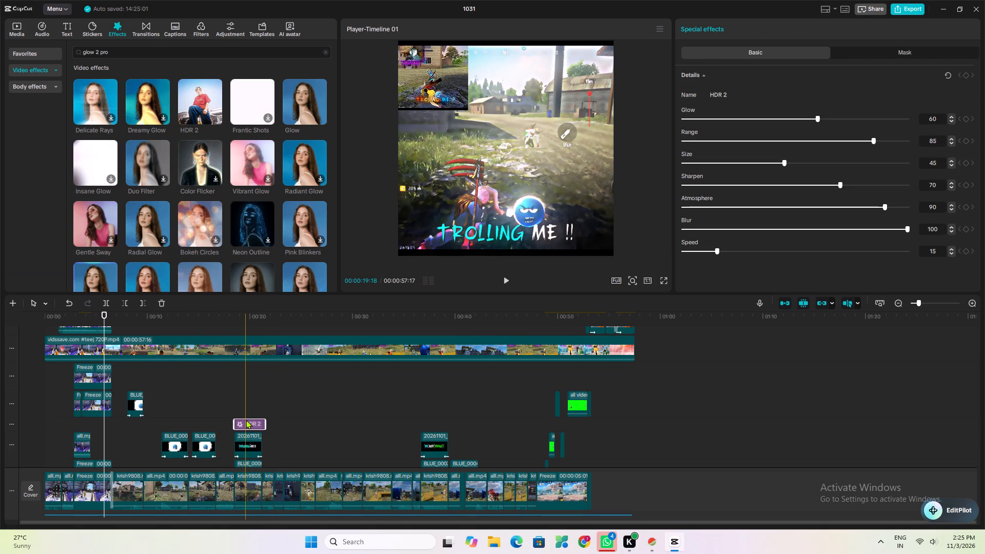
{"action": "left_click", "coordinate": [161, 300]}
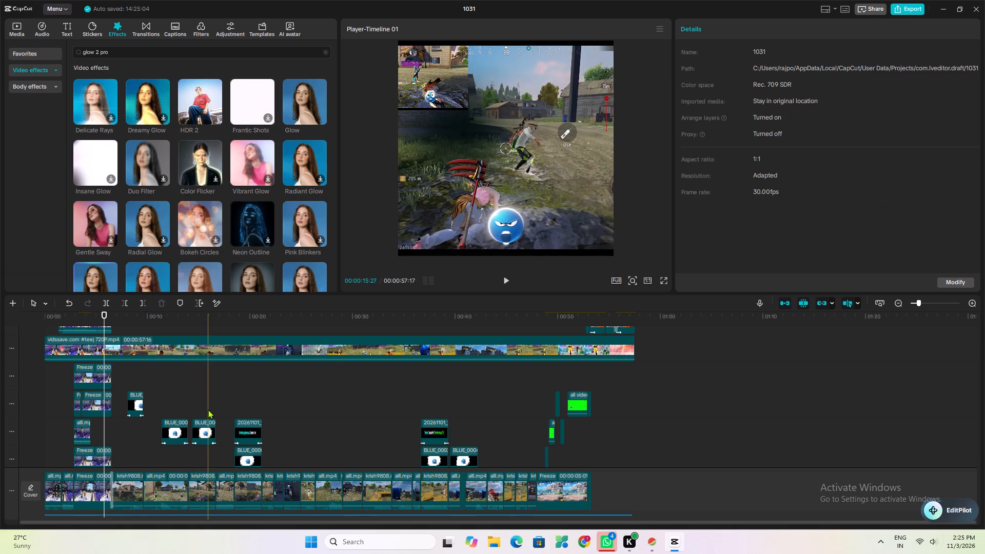
Apply HDR 2 directly to the "TROLLING ME !!" caption clip near 00:00:19 and set its Glow to 39.
{"action": "scroll", "coordinate": [208, 409], "scroll_direction": "up", "scroll_amount": 2}
{"action": "left_click_drag", "start_coordinate": [196, 103], "coordinate": [250, 456]}
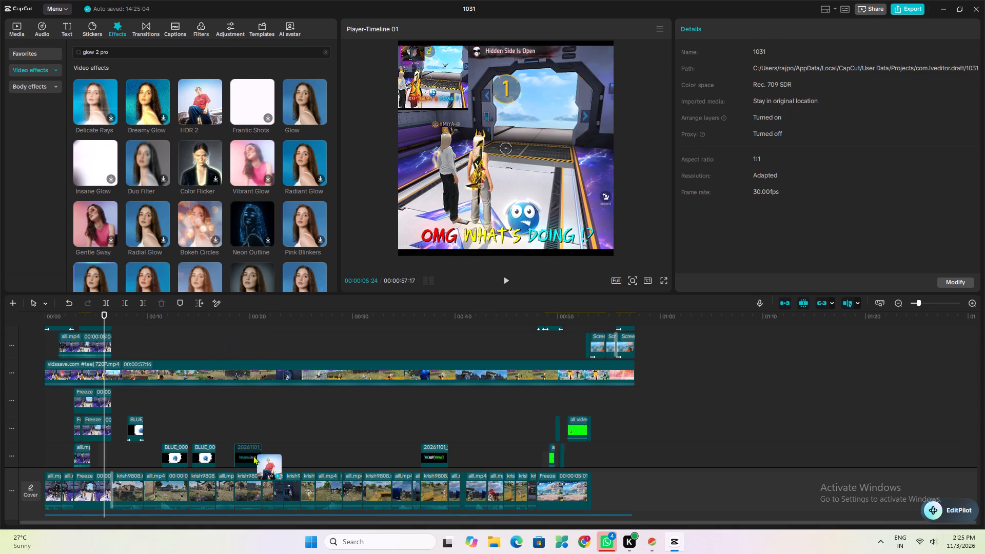
{"action": "left_click", "coordinate": [809, 122]}
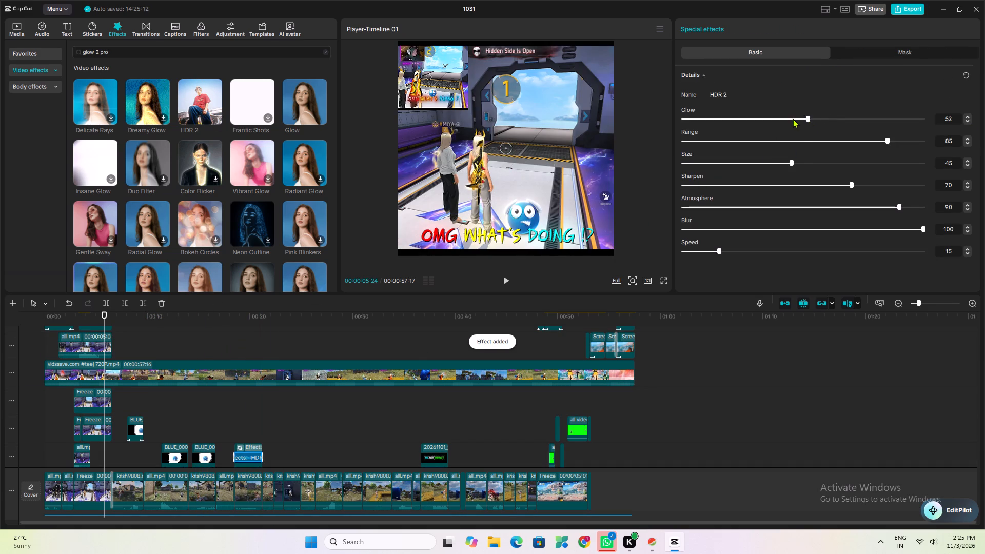
{"action": "left_click", "coordinate": [793, 118]}
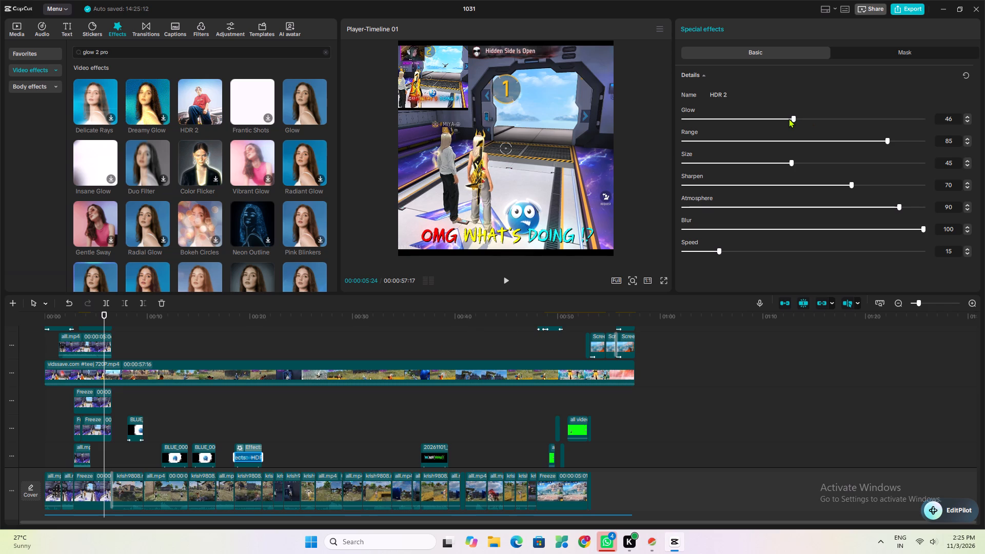
{"action": "left_click", "coordinate": [789, 118]}
{"action": "left_click", "coordinate": [784, 118]}
{"action": "left_click", "coordinate": [778, 117]}
Apply HDR 2 directly to the "HE NOT DIEING !" caption clip near 00:00:37 and set its Glow to 40.
{"action": "scroll", "coordinate": [284, 412], "scroll_direction": "down", "scroll_amount": 6}
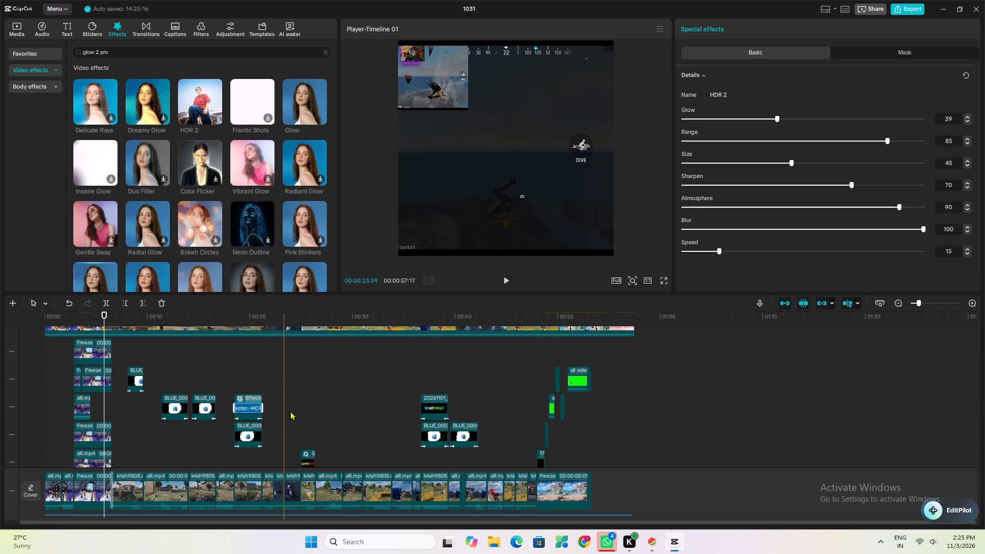
{"action": "scroll", "coordinate": [391, 392], "scroll_direction": "down", "scroll_amount": 3}
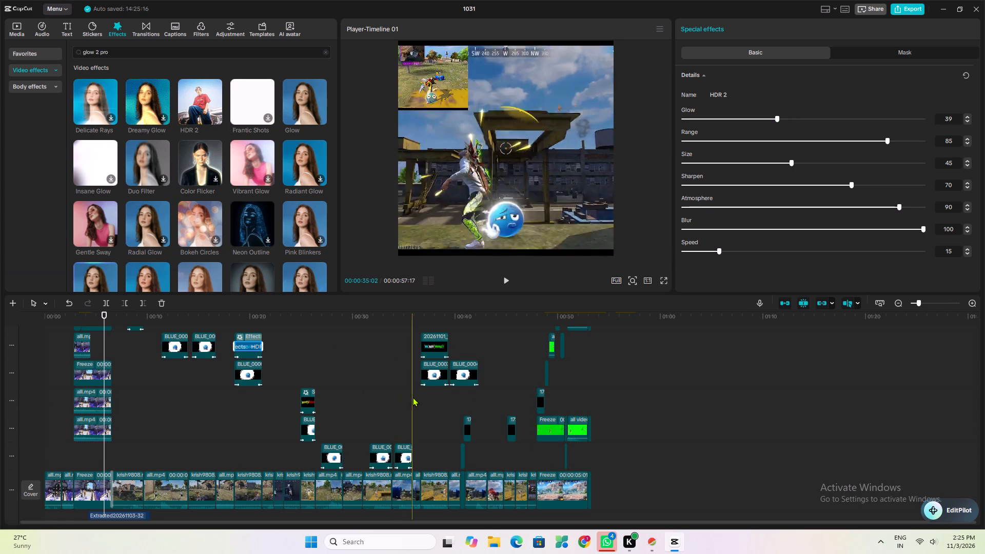
{"action": "scroll", "coordinate": [407, 401], "scroll_direction": "down", "scroll_amount": 3}
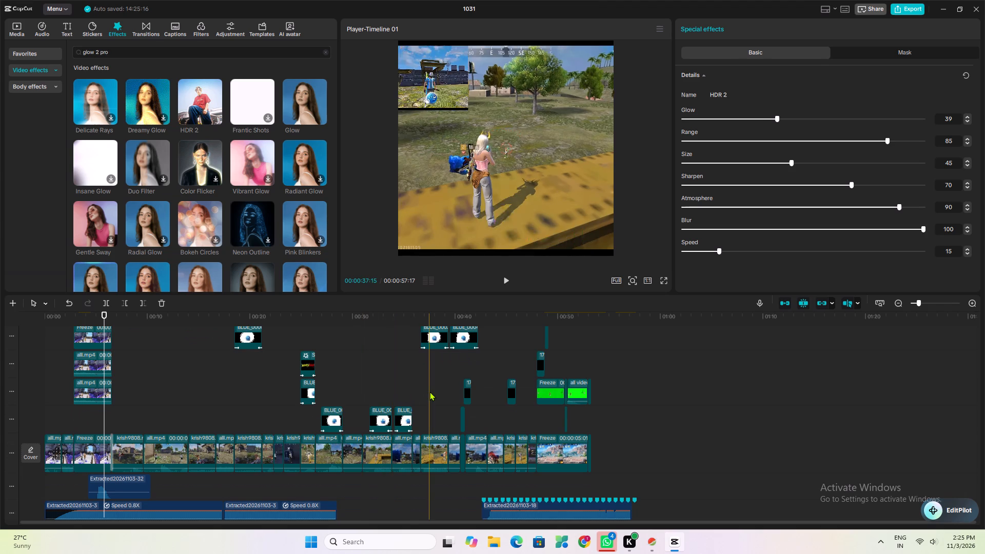
{"action": "scroll", "coordinate": [429, 391], "scroll_direction": "up", "scroll_amount": 1}
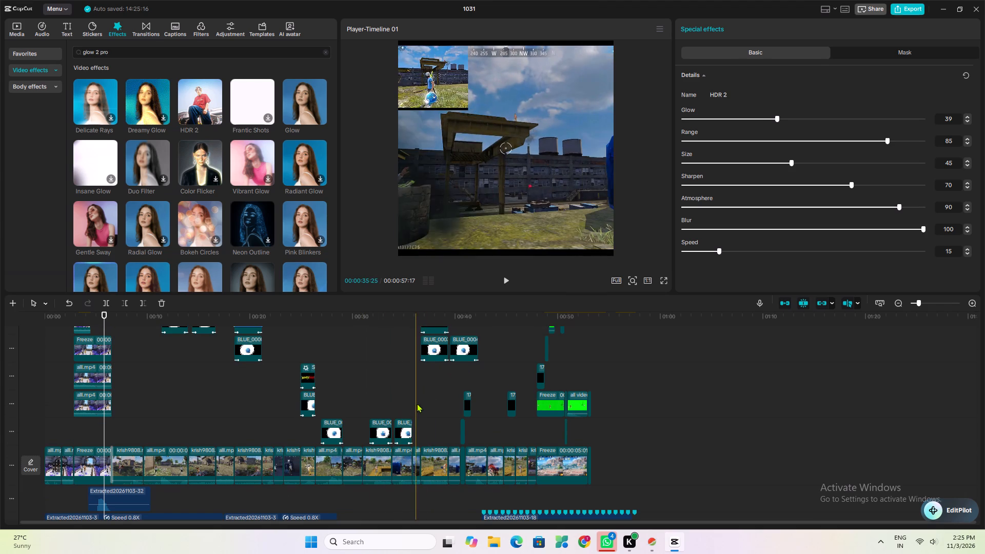
{"action": "scroll", "coordinate": [427, 404], "scroll_direction": "up", "scroll_amount": 7}
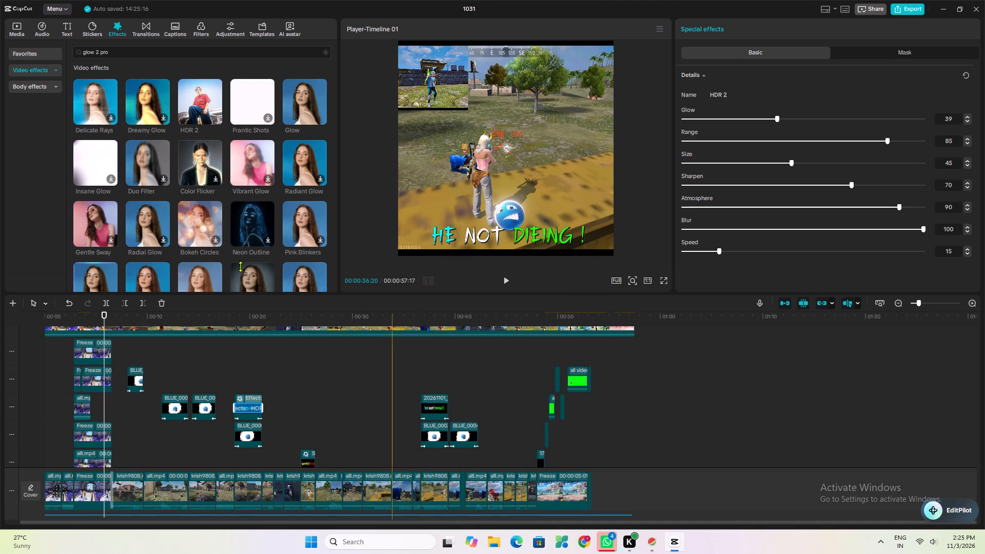
{"action": "left_click_drag", "start_coordinate": [189, 103], "coordinate": [370, 362]}
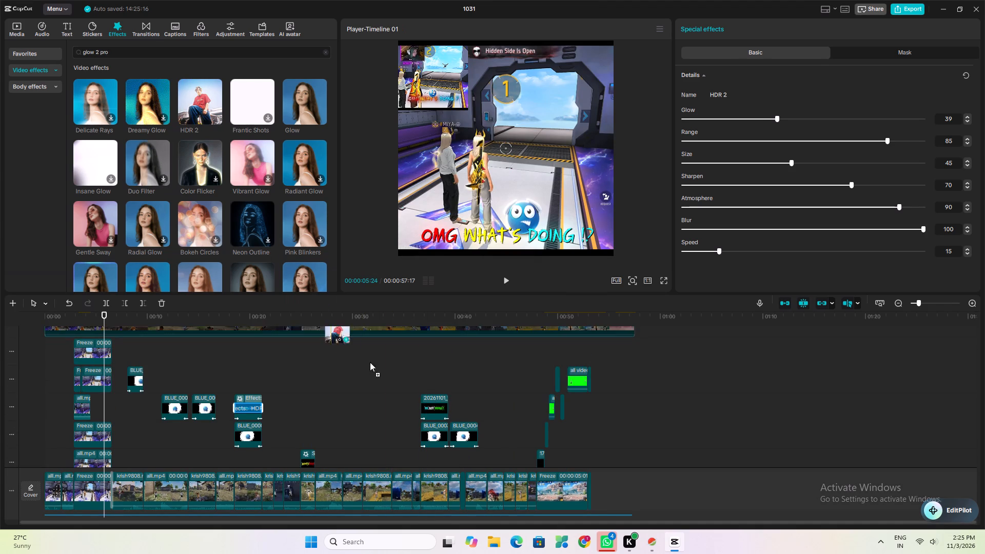
{"action": "left_click_drag", "start_coordinate": [370, 362], "coordinate": [437, 407]}
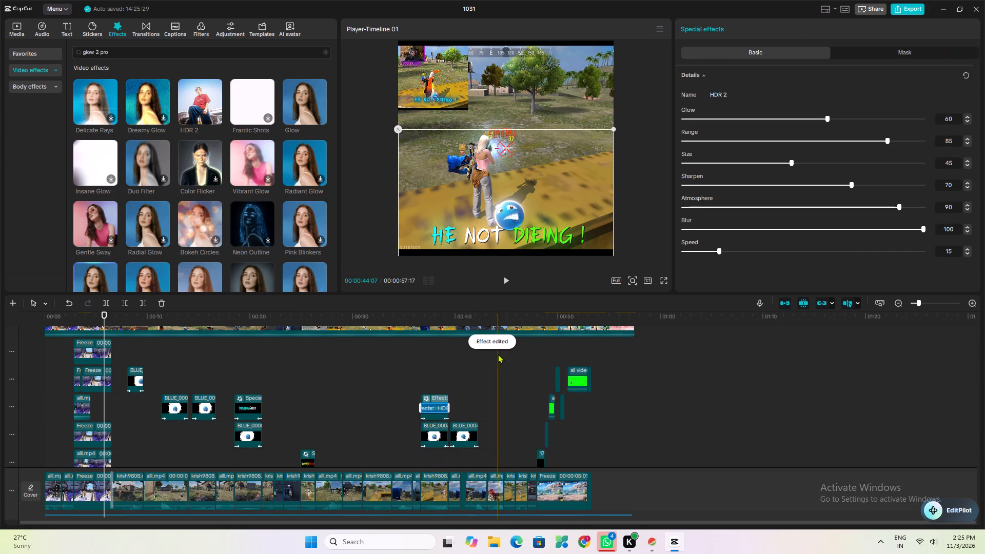
{"action": "left_click_drag", "start_coordinate": [828, 115], "coordinate": [824, 117]}
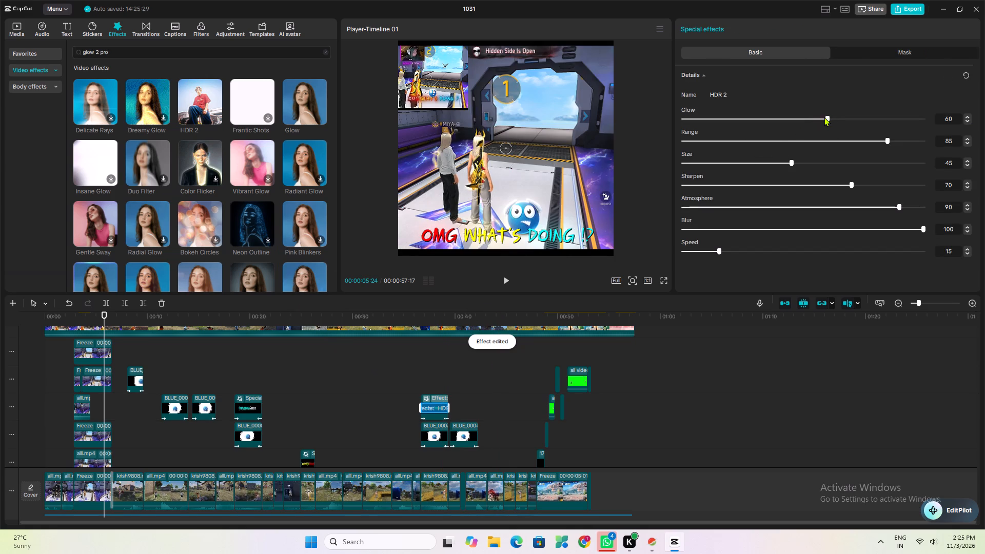
{"action": "left_click_drag", "start_coordinate": [824, 117], "coordinate": [787, 137]}
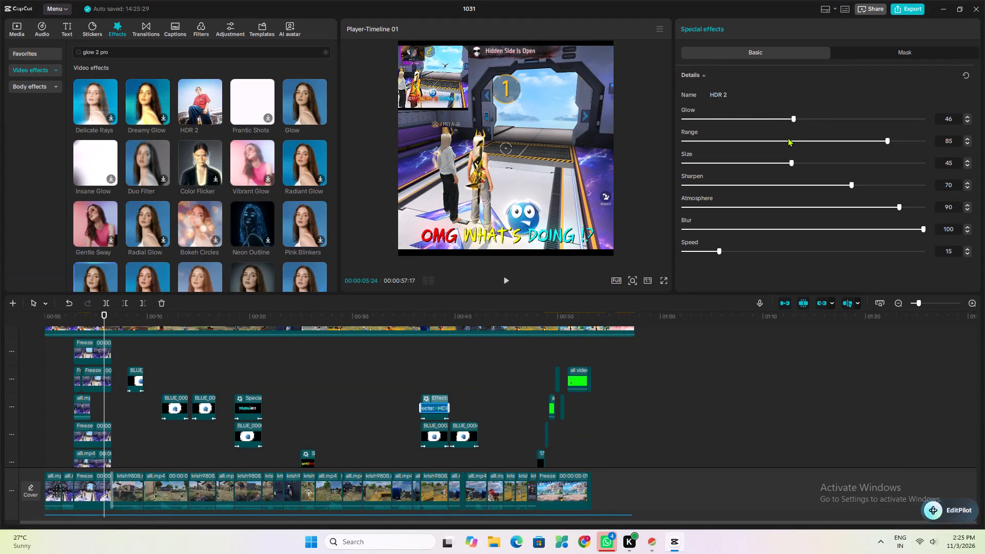
{"action": "left_click_drag", "start_coordinate": [787, 137], "coordinate": [779, 149]}
Look through the timeline tracks for further caption clips that still need the HDR 2 effect.
{"action": "scroll", "coordinate": [450, 379], "scroll_direction": "down", "scroll_amount": 5}
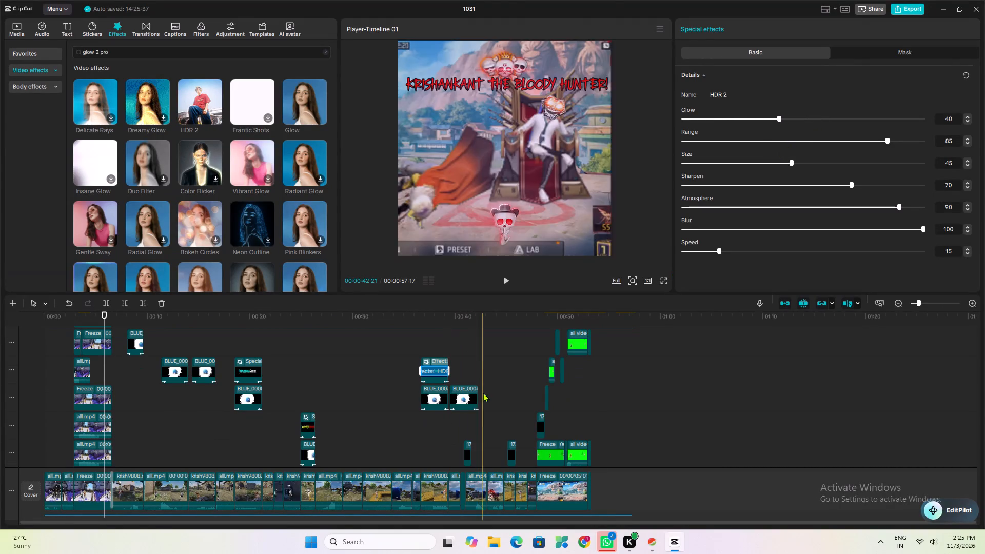
{"action": "scroll", "coordinate": [483, 392], "scroll_direction": "down", "scroll_amount": 7}
{"action": "scroll", "coordinate": [486, 403], "scroll_direction": "up", "scroll_amount": 5}
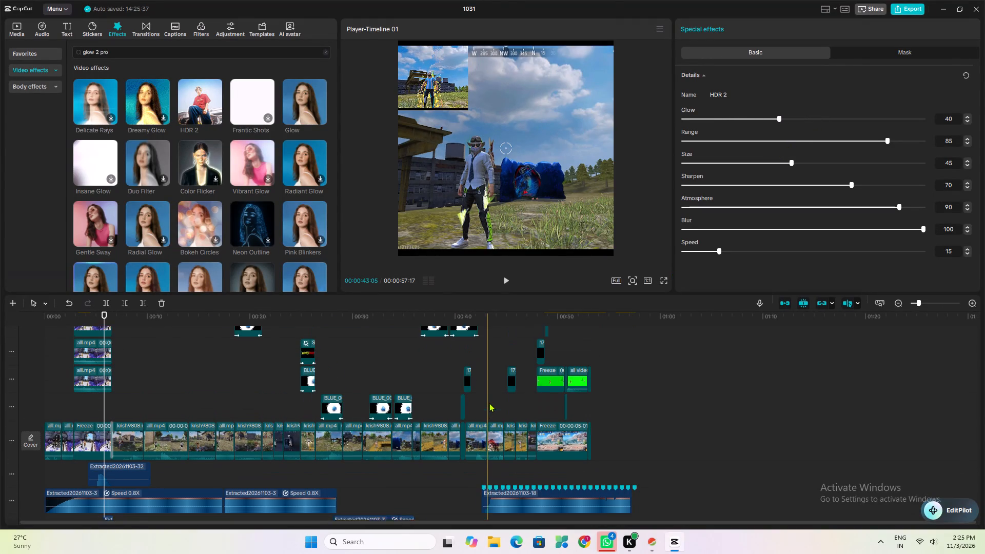
{"action": "scroll", "coordinate": [489, 403], "scroll_direction": "up", "scroll_amount": 18}
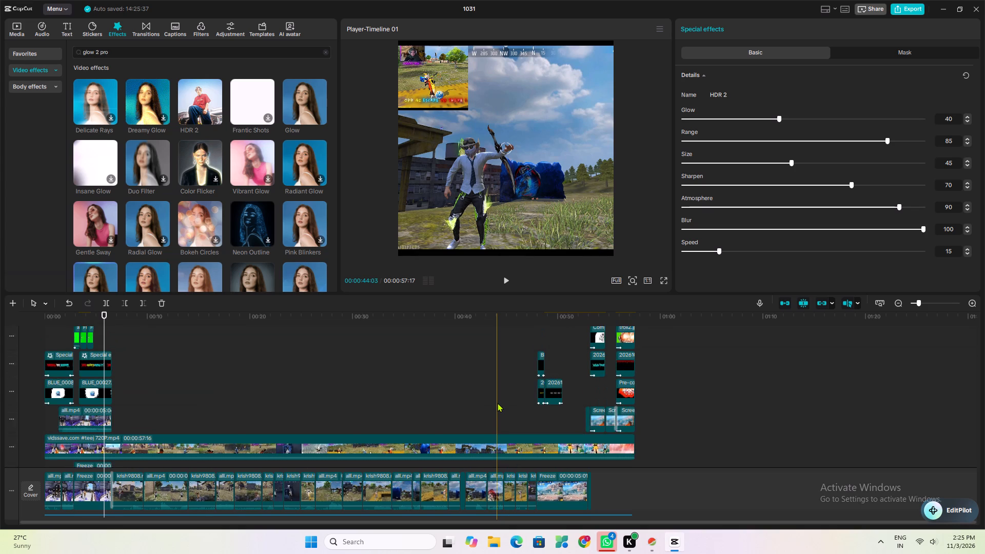
{"action": "scroll", "coordinate": [498, 402], "scroll_direction": "up", "scroll_amount": 10}
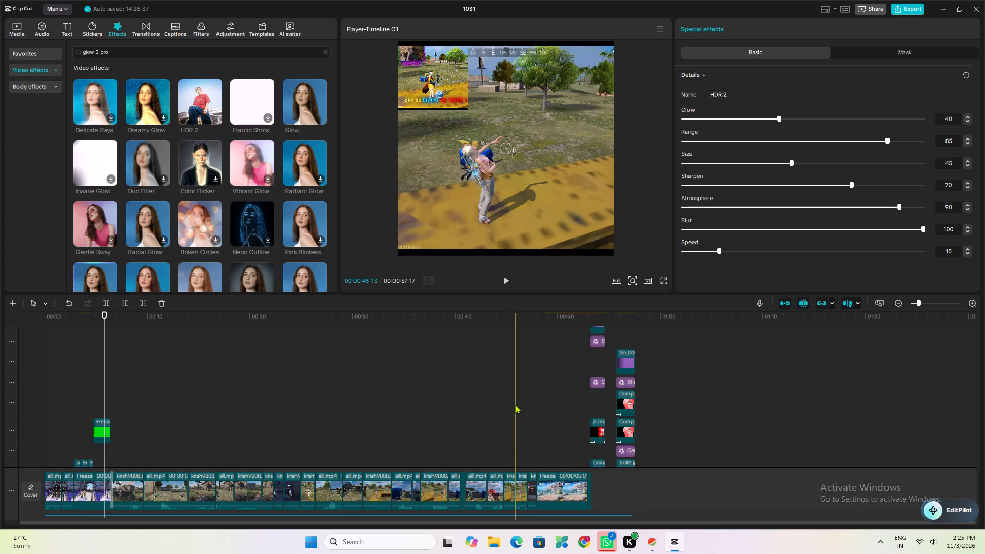
Apply HDR 2 to the "NO NO NO NO..." caption clip near 00:00:49 and set its Glow to 43.
{"action": "scroll", "coordinate": [555, 402], "scroll_direction": "down", "scroll_amount": 5}
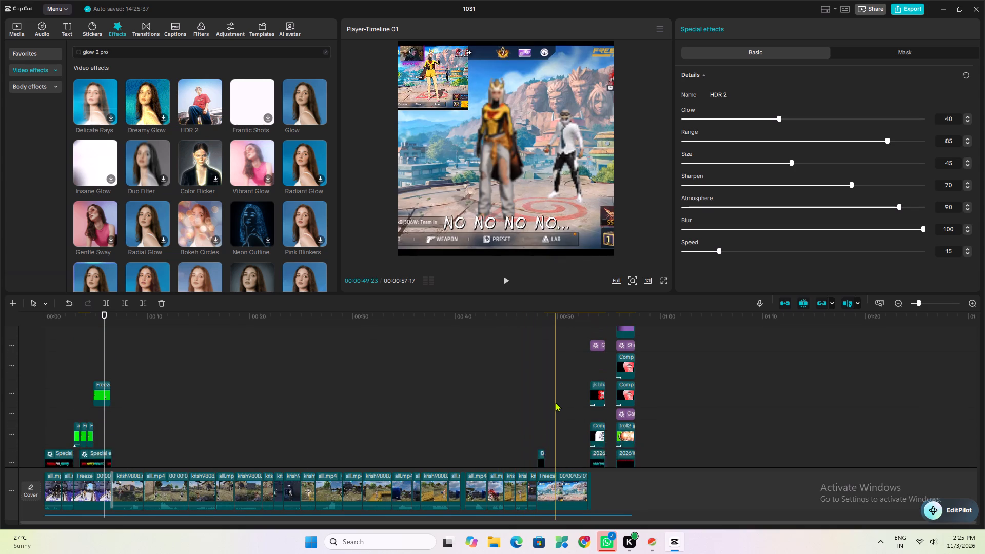
{"action": "scroll", "coordinate": [555, 402], "scroll_direction": "down", "scroll_amount": 5}
{"action": "left_click", "coordinate": [555, 403]}
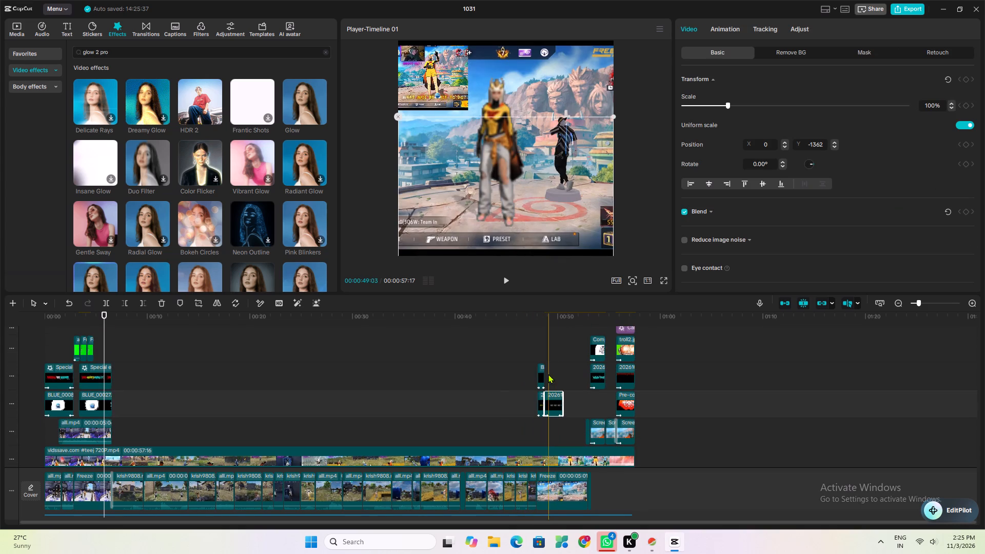
{"action": "left_click_drag", "start_coordinate": [205, 102], "coordinate": [543, 412]}
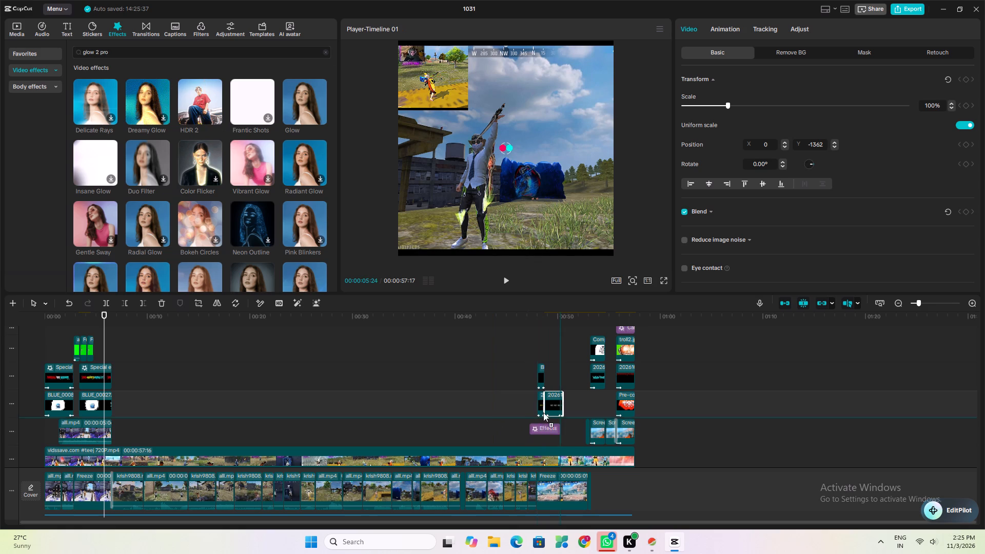
{"action": "left_click_drag", "start_coordinate": [543, 412], "coordinate": [551, 405]}
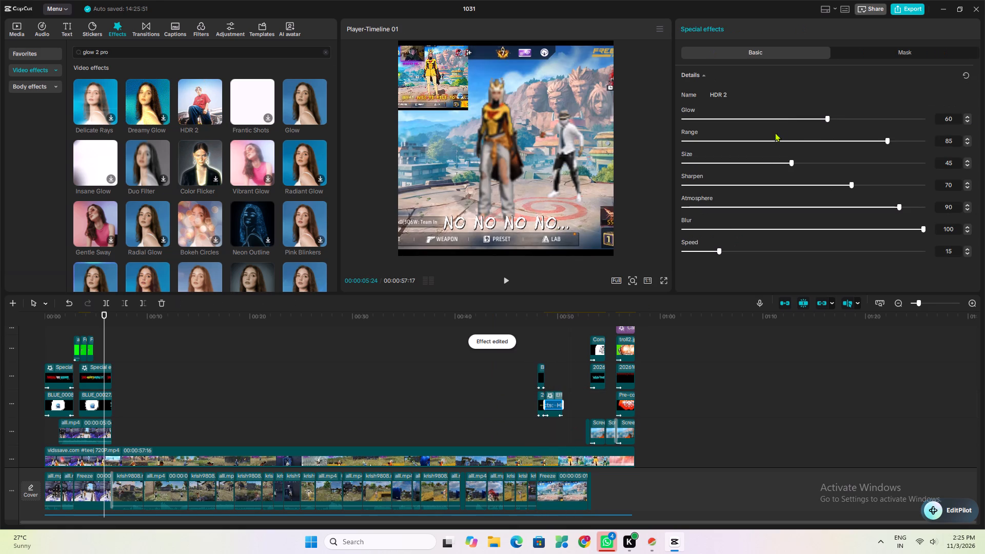
{"action": "left_click", "coordinate": [787, 117]}
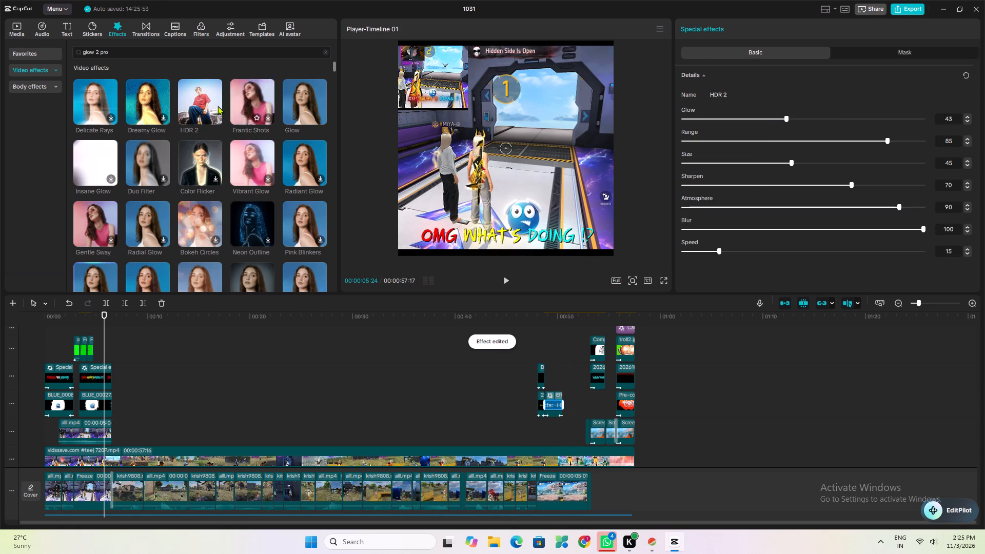
Apply HDR 2 to the short "WHAT WILL BE ABLE TO DO ?" caption clip near 00:00:48 and set its Glow to 42.
{"action": "left_click_drag", "start_coordinate": [200, 101], "coordinate": [536, 409]}
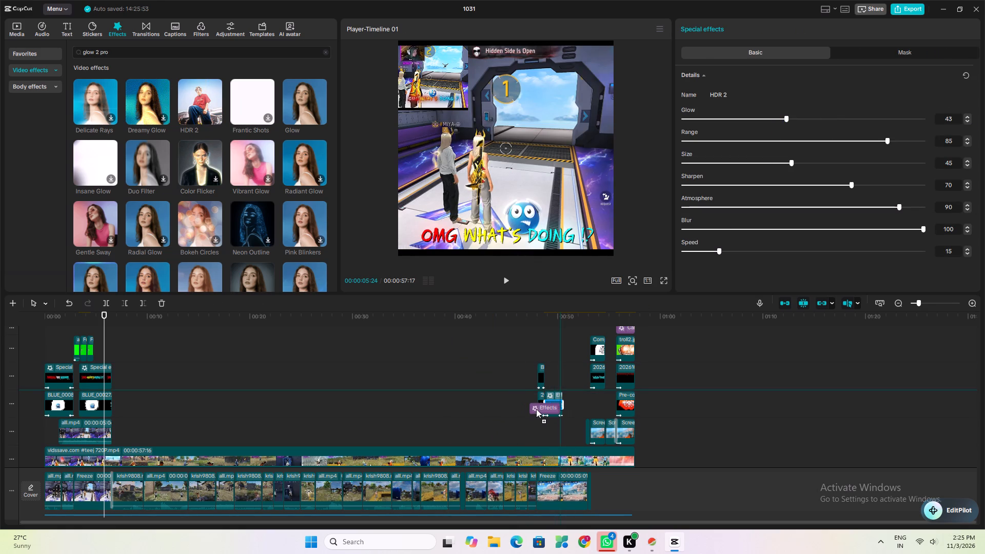
{"action": "left_click_drag", "start_coordinate": [536, 409], "coordinate": [541, 405]}
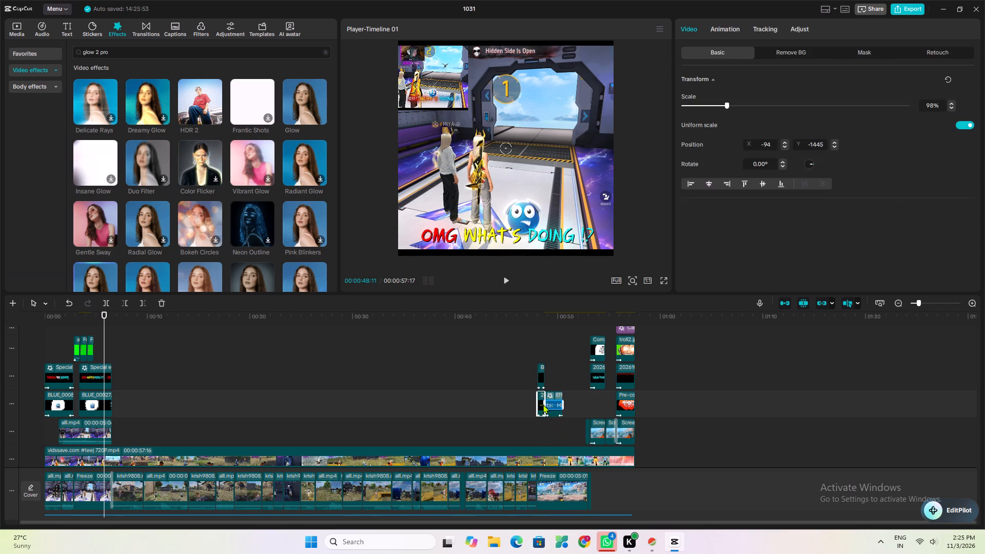
{"action": "left_click", "coordinate": [794, 113]}
{"action": "left_click", "coordinate": [787, 120]}
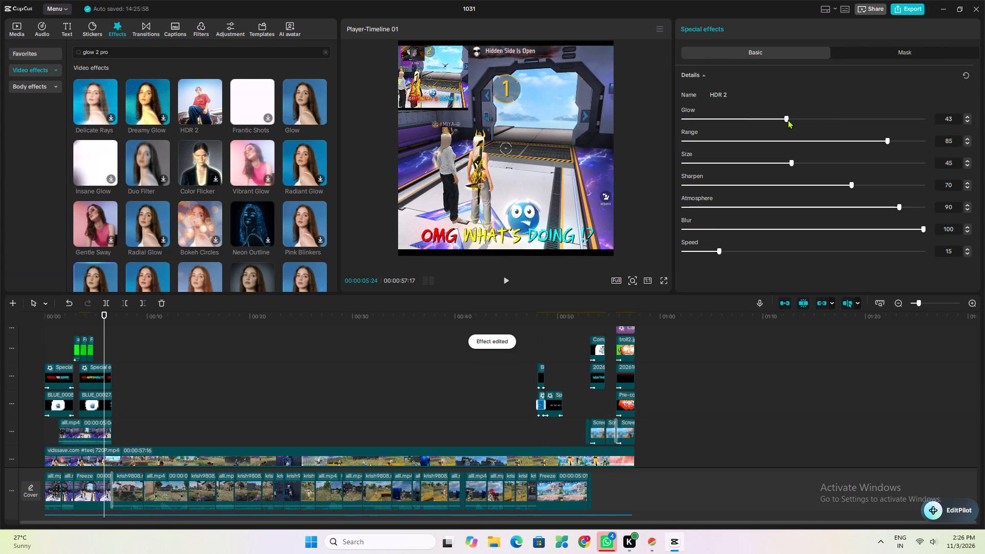
{"action": "left_click", "coordinate": [777, 117]}
{"action": "left_click", "coordinate": [784, 114]}
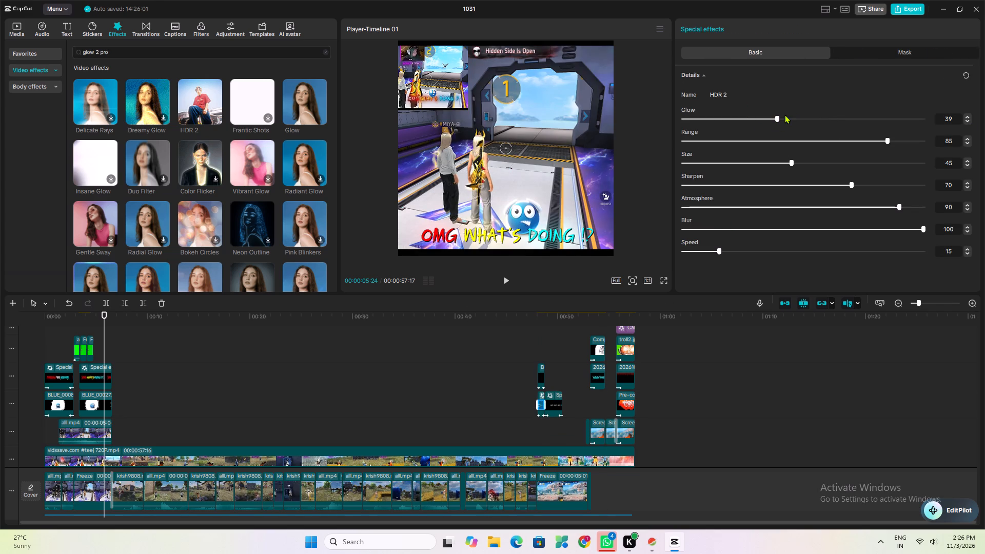
Play the video briefly from 00:00:48:11 to check the "WHAT WILL BE ABLE TO DO ?" caption.
{"action": "left_click_drag", "start_coordinate": [188, 107], "coordinate": [197, 111]}
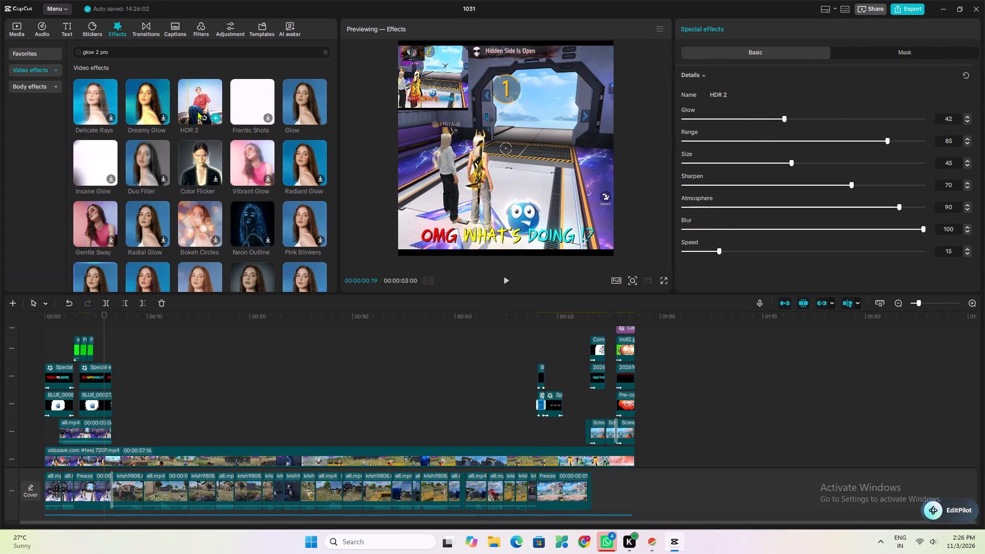
{"action": "left_click_drag", "start_coordinate": [197, 111], "coordinate": [244, 160]}
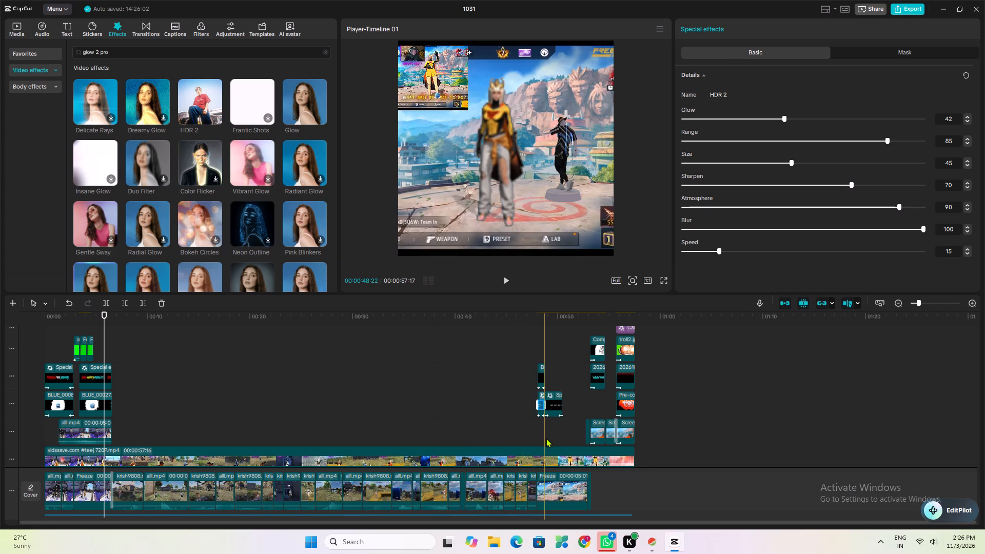
{"action": "left_click", "coordinate": [541, 442]}
{"action": "key", "text": "space"}
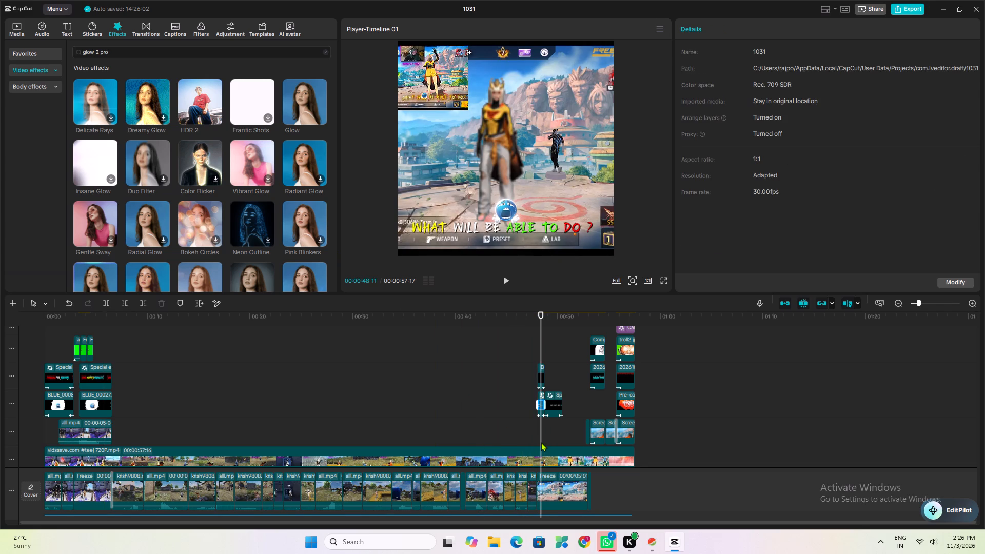
{"action": "key", "text": "space"}
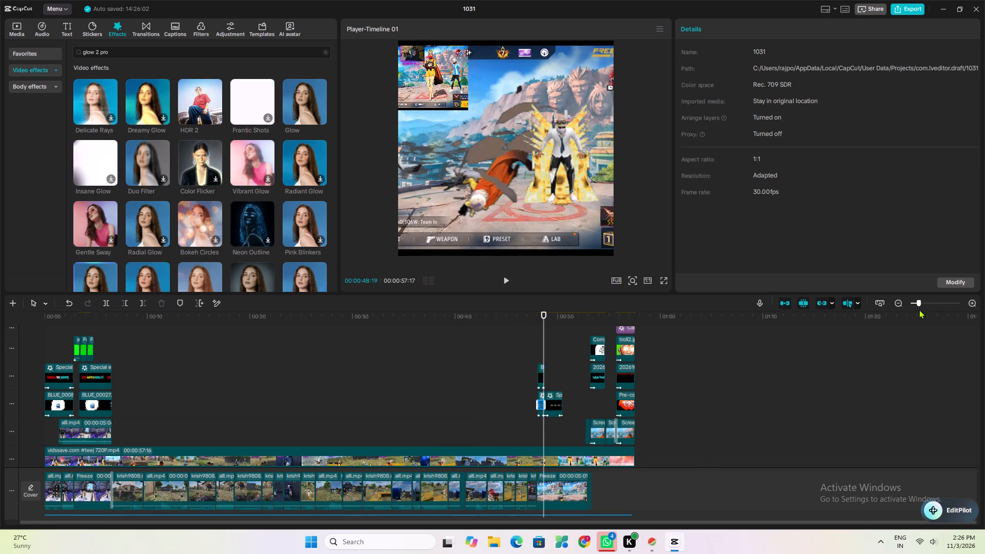
Apply HDR 2 to the "NEVER TAKE LIGHTLY !" caption clip near 00:00:53 and set its Glow to 59.
{"action": "double_click", "coordinate": [924, 296]}
{"action": "left_click", "coordinate": [927, 302]}
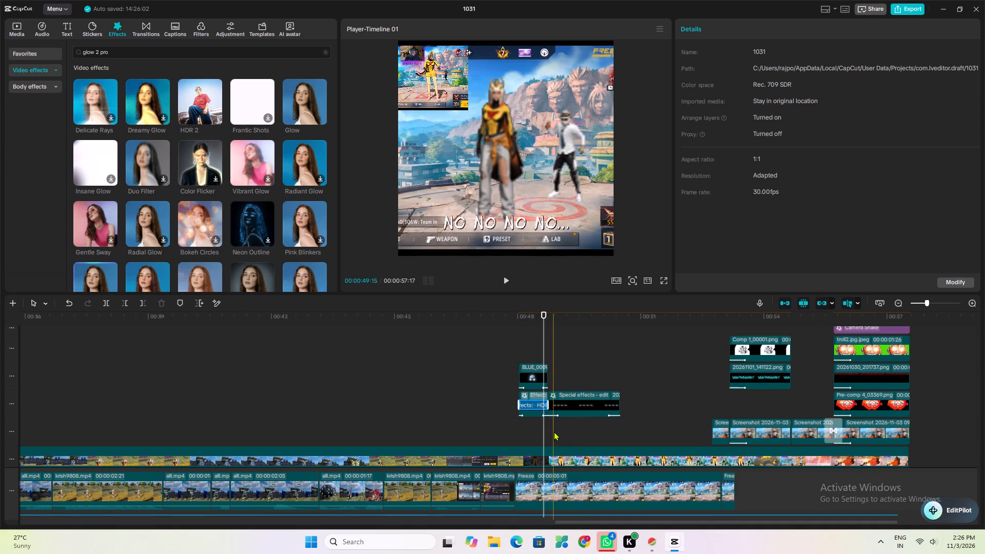
{"action": "scroll", "coordinate": [554, 431], "scroll_direction": "up", "scroll_amount": 3}
{"action": "left_click", "coordinate": [743, 427]}
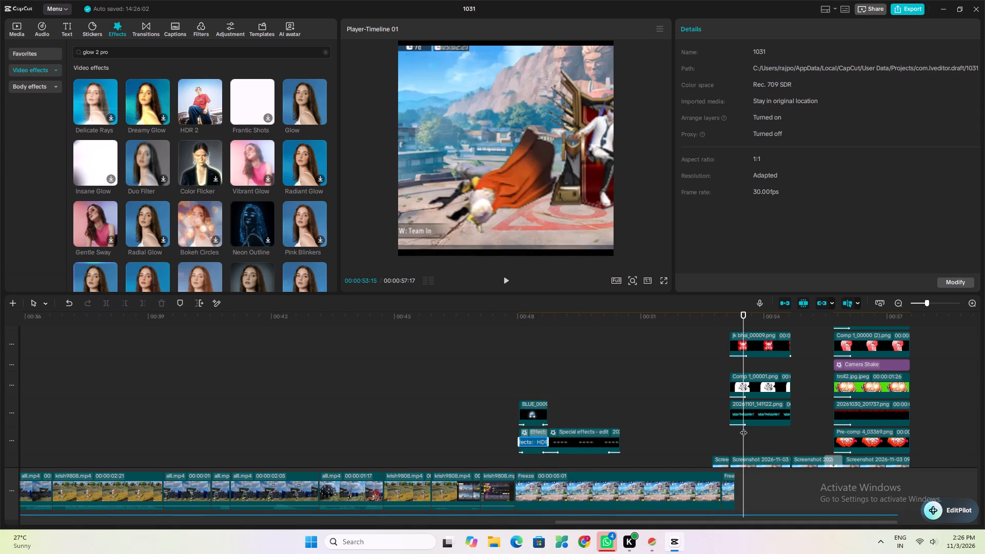
{"action": "scroll", "coordinate": [745, 429], "scroll_direction": "down", "scroll_amount": 2}
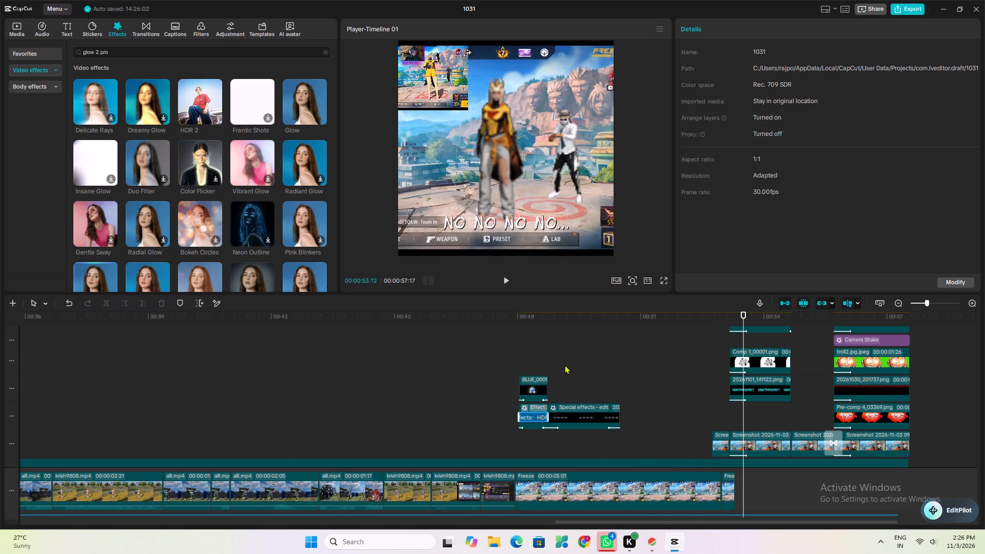
{"action": "left_click_drag", "start_coordinate": [193, 104], "coordinate": [705, 379]}
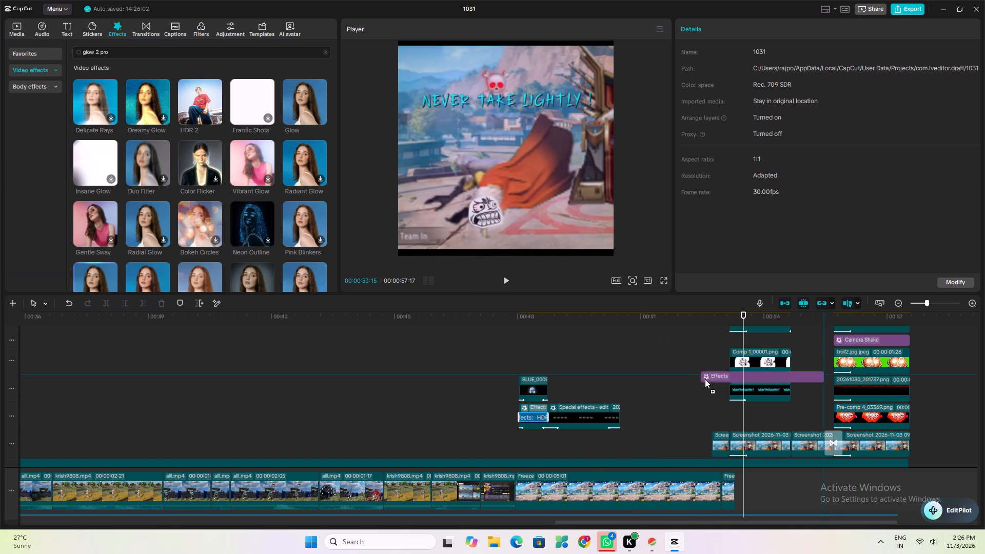
{"action": "left_click_drag", "start_coordinate": [705, 379], "coordinate": [748, 394]}
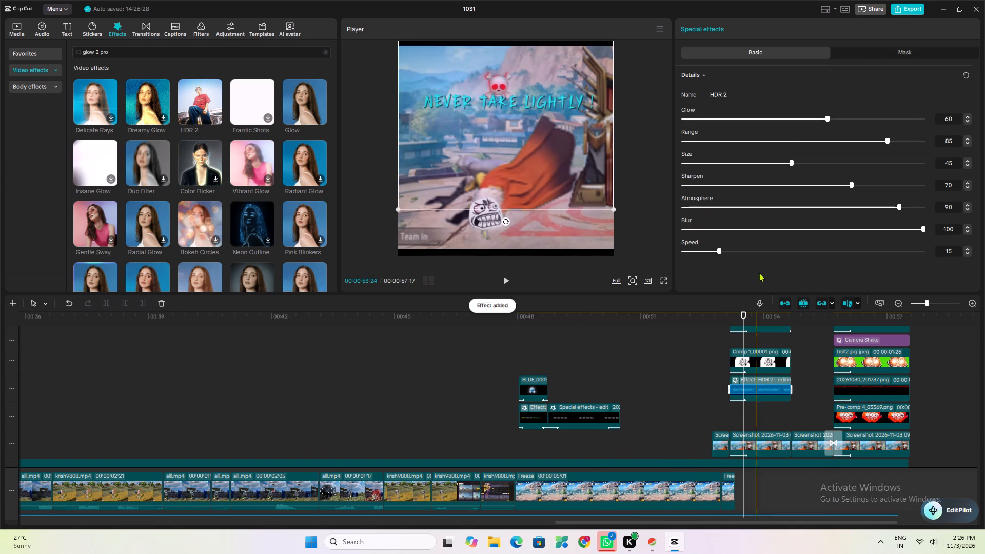
{"action": "left_click", "coordinate": [790, 118]}
{"action": "left_click", "coordinate": [790, 118]}
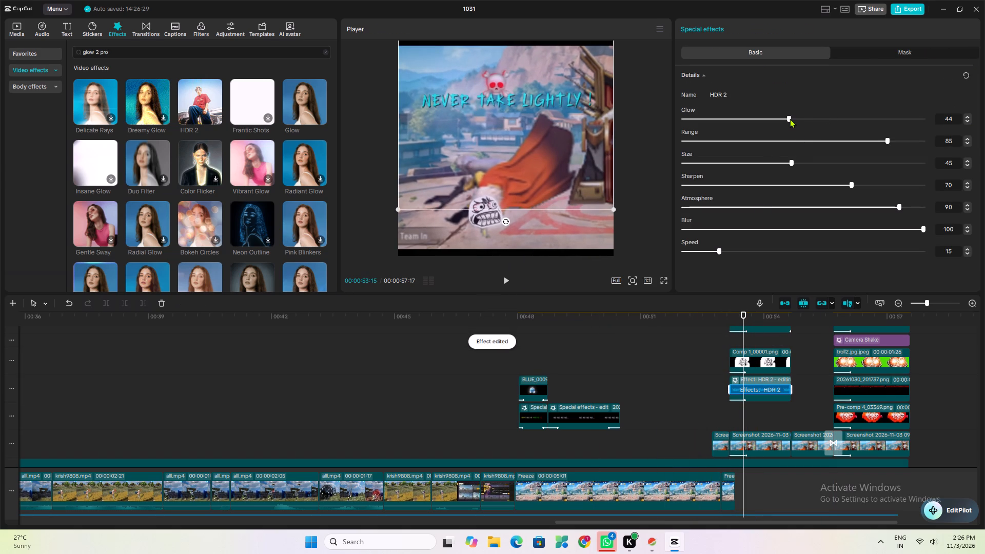
{"action": "left_click", "coordinate": [798, 113]}
{"action": "left_click_drag", "start_coordinate": [825, 113], "coordinate": [846, 127]}
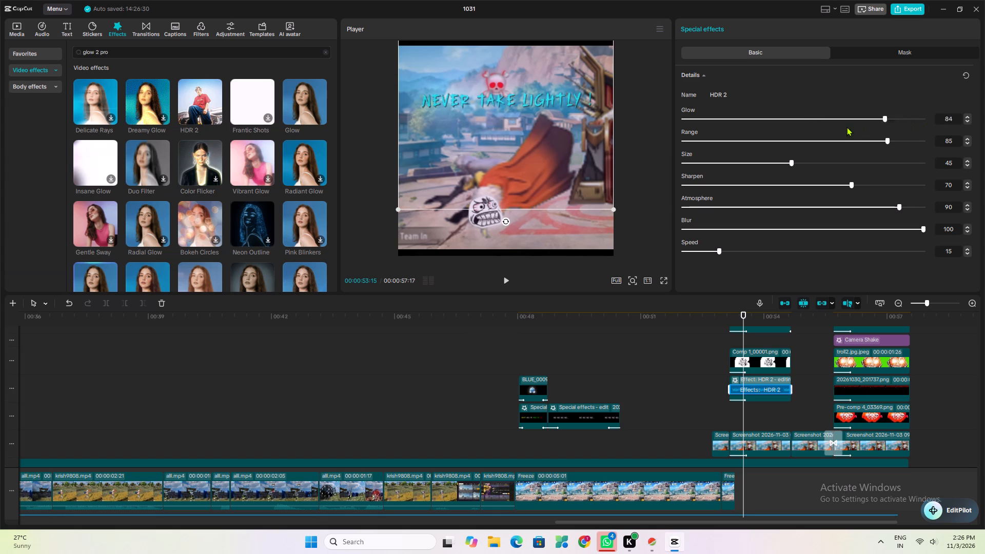
{"action": "left_click_drag", "start_coordinate": [846, 127], "coordinate": [826, 134]}
Apply HDR 2 to the red "THE BLOODY HUNTER!" caption clip near 00:00:56.
{"action": "scroll", "coordinate": [778, 356], "scroll_direction": "up", "scroll_amount": 7}
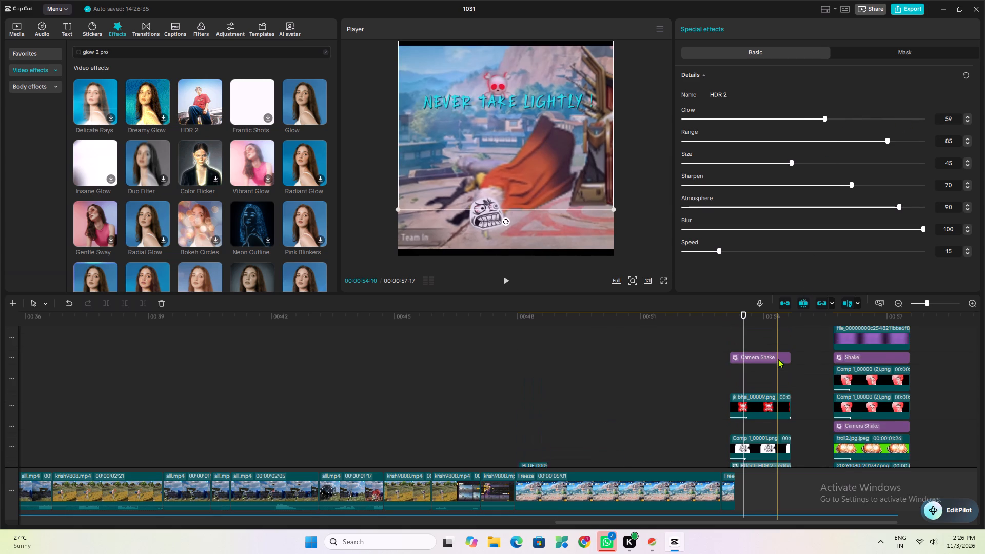
{"action": "scroll", "coordinate": [778, 359], "scroll_direction": "up", "scroll_amount": 4}
{"action": "scroll", "coordinate": [789, 415], "scroll_direction": "up", "scroll_amount": 3}
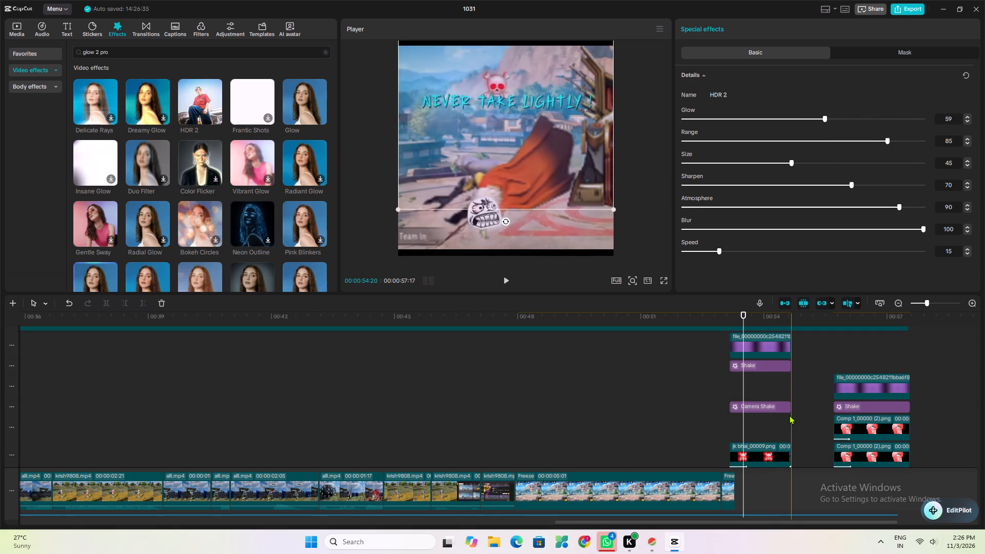
{"action": "scroll", "coordinate": [766, 420], "scroll_direction": "down", "scroll_amount": 3}
{"action": "scroll", "coordinate": [833, 417], "scroll_direction": "down", "scroll_amount": 6}
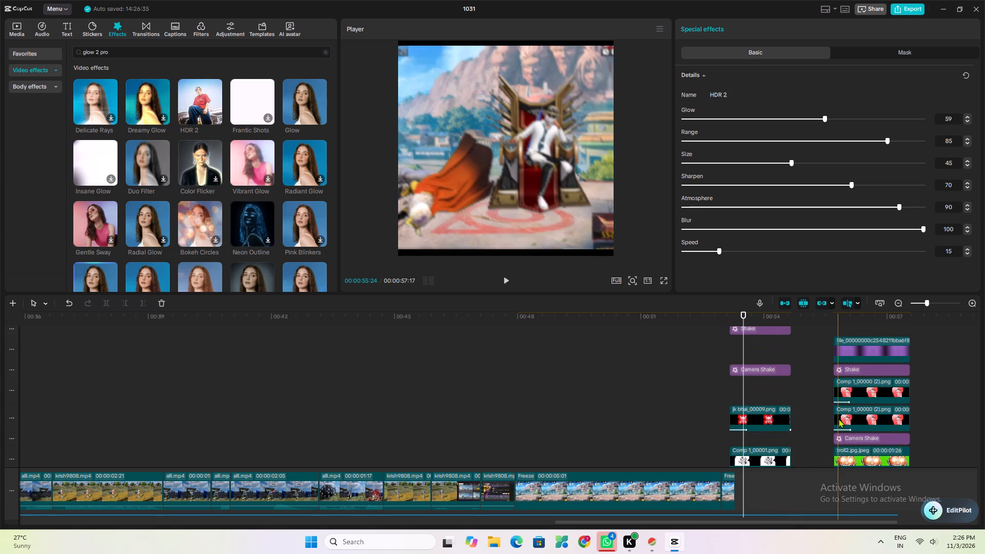
{"action": "scroll", "coordinate": [843, 428], "scroll_direction": "down", "scroll_amount": 2}
{"action": "left_click", "coordinate": [859, 424]}
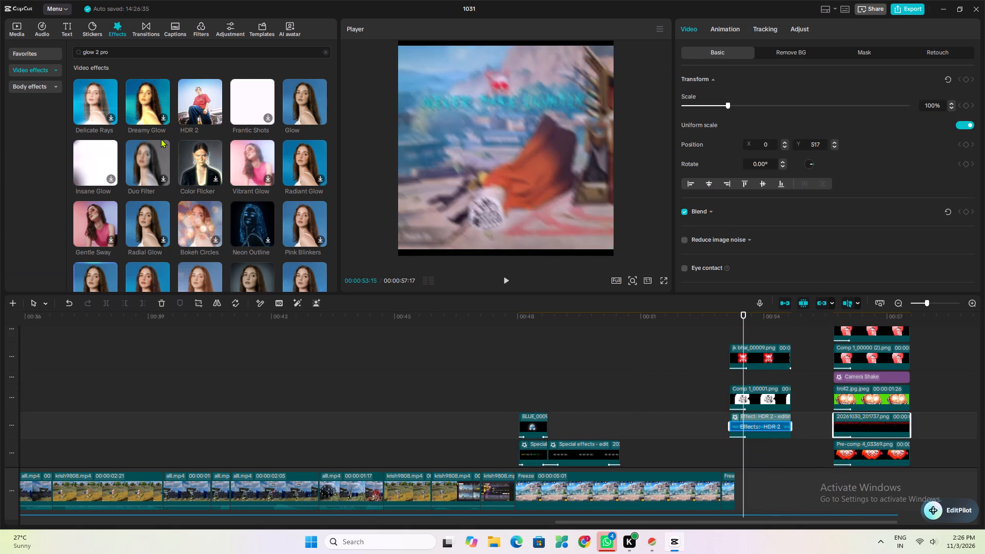
{"action": "left_click_drag", "start_coordinate": [193, 98], "coordinate": [827, 408]}
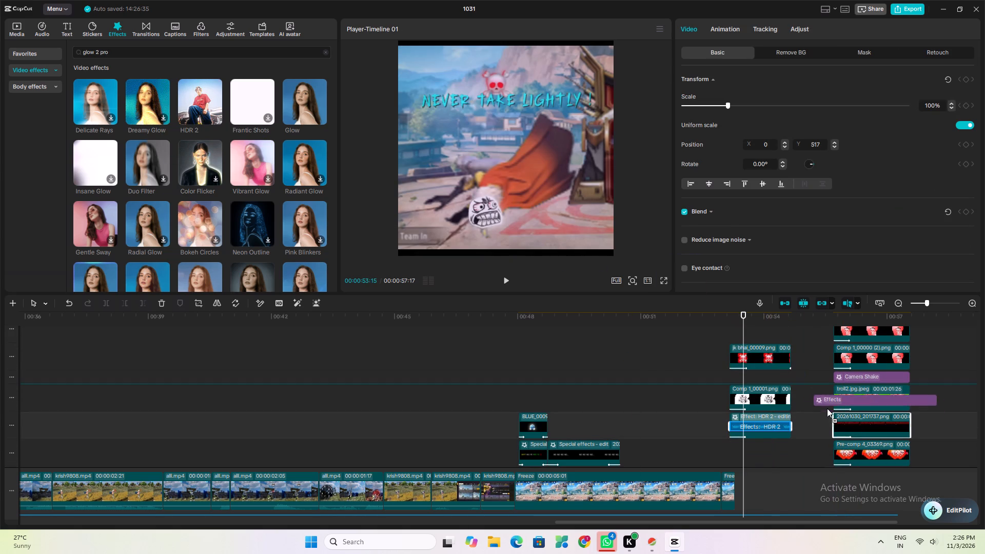
{"action": "left_click_drag", "start_coordinate": [827, 408], "coordinate": [850, 429]}
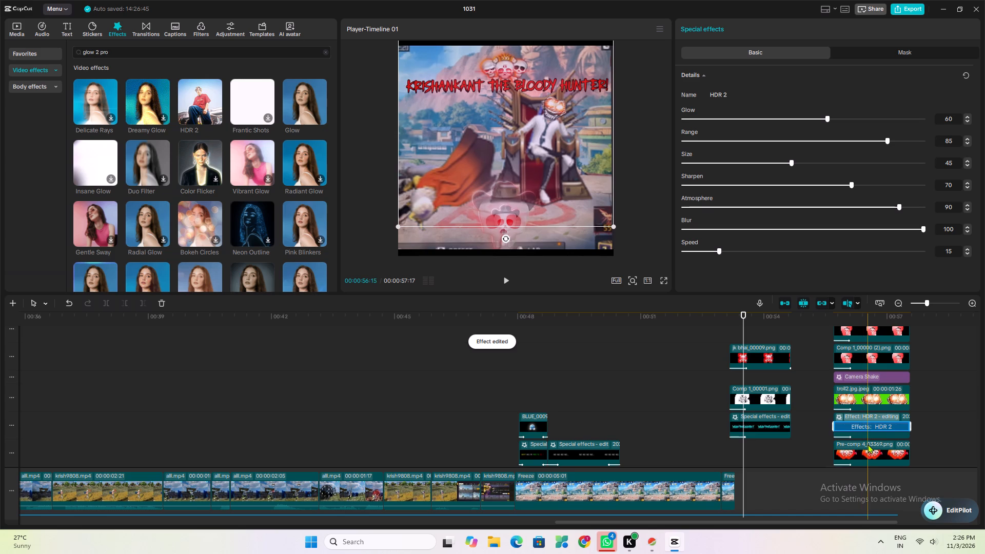
Play the video briefly from about 00:00:56 to check the glowing "THE BLOODY HUNTER!" caption.
{"action": "scroll", "coordinate": [864, 445], "scroll_direction": "down", "scroll_amount": 2}
{"action": "left_click", "coordinate": [825, 427]}
{"action": "key", "text": "space"}
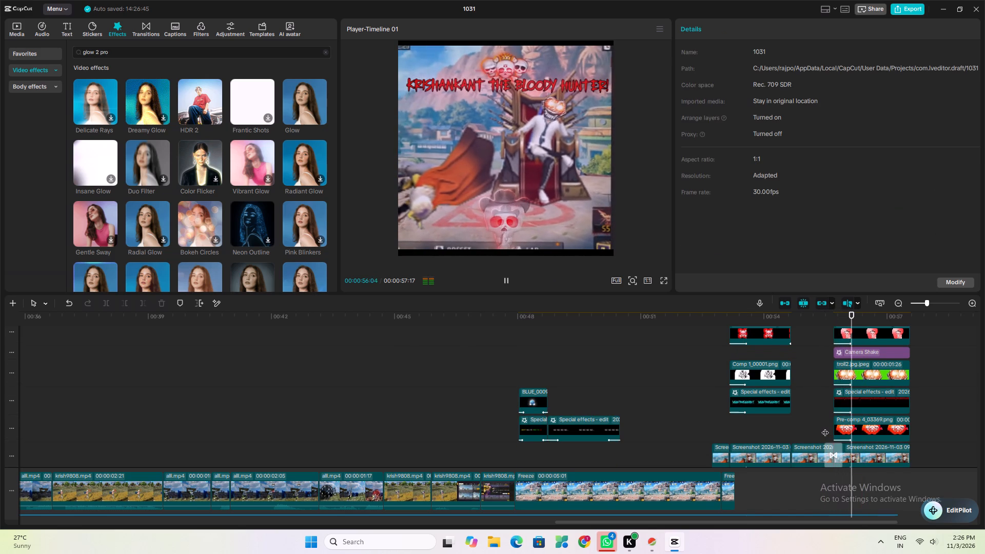
{"action": "key", "text": "space"}
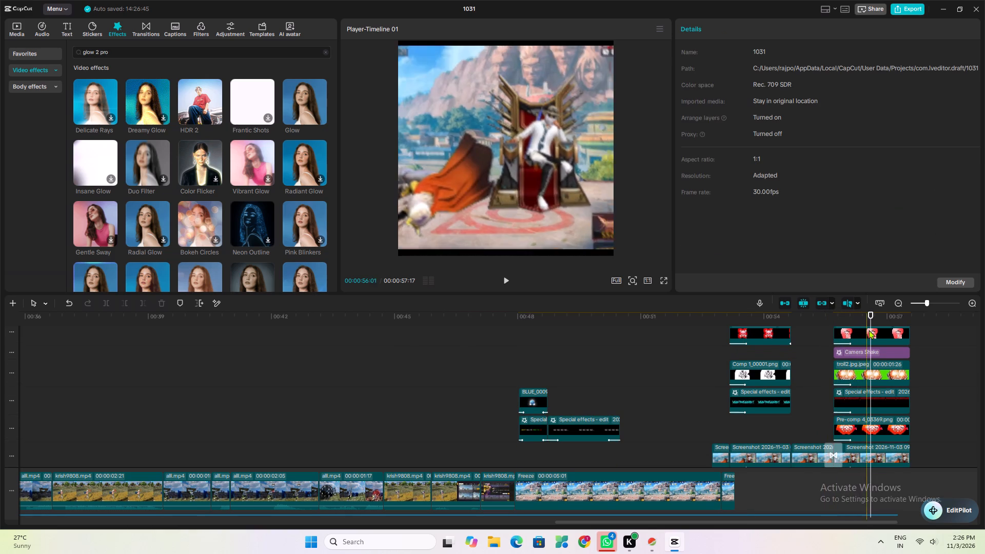
{"action": "key", "text": "space"}
{"action": "key", "text": "space"}
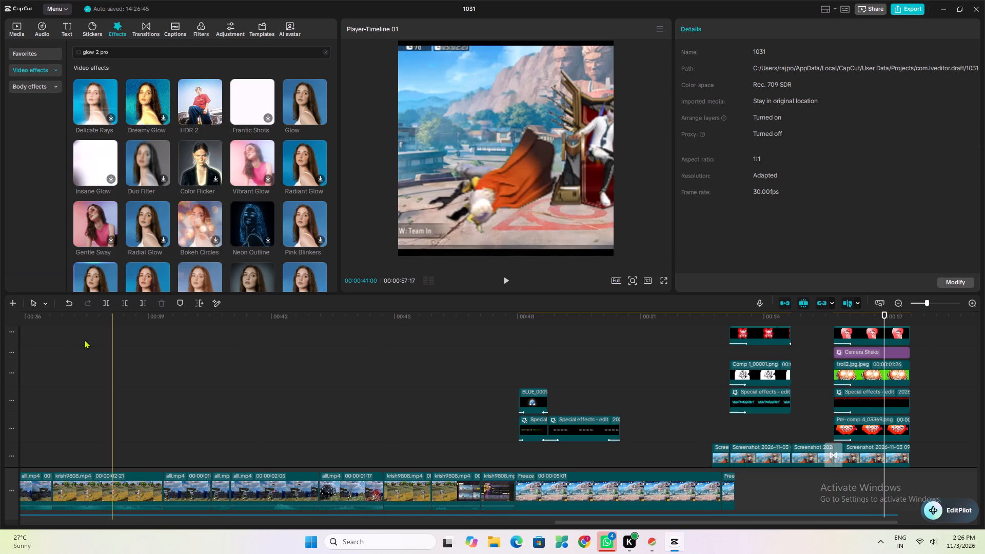
Return to the start of the video and look over all video, overlay and audio tracks across the whole timeline.
{"action": "left_click_drag", "start_coordinate": [930, 301], "coordinate": [872, 309]}
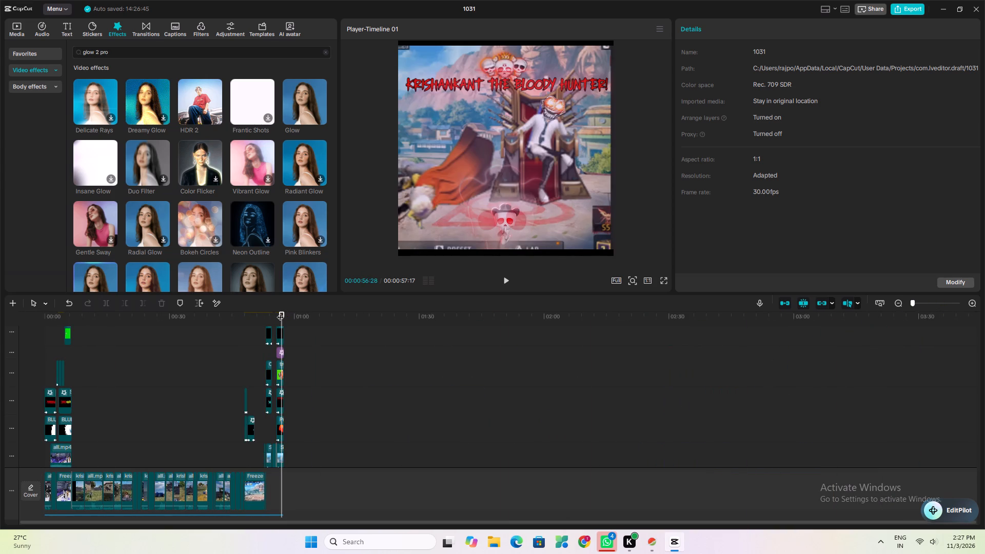
{"action": "left_click_drag", "start_coordinate": [280, 312], "coordinate": [0, 409]}
{"action": "scroll", "coordinate": [120, 381], "scroll_direction": "down", "scroll_amount": 8}
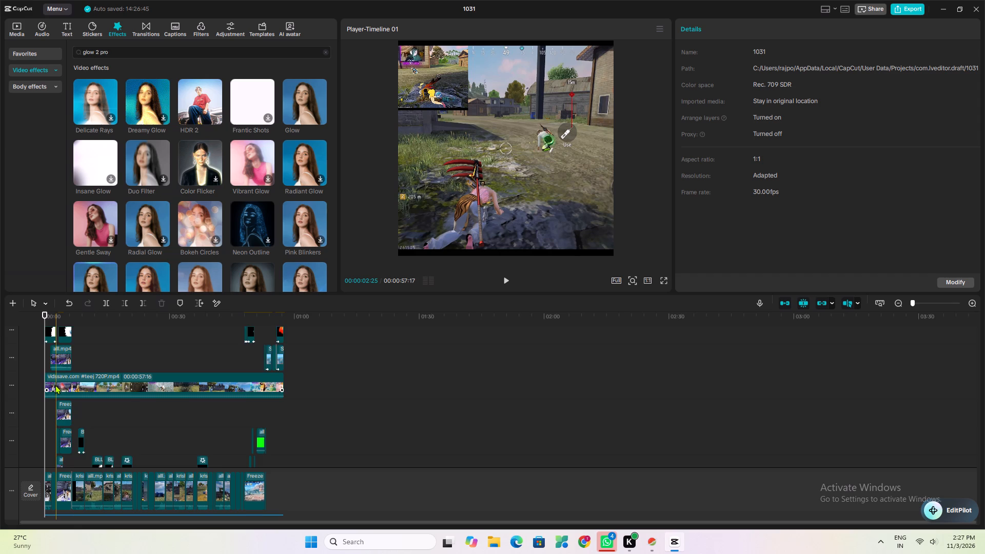
{"action": "scroll", "coordinate": [55, 385], "scroll_direction": "down", "scroll_amount": 18}
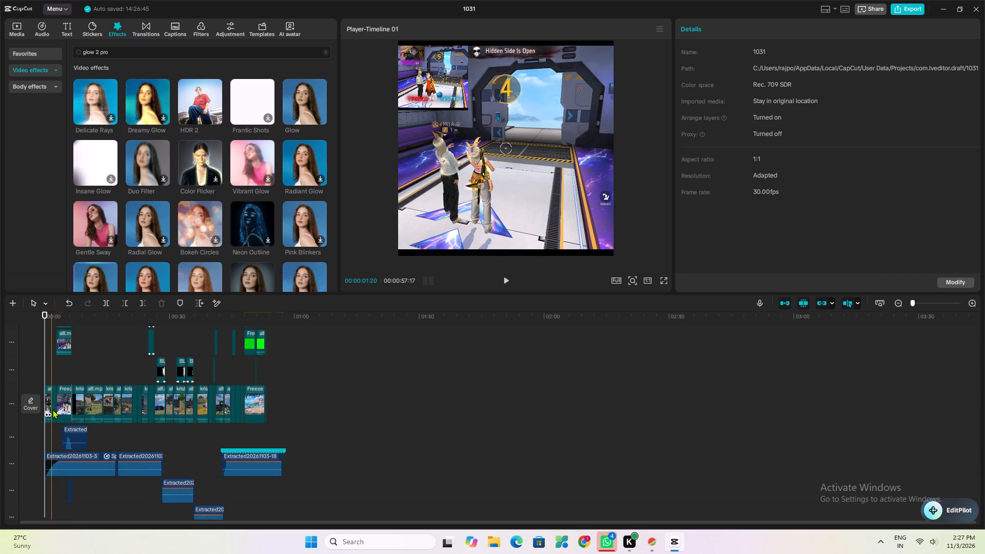
{"action": "scroll", "coordinate": [52, 409], "scroll_direction": "down", "scroll_amount": 2}
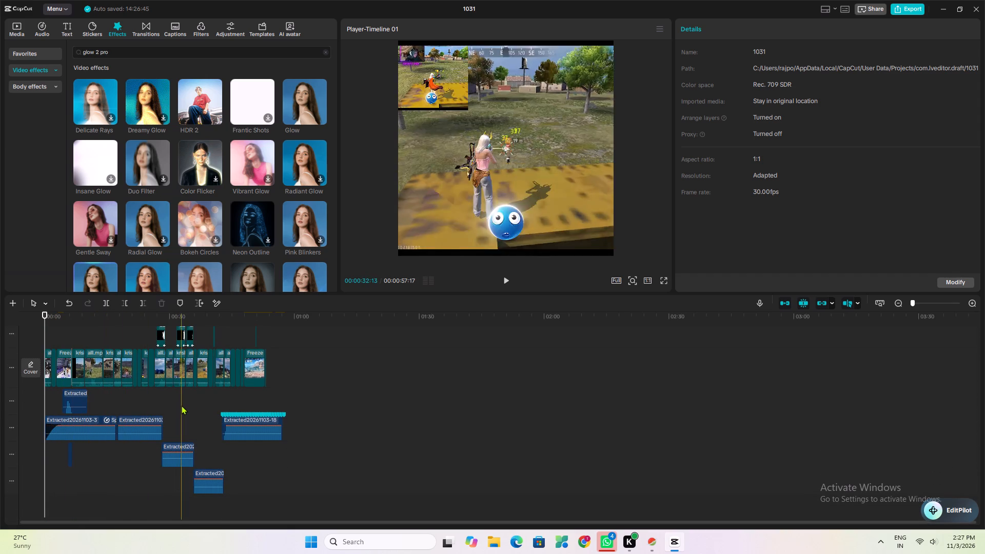
{"action": "scroll", "coordinate": [202, 398], "scroll_direction": "up", "scroll_amount": 4}
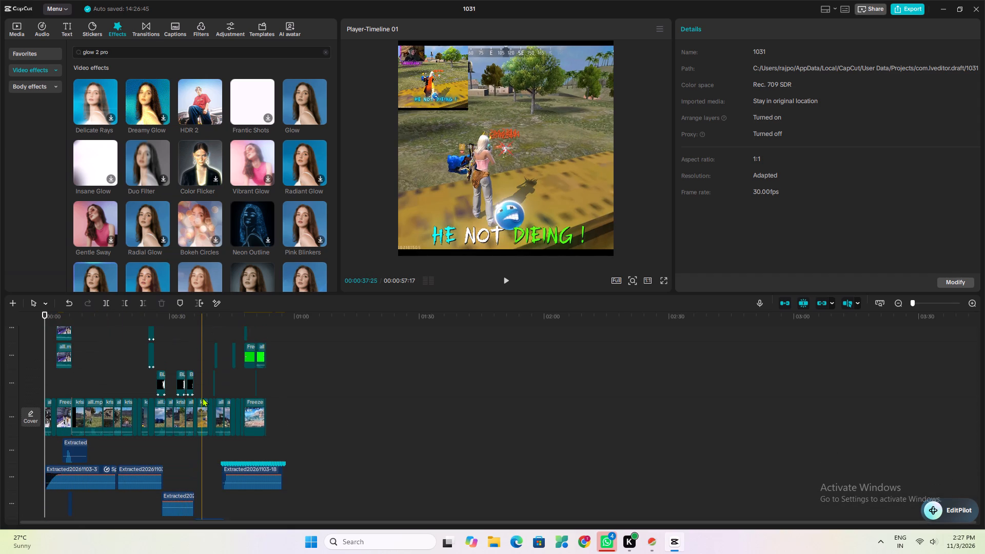
{"action": "scroll", "coordinate": [202, 398], "scroll_direction": "up", "scroll_amount": 15}
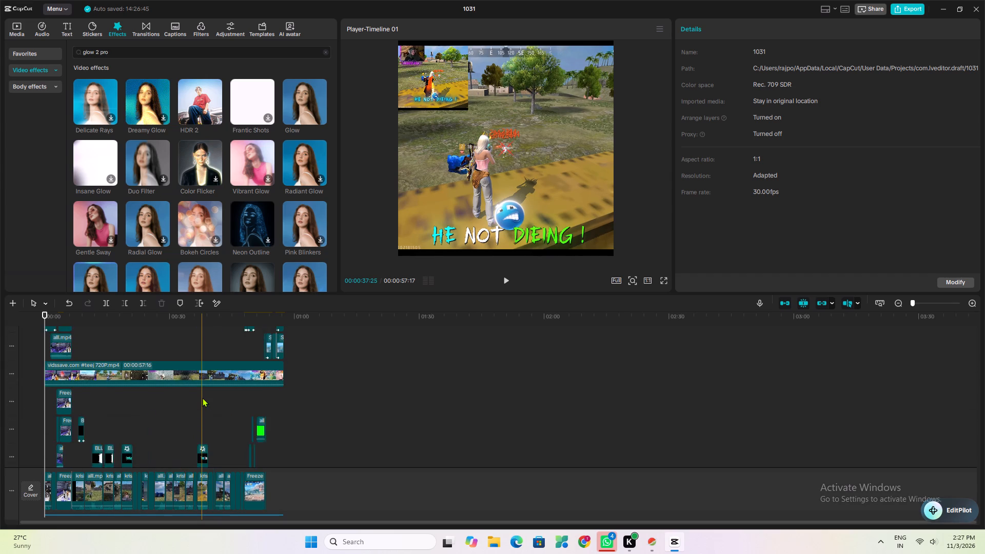
{"action": "scroll", "coordinate": [202, 398], "scroll_direction": "up", "scroll_amount": 18}
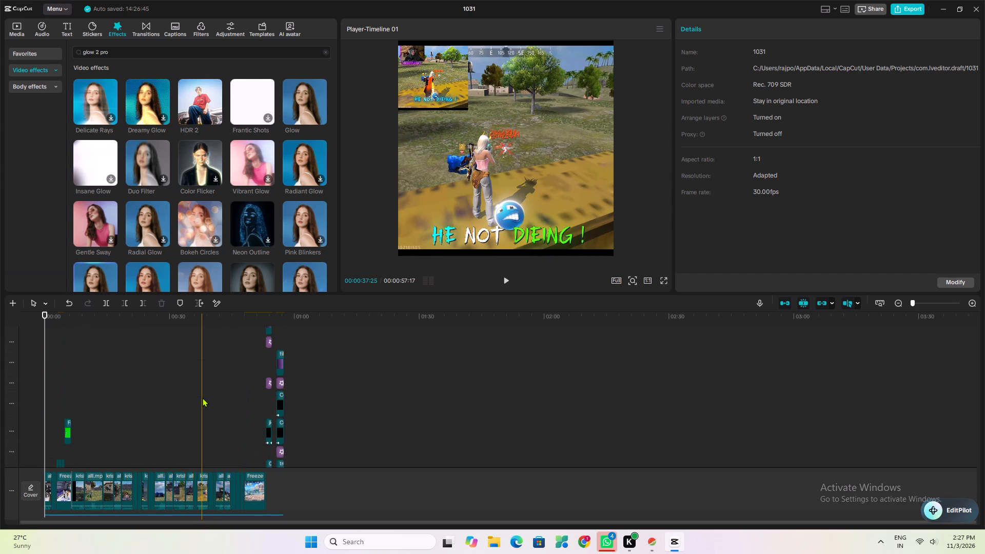
{"action": "scroll", "coordinate": [202, 398], "scroll_direction": "up", "scroll_amount": 12}
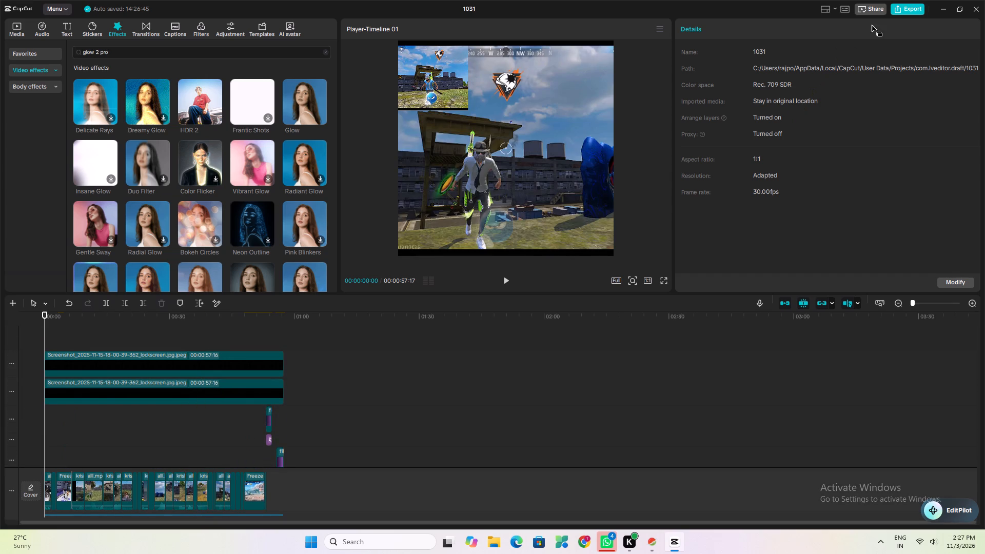
Export the video with the resolution set to 1080P and the frame rate set to 60fps.
{"action": "left_click", "coordinate": [902, 6]}
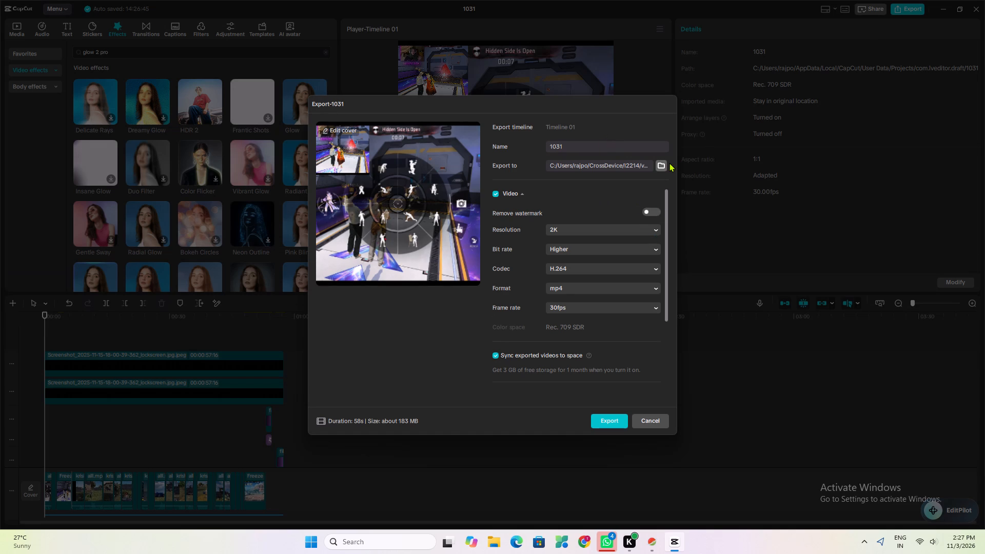
{"action": "left_click", "coordinate": [657, 234]}
{"action": "left_click", "coordinate": [600, 279]}
{"action": "left_click", "coordinate": [655, 304]}
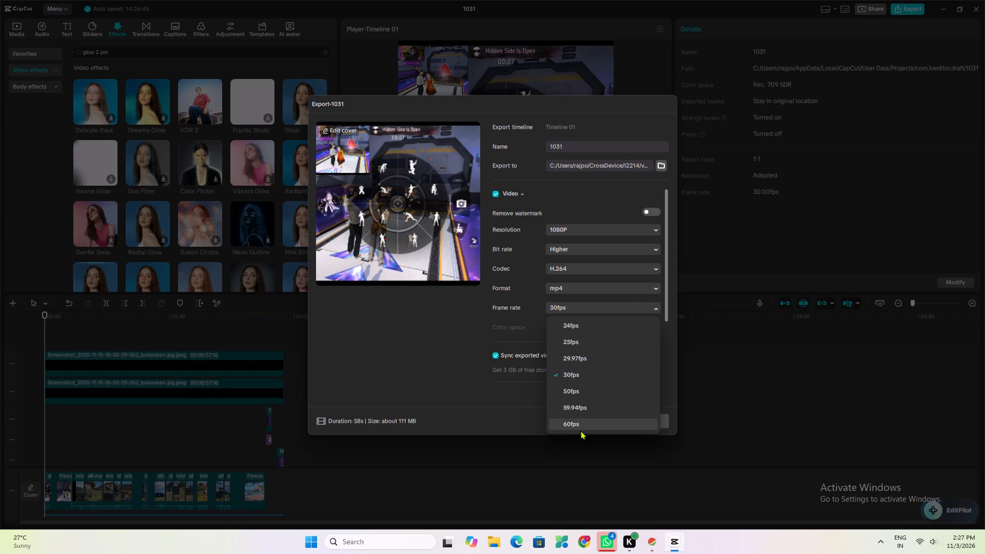
{"action": "left_click", "coordinate": [581, 427]}
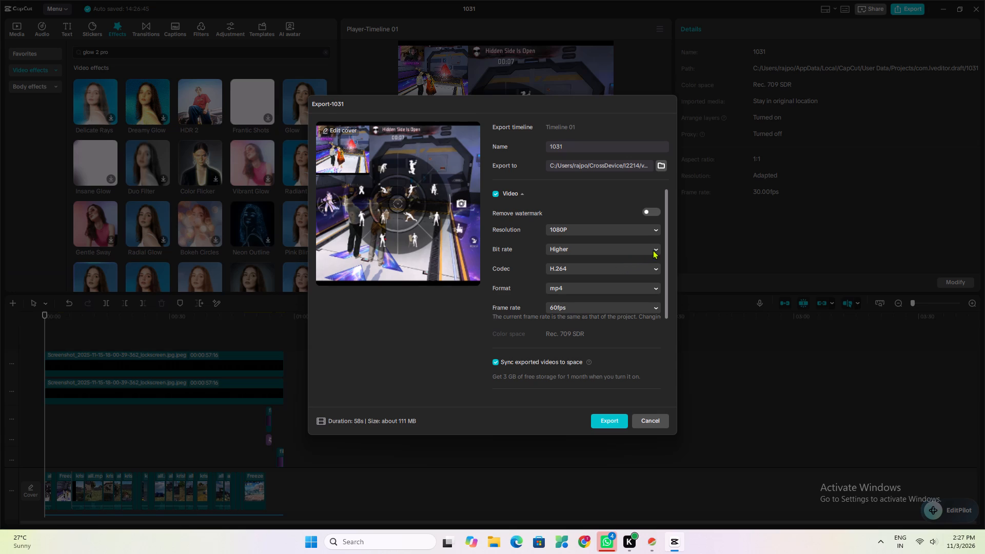
{"action": "left_click", "coordinate": [656, 232]}
{"action": "left_click", "coordinate": [656, 232]}
{"action": "scroll", "coordinate": [620, 291], "scroll_direction": "down", "scroll_amount": 3}
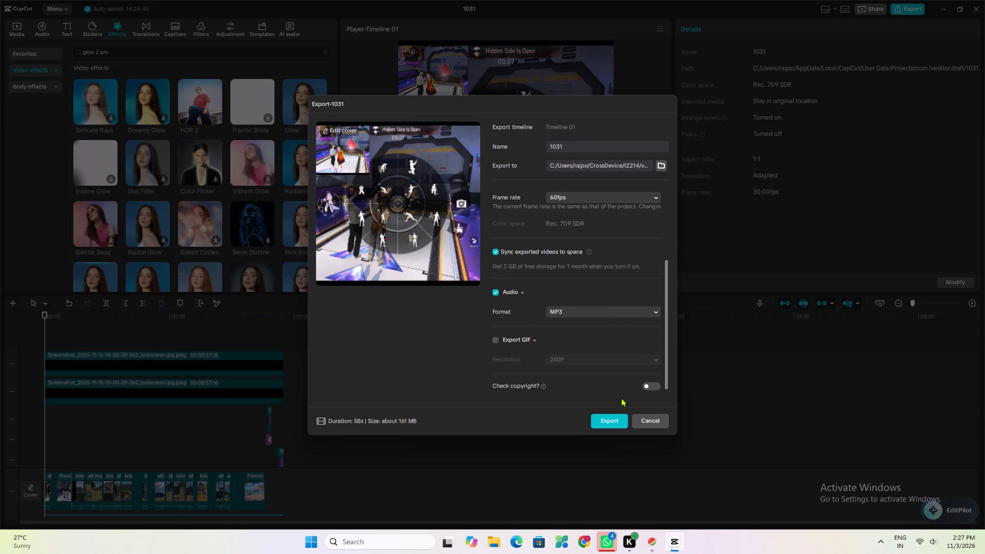
{"action": "left_click", "coordinate": [618, 422]}
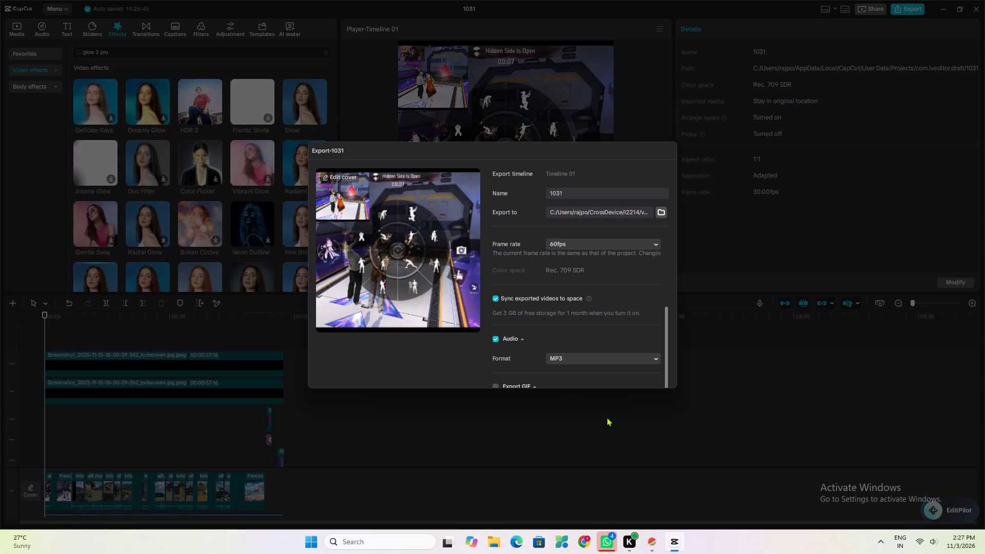
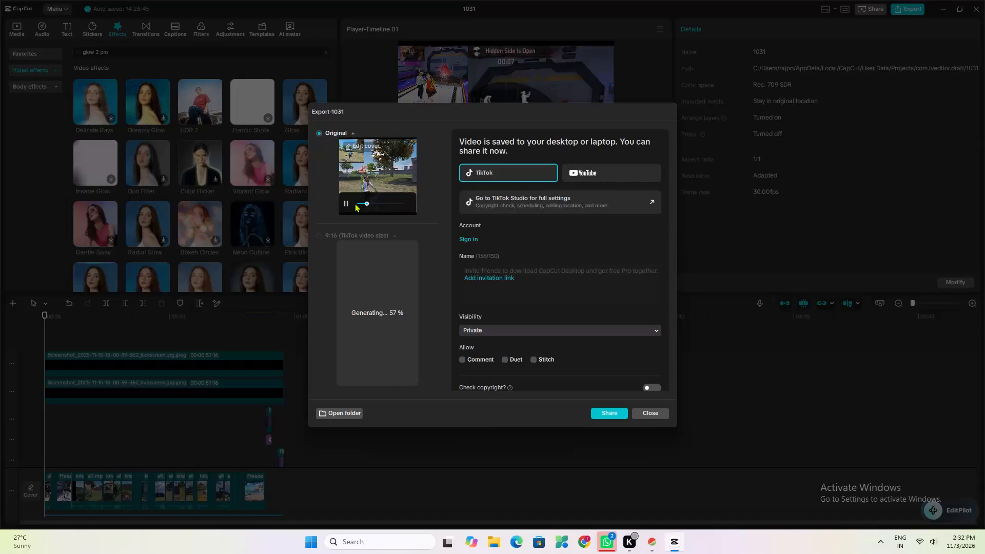
Preview the beginning of the exported video and close the export window.
{"action": "left_click_drag", "start_coordinate": [362, 203], "coordinate": [349, 207]}
{"action": "left_click", "coordinate": [346, 203]}
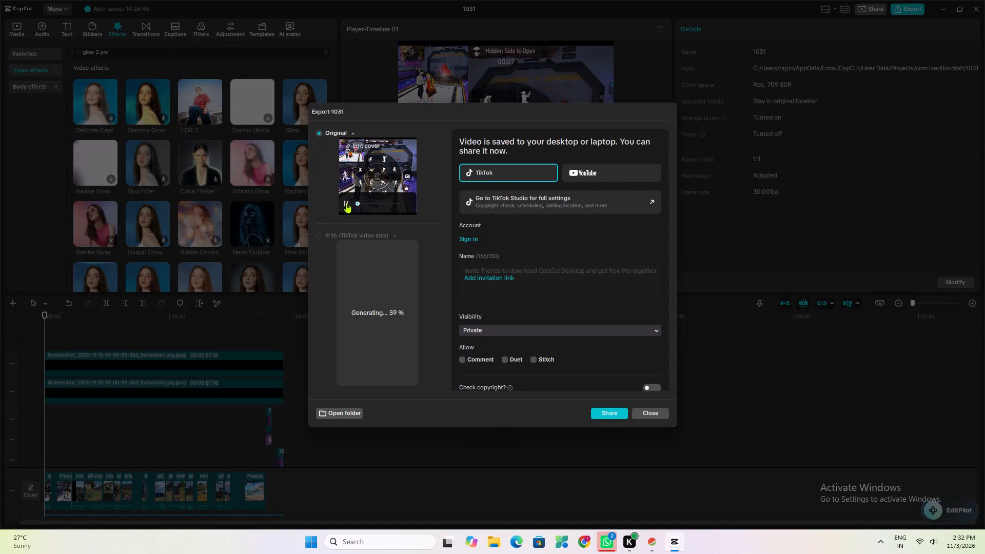
{"action": "left_click", "coordinate": [346, 204]}
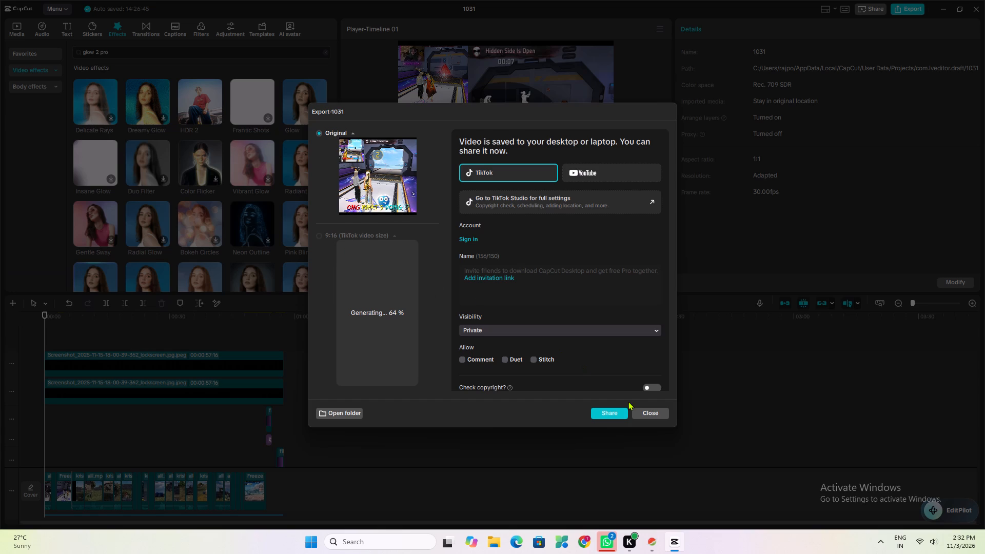
{"action": "left_click", "coordinate": [648, 413]}
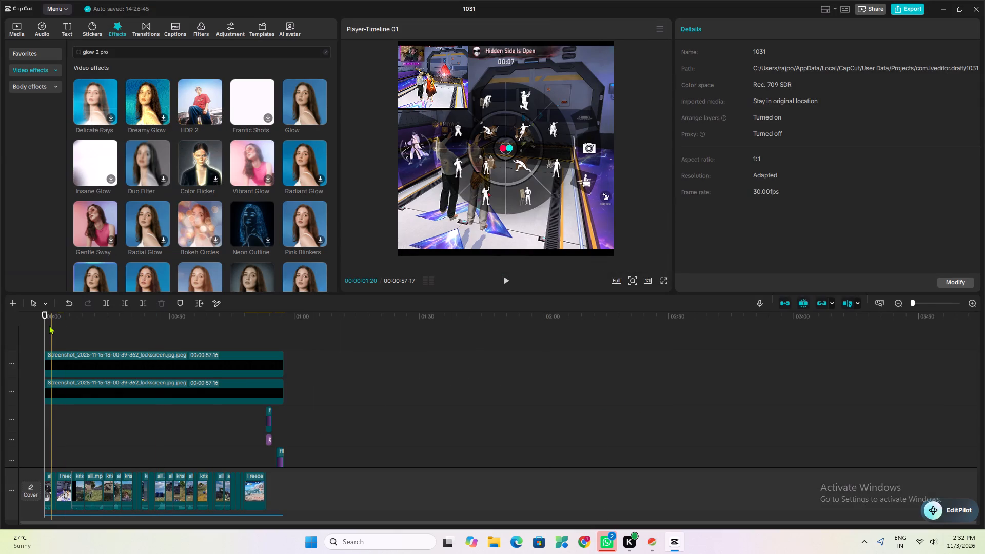
Delete the full-length corner reference video clip from its overlay track in the timeline.
{"action": "scroll", "coordinate": [52, 328], "scroll_direction": "down", "scroll_amount": 10}
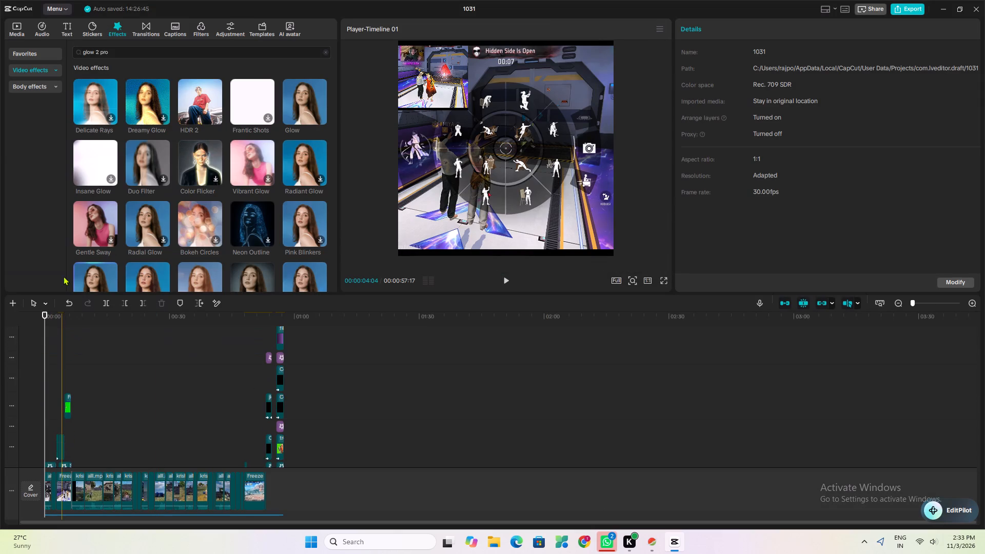
{"action": "left_click", "coordinate": [236, 24]}
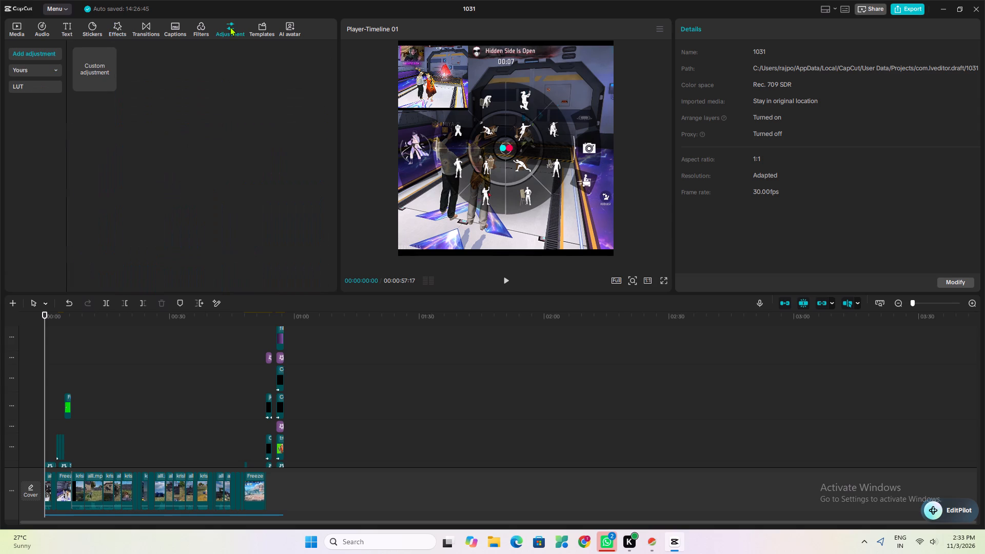
{"action": "scroll", "coordinate": [91, 66], "scroll_direction": "down", "scroll_amount": 3}
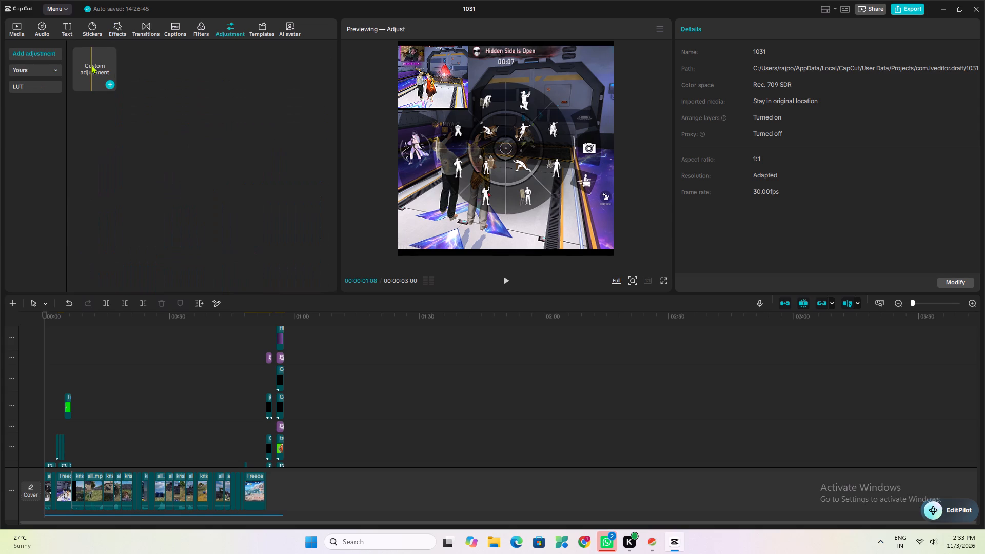
{"action": "scroll", "coordinate": [120, 164], "scroll_direction": "down", "scroll_amount": 3}
{"action": "scroll", "coordinate": [64, 374], "scroll_direction": "down", "scroll_amount": 15}
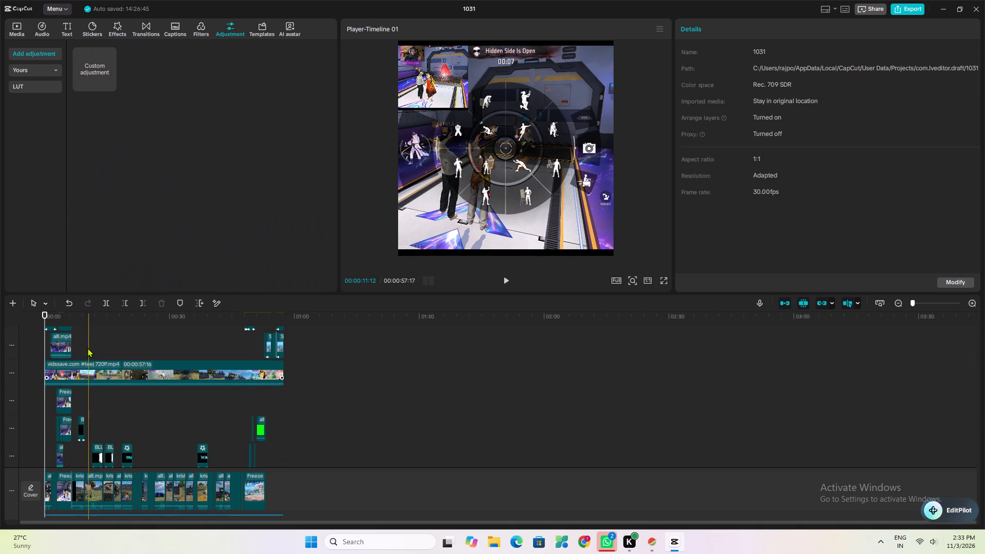
{"action": "scroll", "coordinate": [84, 327], "scroll_direction": "down", "scroll_amount": 3}
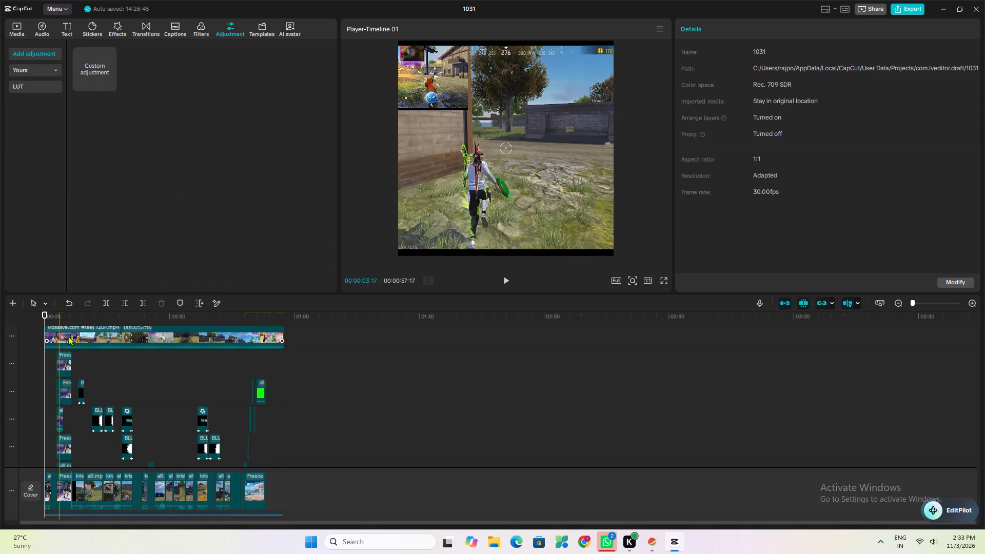
{"action": "left_click", "coordinate": [72, 335]}
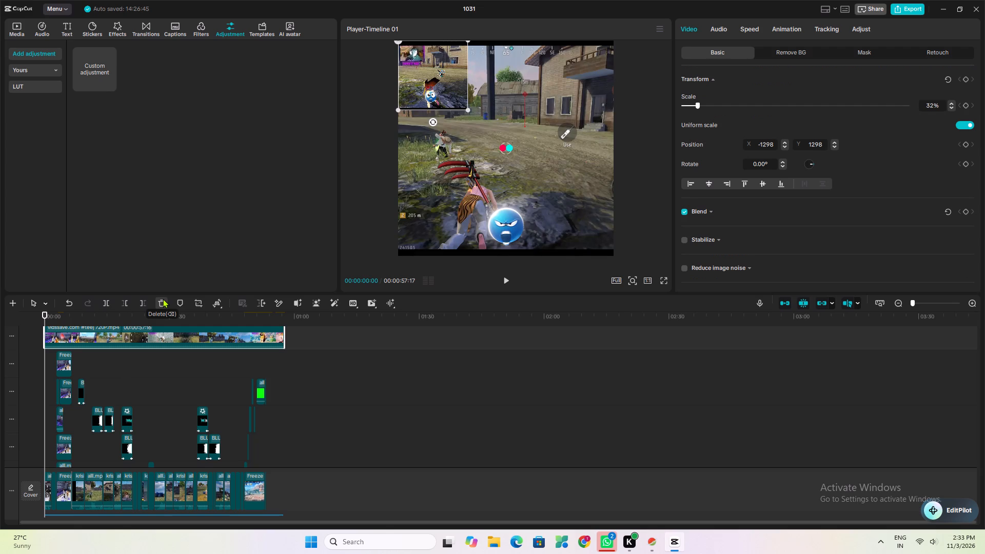
{"action": "left_click", "coordinate": [163, 299]}
Add a custom adjustment layer at the start of the timeline, on a new track among the overlays.
{"action": "scroll", "coordinate": [99, 355], "scroll_direction": "down", "scroll_amount": 8}
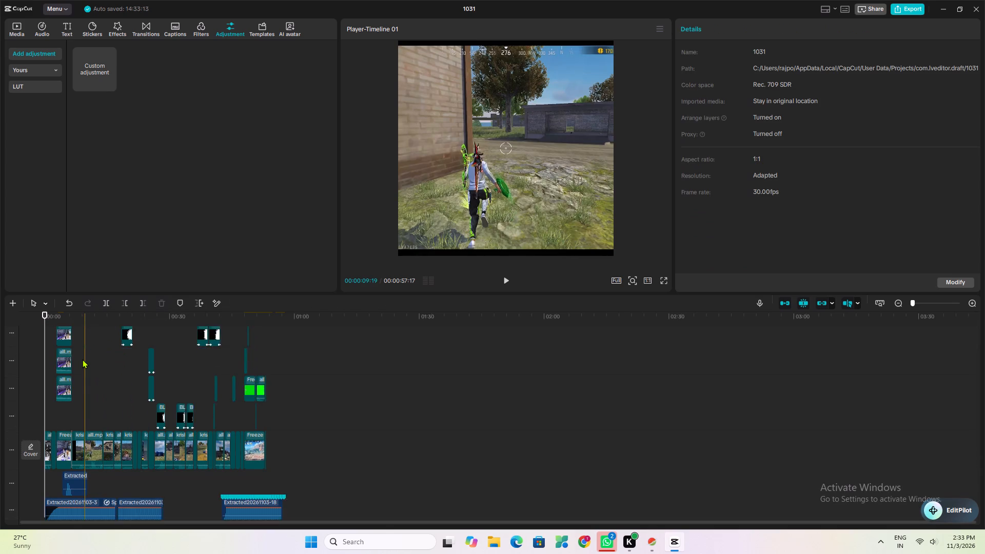
{"action": "scroll", "coordinate": [82, 359], "scroll_direction": "down", "scroll_amount": 2}
{"action": "left_click_drag", "start_coordinate": [86, 60], "coordinate": [92, 125]}
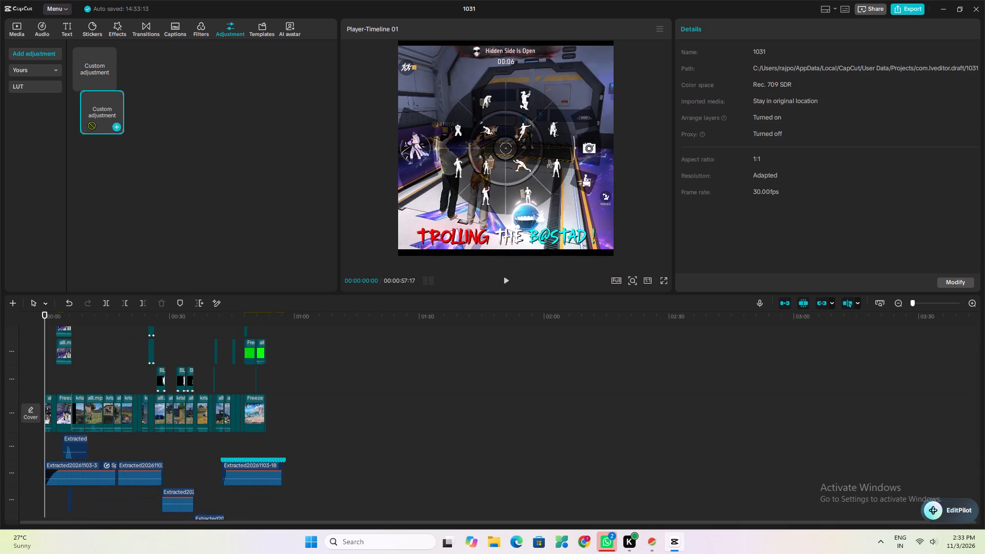
{"action": "left_click_drag", "start_coordinate": [92, 125], "coordinate": [43, 371]}
{"action": "scroll", "coordinate": [43, 371], "scroll_direction": "down", "scroll_amount": 2}
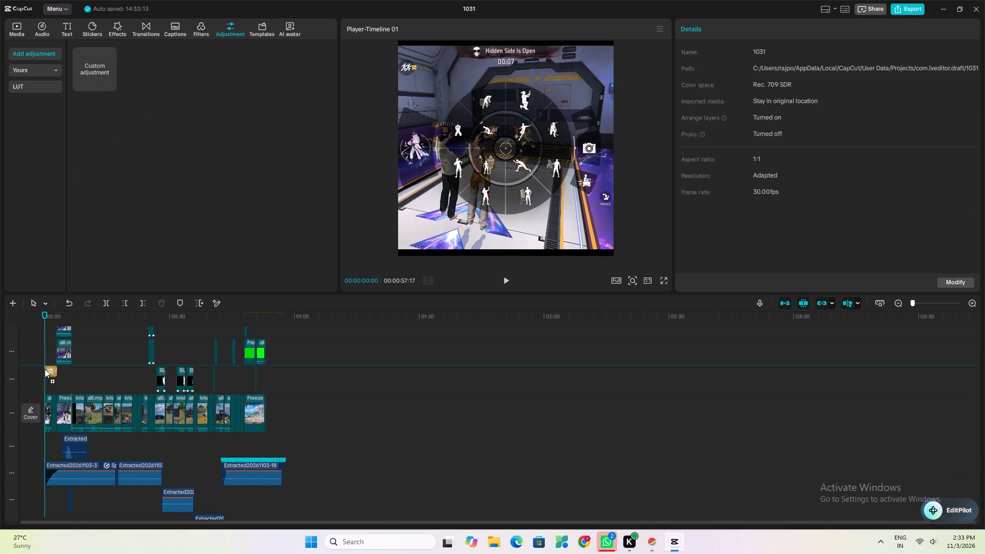
{"action": "scroll", "coordinate": [111, 379], "scroll_direction": "down", "scroll_amount": 2}
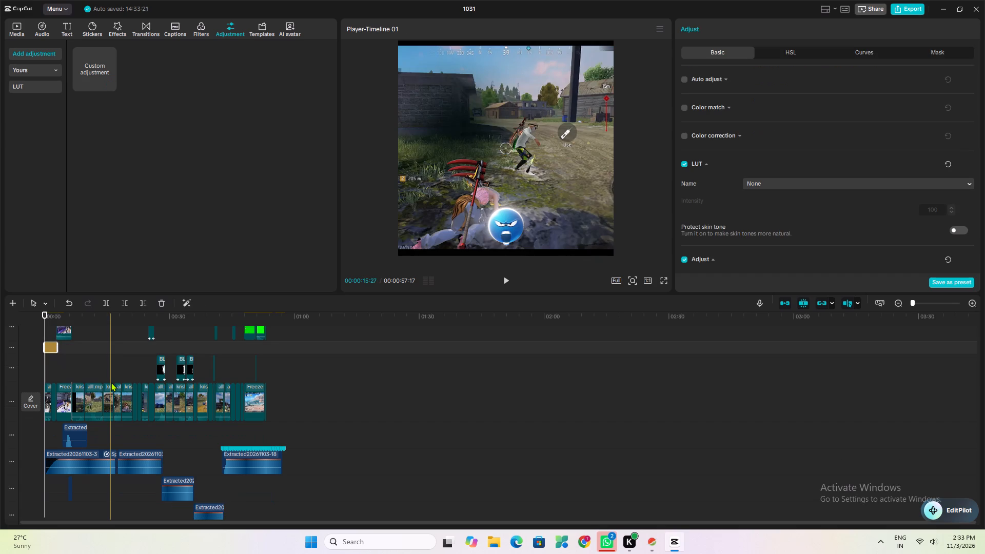
Move the adjustment layer to the topmost track, above both full-length screenshot overlays, starting at 00:00.
{"action": "scroll", "coordinate": [111, 382], "scroll_direction": "up", "scroll_amount": 2}
{"action": "scroll", "coordinate": [152, 374], "scroll_direction": "up", "scroll_amount": 2}
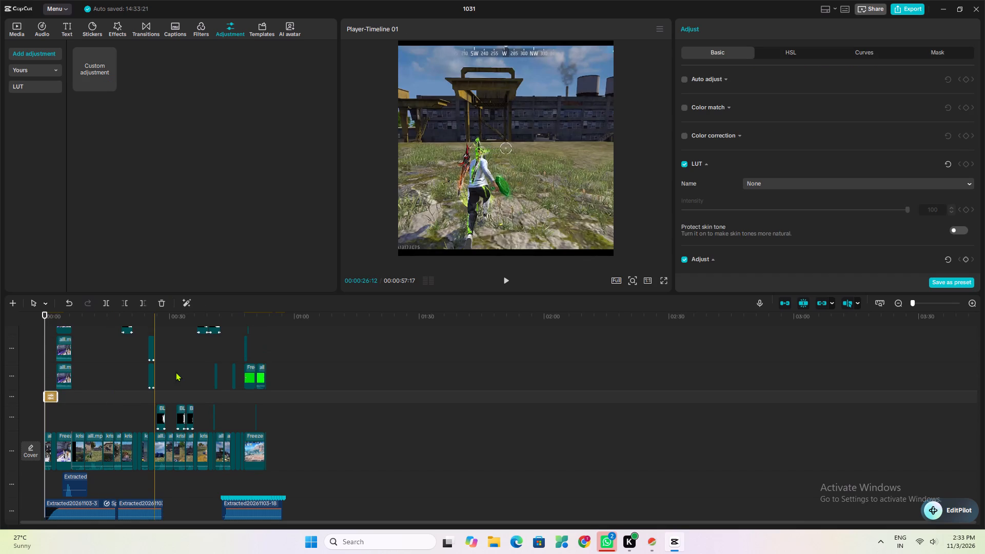
{"action": "scroll", "coordinate": [219, 373], "scroll_direction": "up", "scroll_amount": 2}
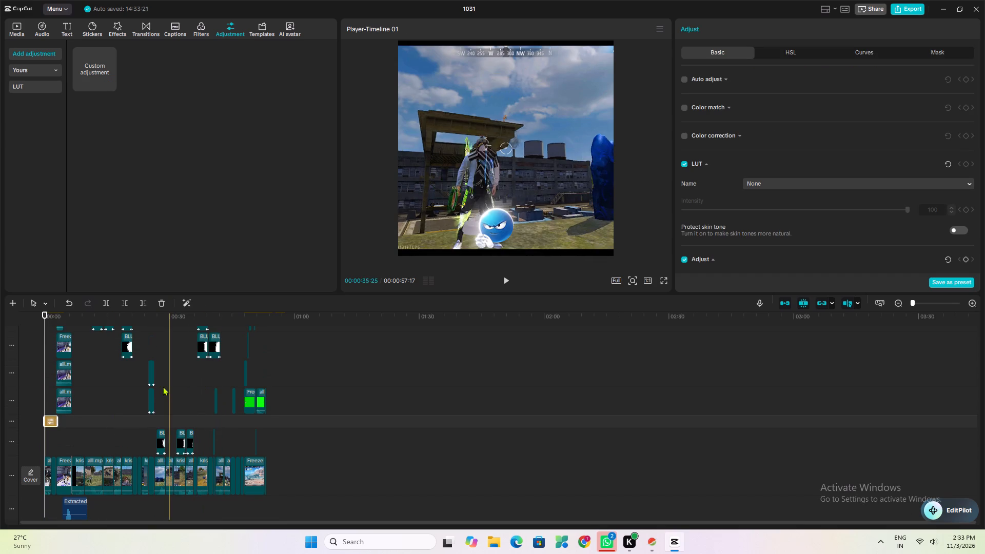
{"action": "scroll", "coordinate": [145, 390], "scroll_direction": "up", "scroll_amount": 1}
{"action": "left_click_drag", "start_coordinate": [52, 438], "coordinate": [81, 345]}
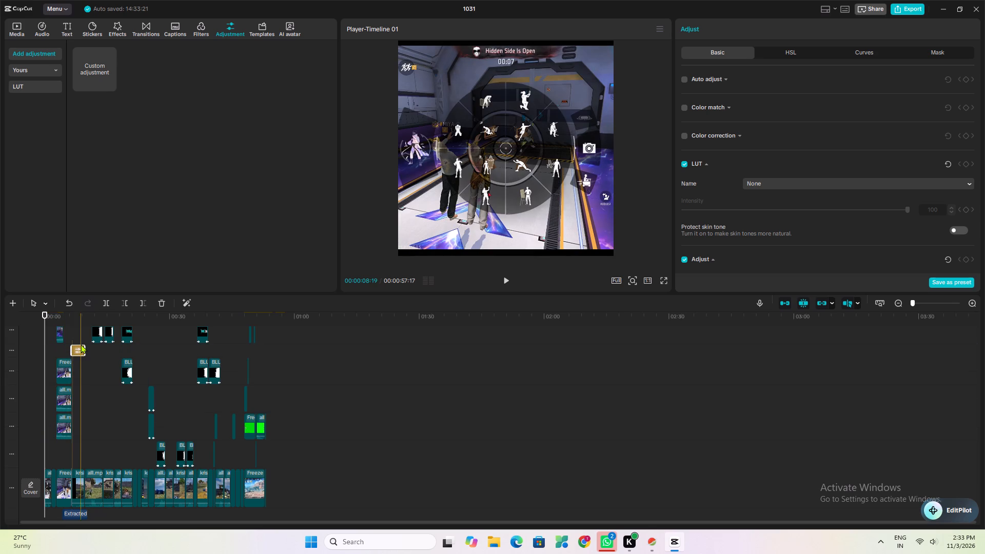
{"action": "scroll", "coordinate": [81, 344], "scroll_direction": "up", "scroll_amount": 7}
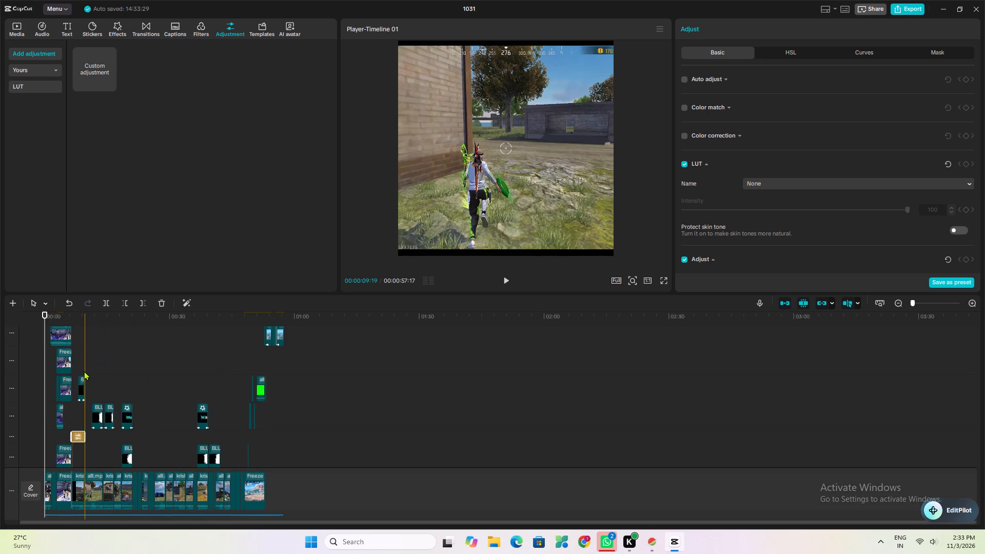
{"action": "left_click_drag", "start_coordinate": [78, 438], "coordinate": [92, 404]}
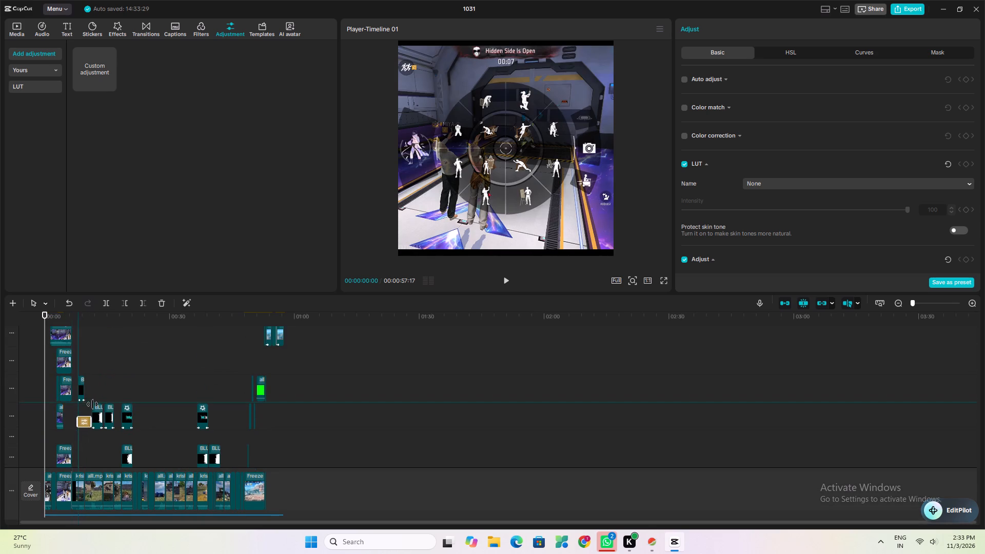
{"action": "left_click_drag", "start_coordinate": [92, 404], "coordinate": [105, 362]}
{"action": "scroll", "coordinate": [105, 362], "scroll_direction": "up", "scroll_amount": 5}
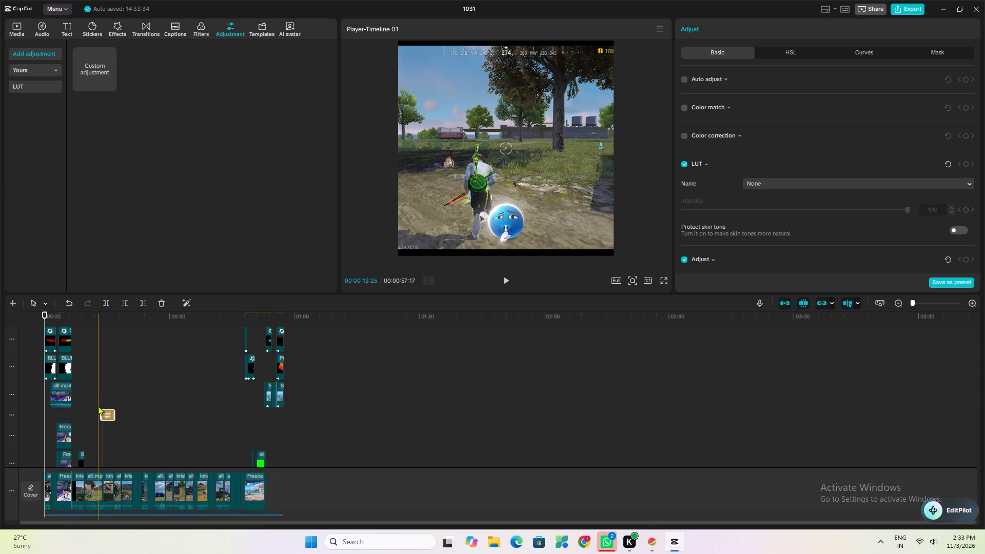
{"action": "left_click_drag", "start_coordinate": [111, 415], "coordinate": [108, 347]}
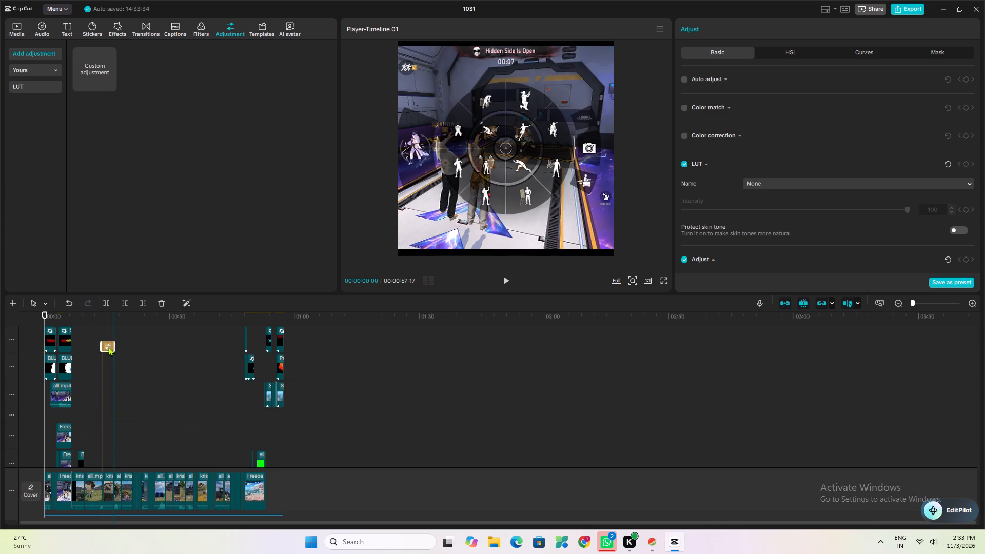
{"action": "scroll", "coordinate": [106, 353], "scroll_direction": "up", "scroll_amount": 3}
{"action": "left_click_drag", "start_coordinate": [108, 371], "coordinate": [96, 345]}
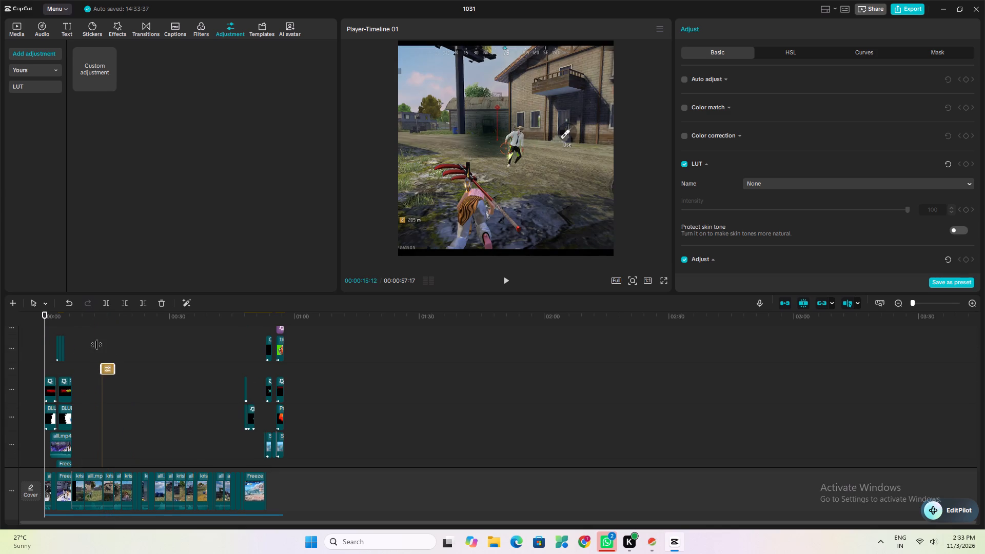
{"action": "left_click_drag", "start_coordinate": [96, 345], "coordinate": [57, 333]}
{"action": "scroll", "coordinate": [63, 346], "scroll_direction": "up", "scroll_amount": 3}
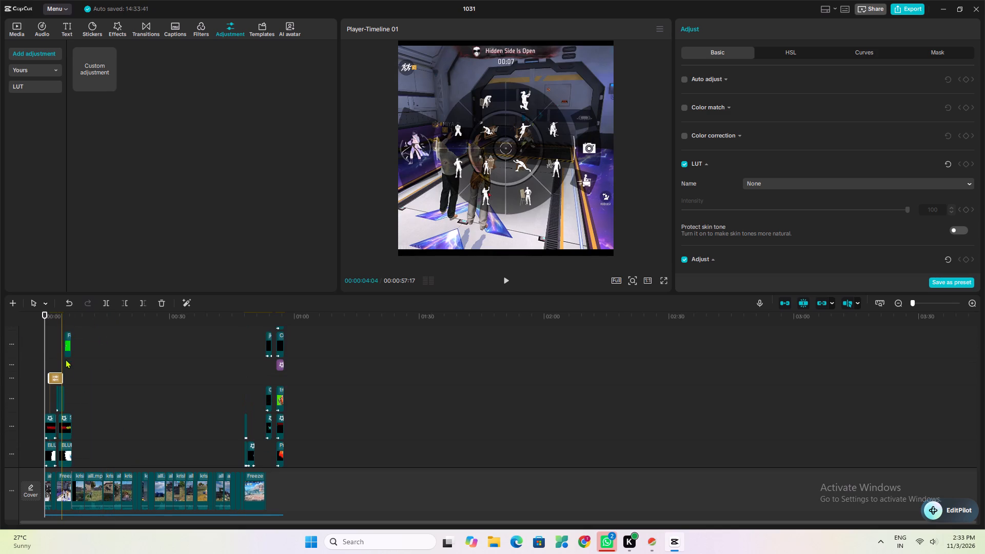
{"action": "scroll", "coordinate": [64, 383], "scroll_direction": "up", "scroll_amount": 9}
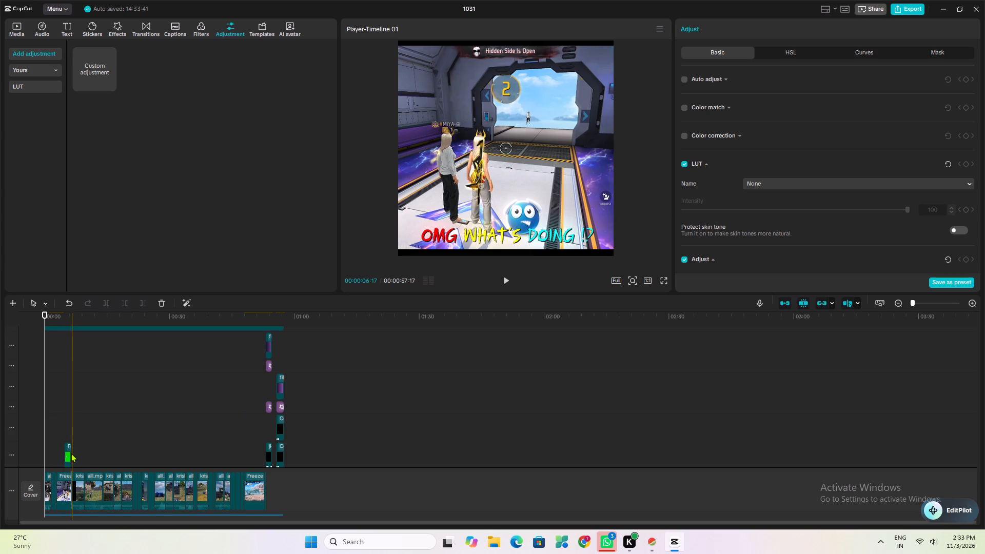
{"action": "scroll", "coordinate": [65, 439], "scroll_direction": "down", "scroll_amount": 4}
{"action": "left_click_drag", "start_coordinate": [54, 438], "coordinate": [54, 431]}
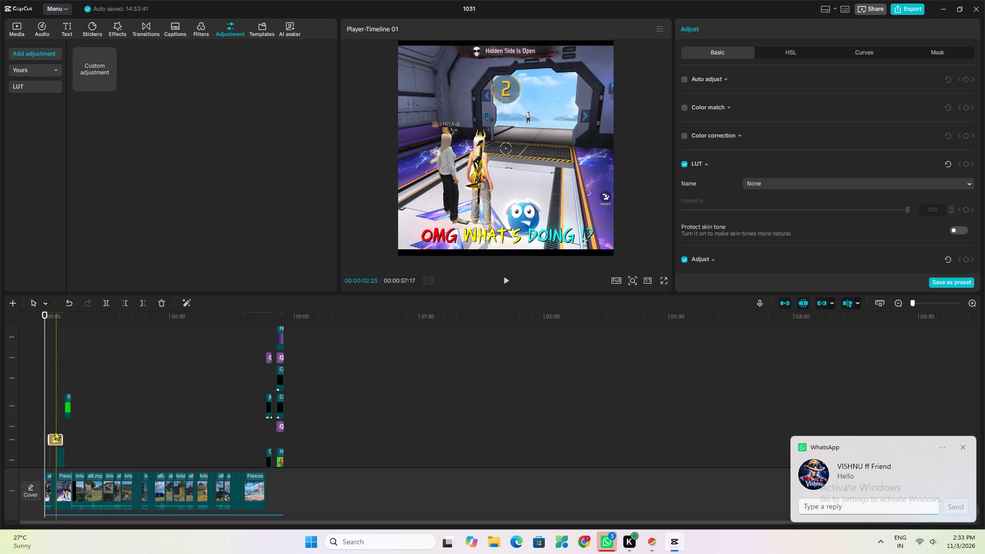
{"action": "left_click_drag", "start_coordinate": [54, 431], "coordinate": [60, 345]}
{"action": "scroll", "coordinate": [60, 345], "scroll_direction": "up", "scroll_amount": 2}
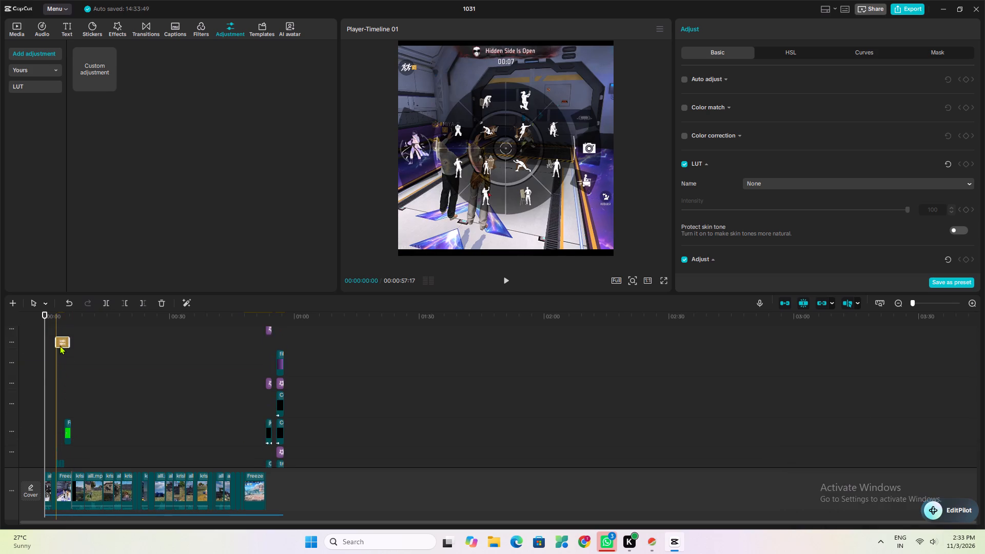
{"action": "scroll", "coordinate": [60, 345], "scroll_direction": "up", "scroll_amount": 6}
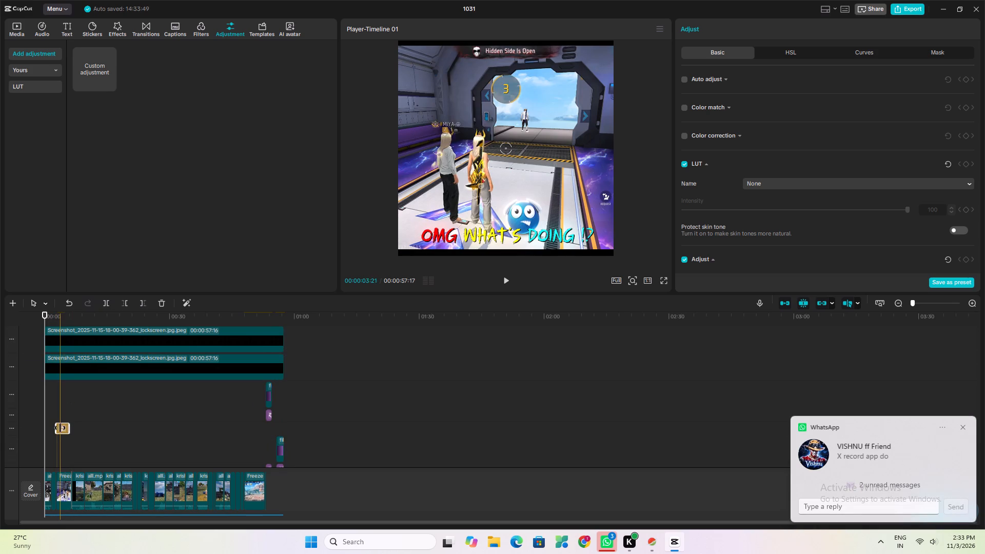
{"action": "left_click_drag", "start_coordinate": [61, 429], "coordinate": [52, 395]}
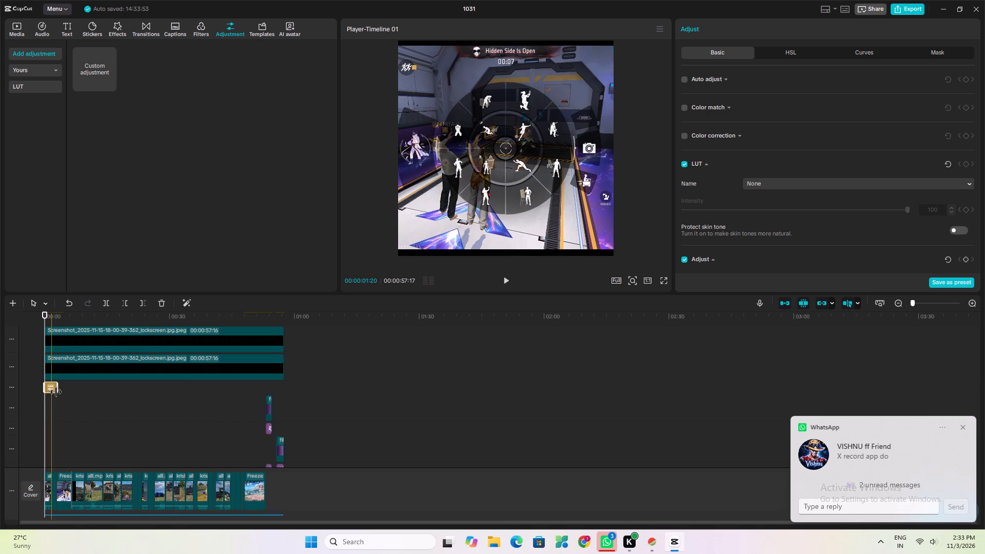
{"action": "scroll", "coordinate": [56, 392], "scroll_direction": "up", "scroll_amount": 5}
{"action": "left_click_drag", "start_coordinate": [52, 415], "coordinate": [50, 361]}
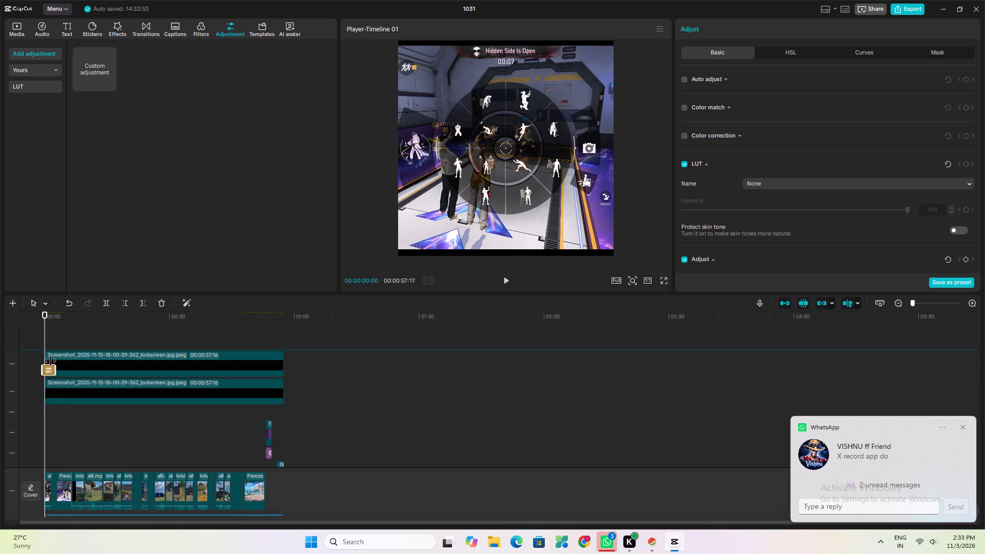
{"action": "left_click_drag", "start_coordinate": [50, 361], "coordinate": [50, 346]}
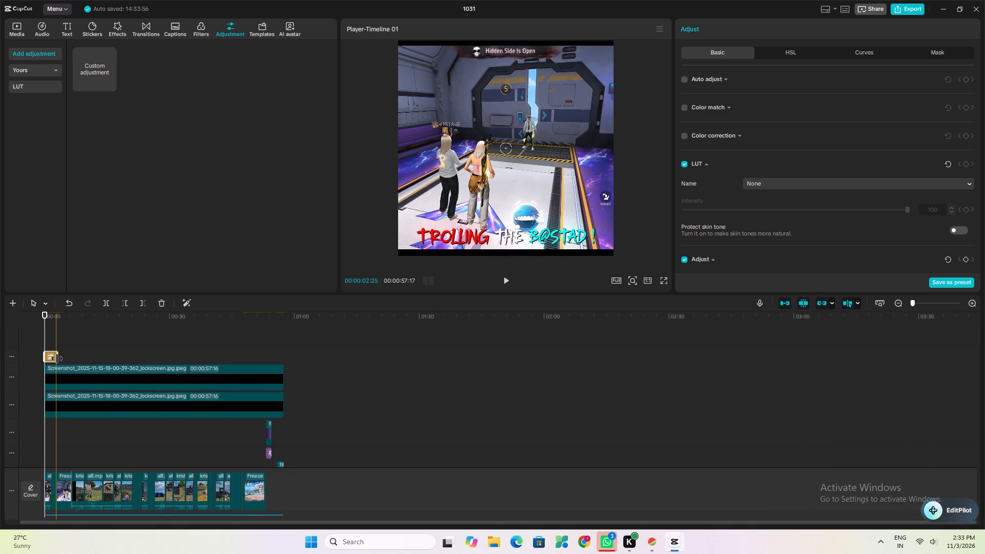
Extend the adjustment layer to the end of the full-length screenshot overlays so it spans the whole video.
{"action": "left_click_drag", "start_coordinate": [57, 359], "coordinate": [269, 407]}
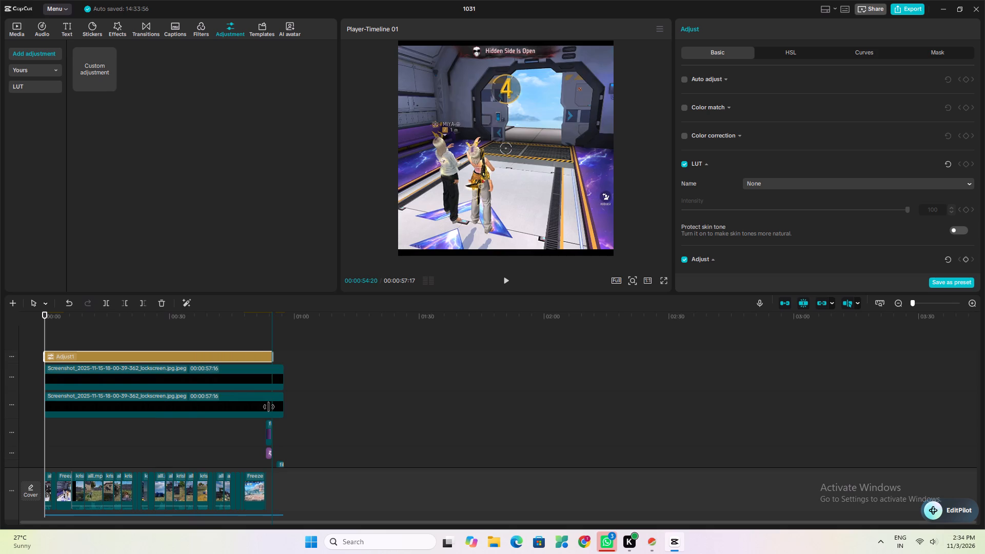
{"action": "left_click_drag", "start_coordinate": [269, 407], "coordinate": [279, 410]}
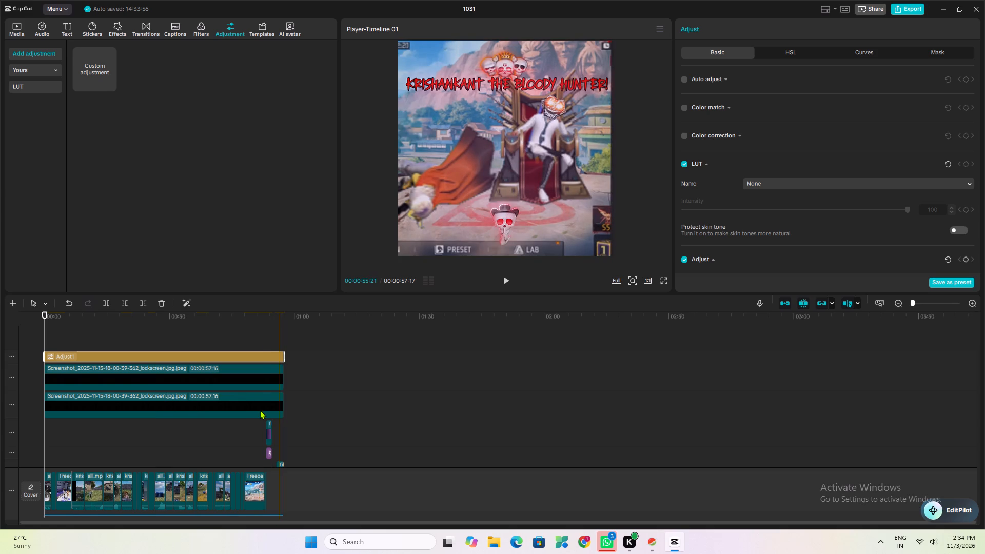
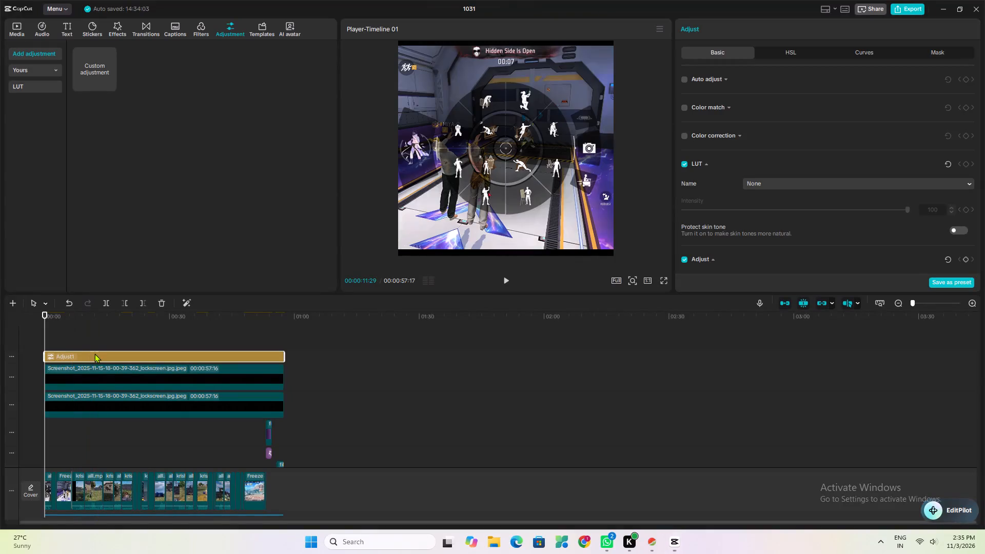
Set the adjustment layer's basic colour Saturation to 15.
{"action": "scroll", "coordinate": [750, 165], "scroll_direction": "down", "scroll_amount": 8}
{"action": "scroll", "coordinate": [786, 236], "scroll_direction": "down", "scroll_amount": 3}
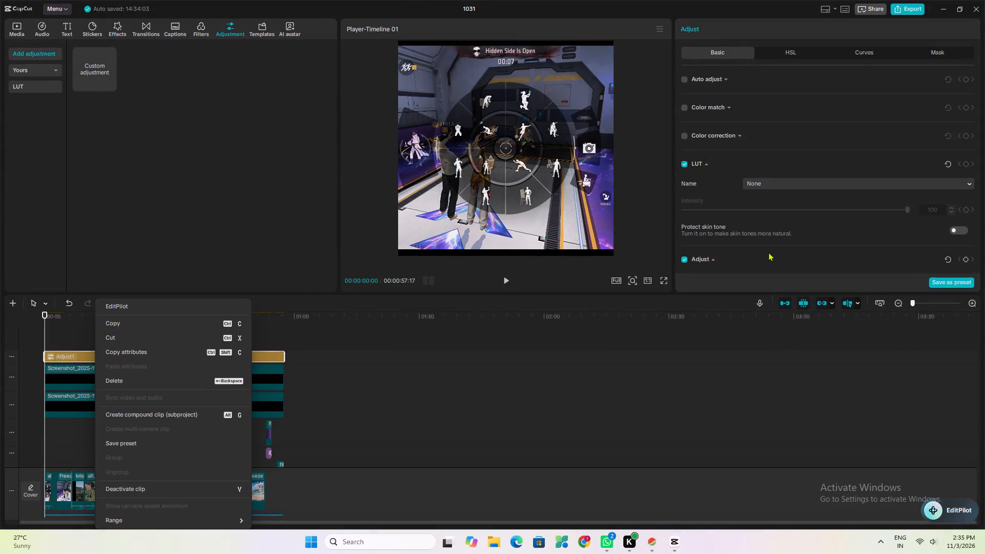
{"action": "scroll", "coordinate": [752, 125], "scroll_direction": "up", "scroll_amount": 6}
{"action": "left_click", "coordinate": [782, 48]}
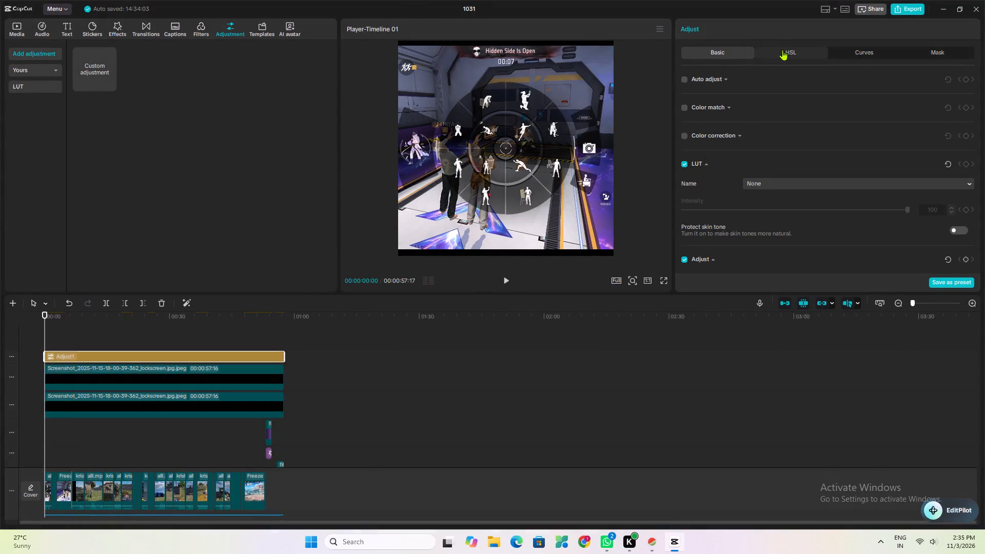
{"action": "scroll", "coordinate": [761, 103], "scroll_direction": "down", "scroll_amount": 6}
{"action": "scroll", "coordinate": [755, 126], "scroll_direction": "up", "scroll_amount": 3}
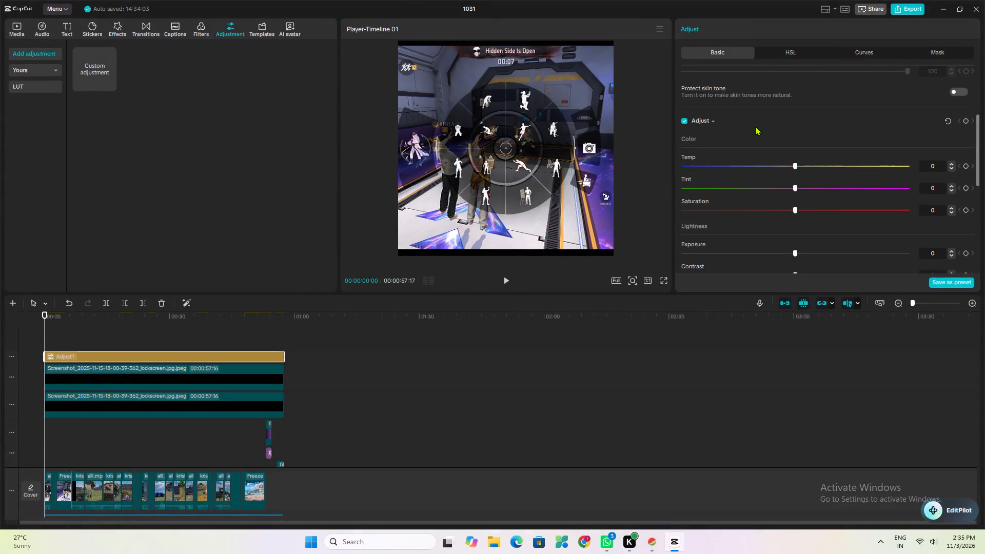
{"action": "scroll", "coordinate": [755, 126], "scroll_direction": "up", "scroll_amount": 3}
{"action": "scroll", "coordinate": [755, 126], "scroll_direction": "down", "scroll_amount": 4}
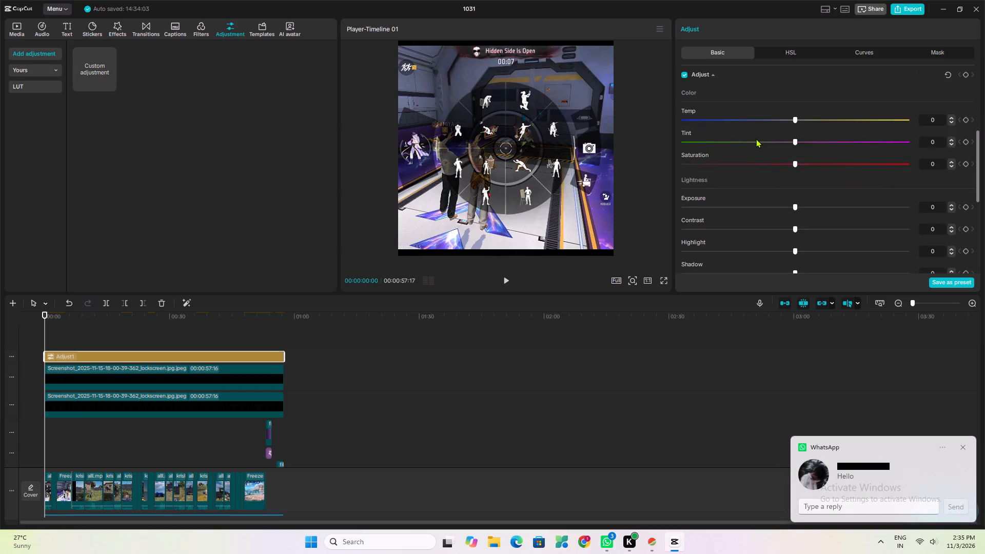
{"action": "scroll", "coordinate": [756, 138], "scroll_direction": "up", "scroll_amount": 2}
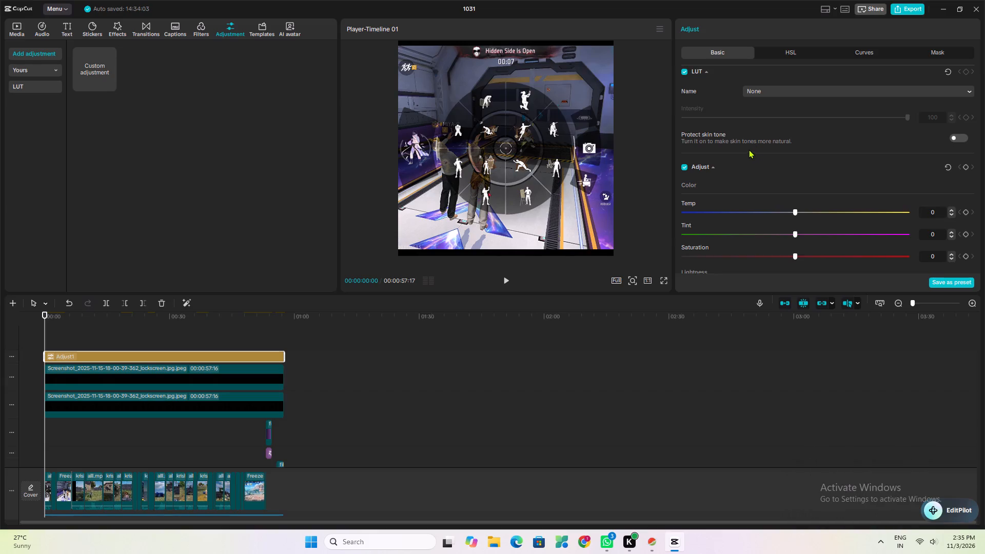
{"action": "scroll", "coordinate": [769, 165], "scroll_direction": "down", "scroll_amount": 2}
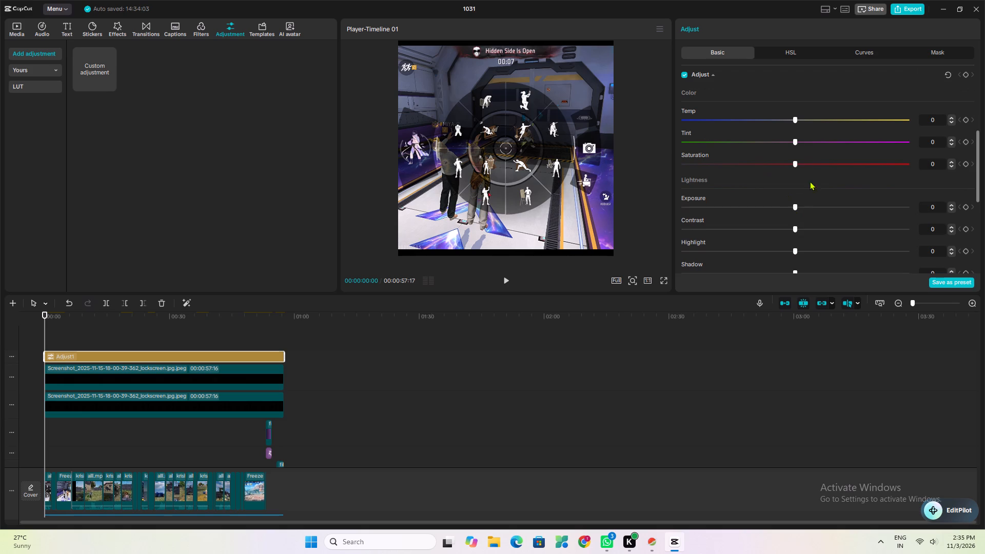
{"action": "left_click_drag", "start_coordinate": [801, 162], "coordinate": [830, 168]}
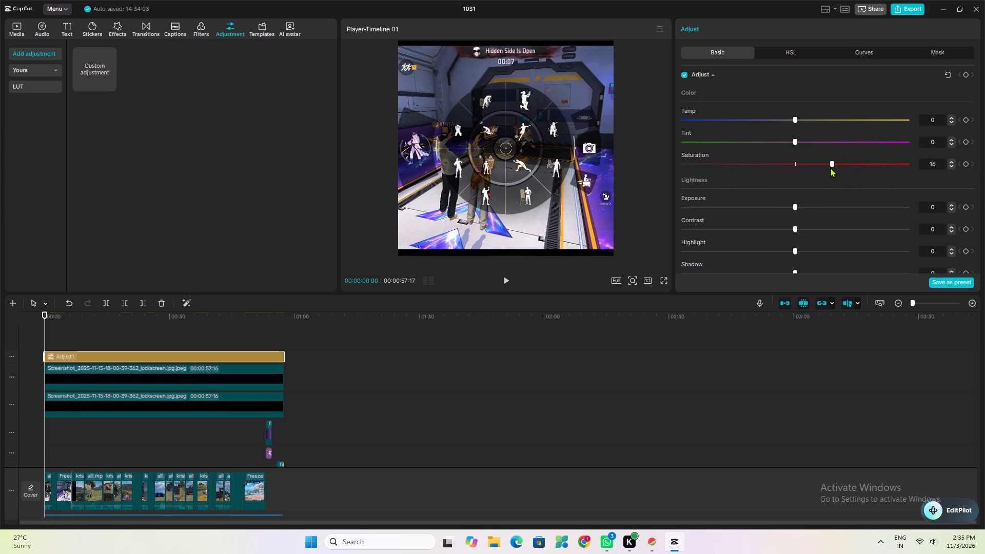
{"action": "left_click_drag", "start_coordinate": [830, 168], "coordinate": [828, 171]}
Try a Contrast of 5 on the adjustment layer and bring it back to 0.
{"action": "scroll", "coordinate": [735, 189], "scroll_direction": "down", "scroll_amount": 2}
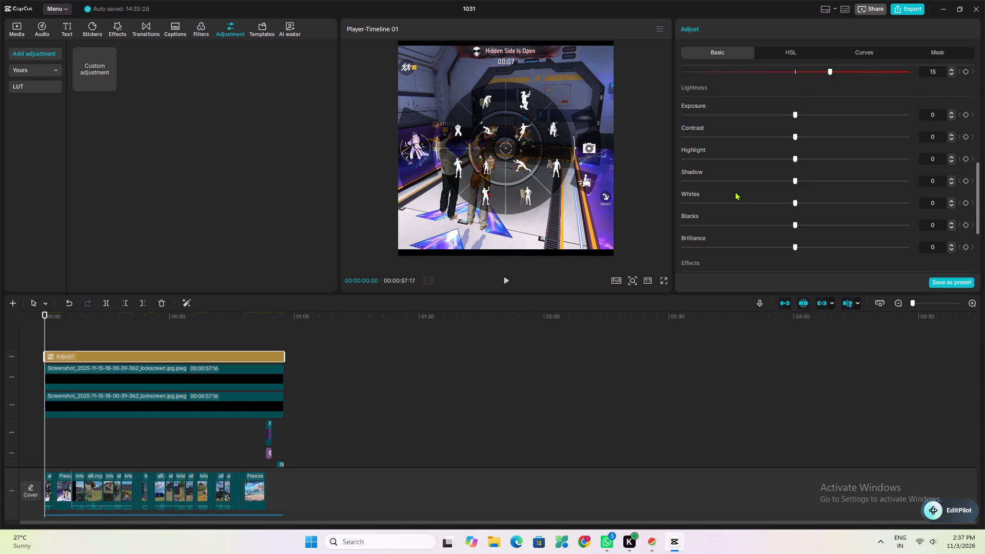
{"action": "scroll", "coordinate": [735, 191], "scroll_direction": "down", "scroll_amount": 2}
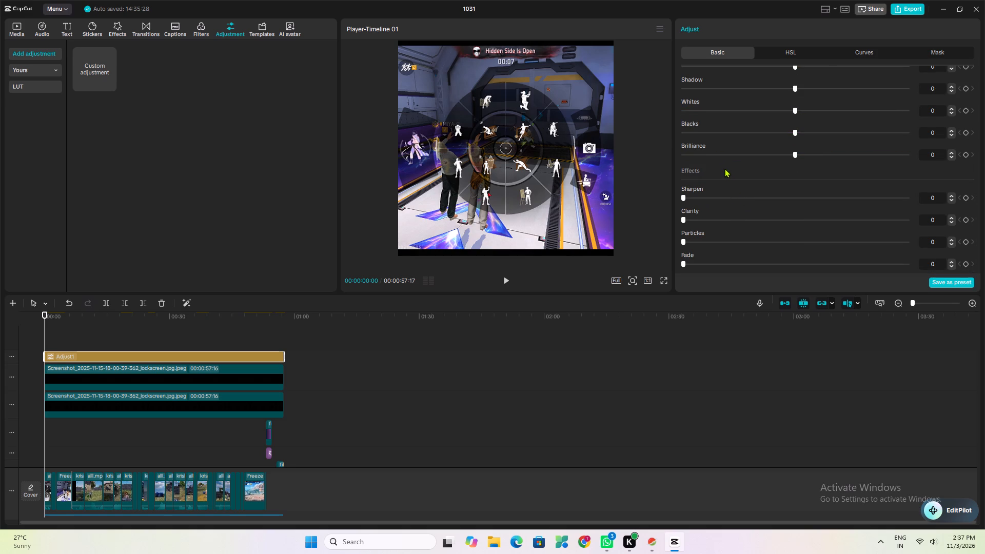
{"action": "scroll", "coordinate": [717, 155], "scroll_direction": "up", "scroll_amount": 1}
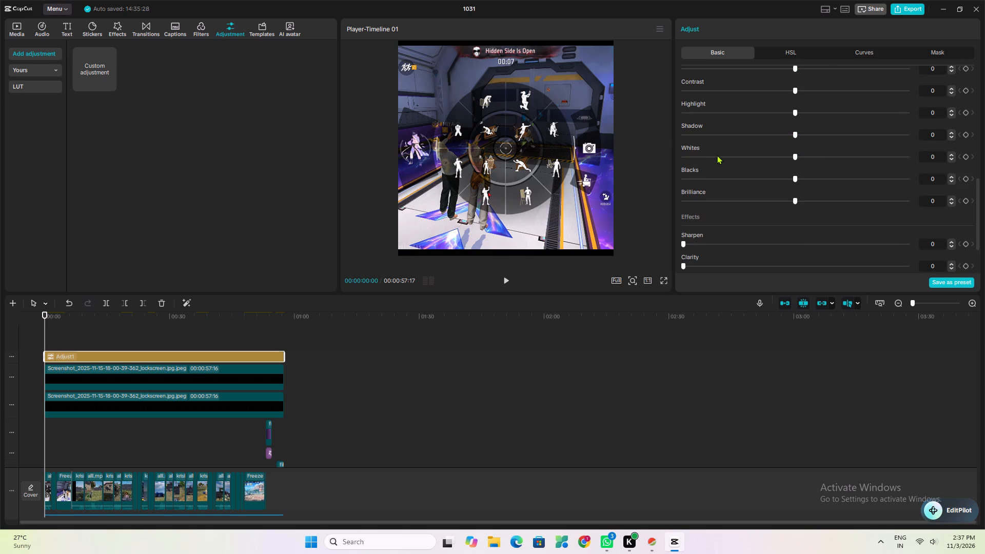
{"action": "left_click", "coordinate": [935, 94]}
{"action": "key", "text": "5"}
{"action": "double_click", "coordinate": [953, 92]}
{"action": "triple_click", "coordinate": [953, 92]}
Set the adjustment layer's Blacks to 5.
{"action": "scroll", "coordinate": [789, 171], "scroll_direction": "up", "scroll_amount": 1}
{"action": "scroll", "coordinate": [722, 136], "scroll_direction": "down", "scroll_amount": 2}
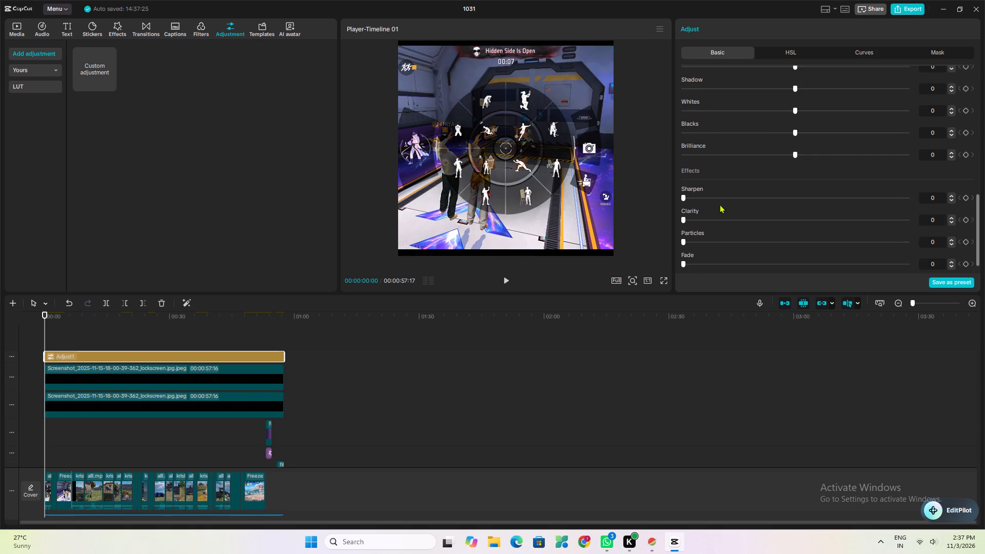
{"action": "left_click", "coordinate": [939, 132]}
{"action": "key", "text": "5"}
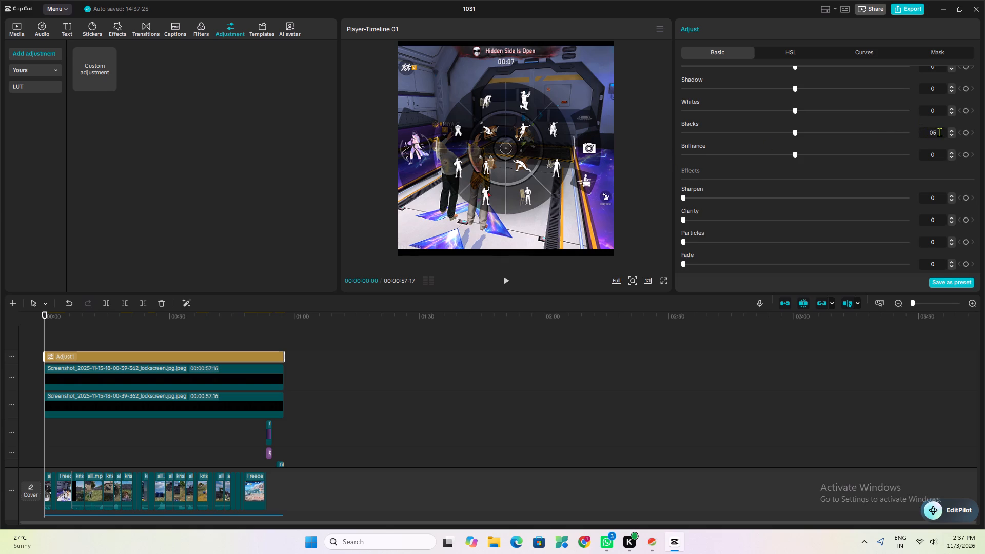
Set the adjustment layer's Brilliance to 5.
{"action": "left_click", "coordinate": [935, 154]}
{"action": "key", "text": "5"}
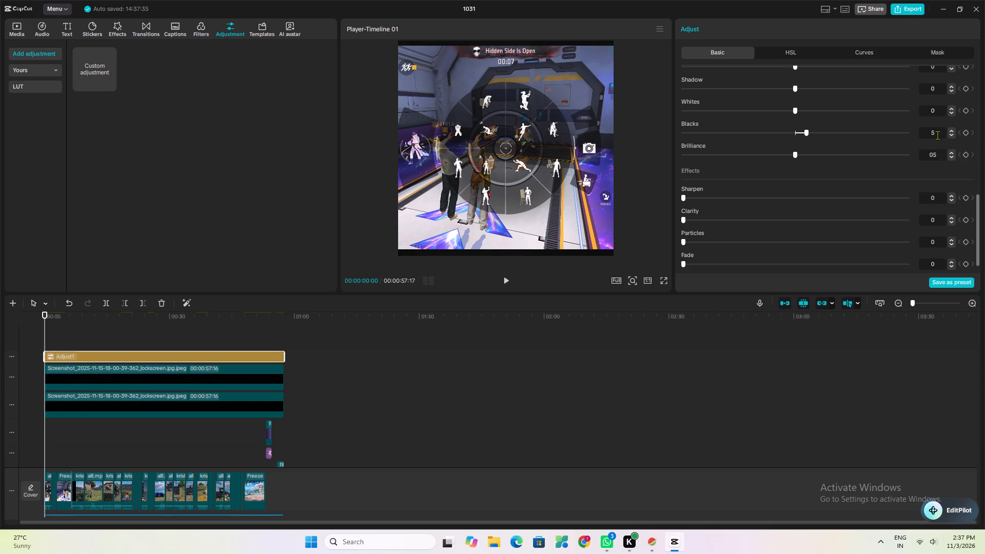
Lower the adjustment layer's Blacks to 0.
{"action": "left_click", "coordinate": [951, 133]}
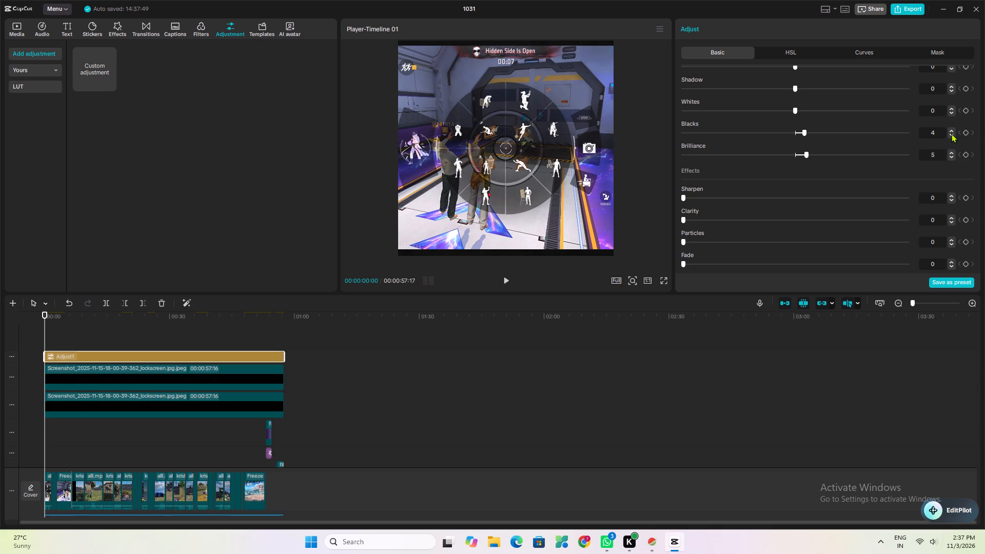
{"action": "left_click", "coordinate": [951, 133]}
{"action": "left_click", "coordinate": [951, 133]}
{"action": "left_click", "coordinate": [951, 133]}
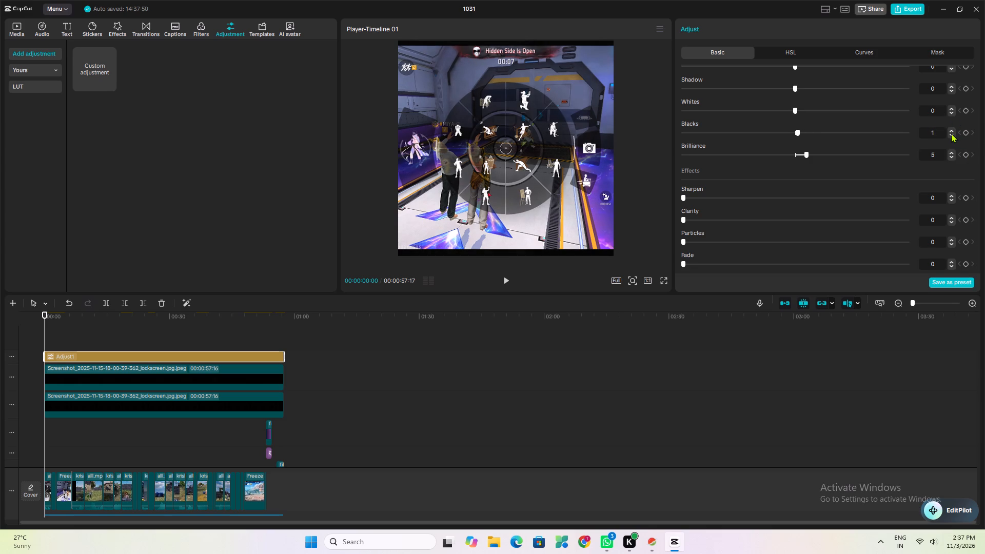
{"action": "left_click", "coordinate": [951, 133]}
Raise the adjustment layer's Sharpen effect to 60.
{"action": "scroll", "coordinate": [719, 192], "scroll_direction": "down", "scroll_amount": 3}
{"action": "left_click_drag", "start_coordinate": [688, 174], "coordinate": [744, 183]}
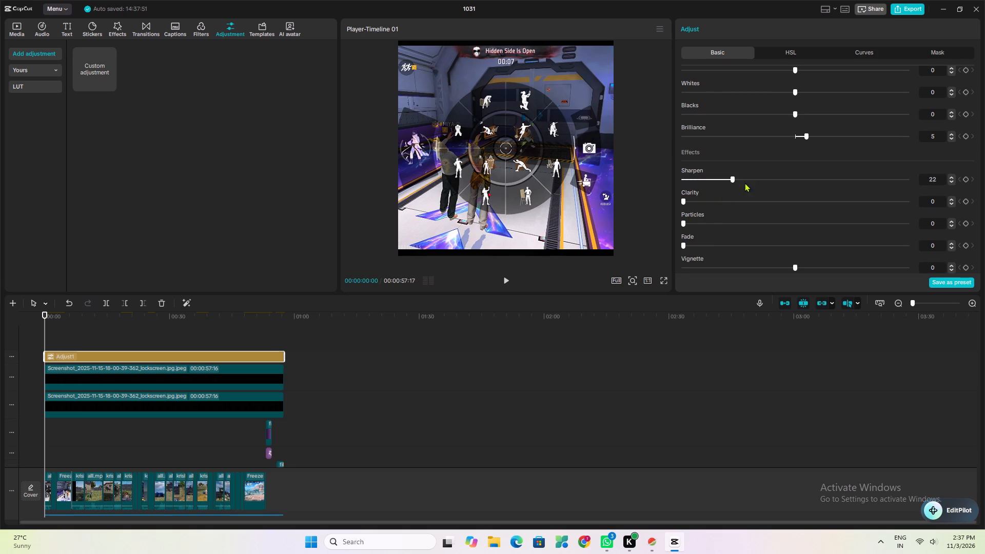
{"action": "left_click_drag", "start_coordinate": [744, 183], "coordinate": [819, 192]}
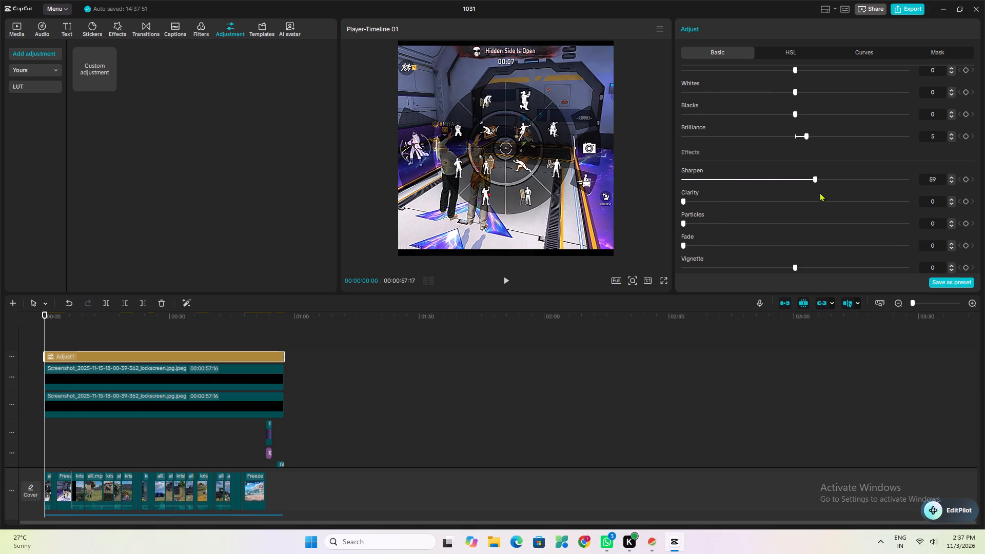
{"action": "left_click_drag", "start_coordinate": [819, 192], "coordinate": [819, 196]}
{"action": "left_click_drag", "start_coordinate": [819, 196], "coordinate": [817, 197]}
Set both Shadow and Highlight to 5 in the adjustment layer's lightness settings.
{"action": "scroll", "coordinate": [716, 156], "scroll_direction": "up", "scroll_amount": 1}
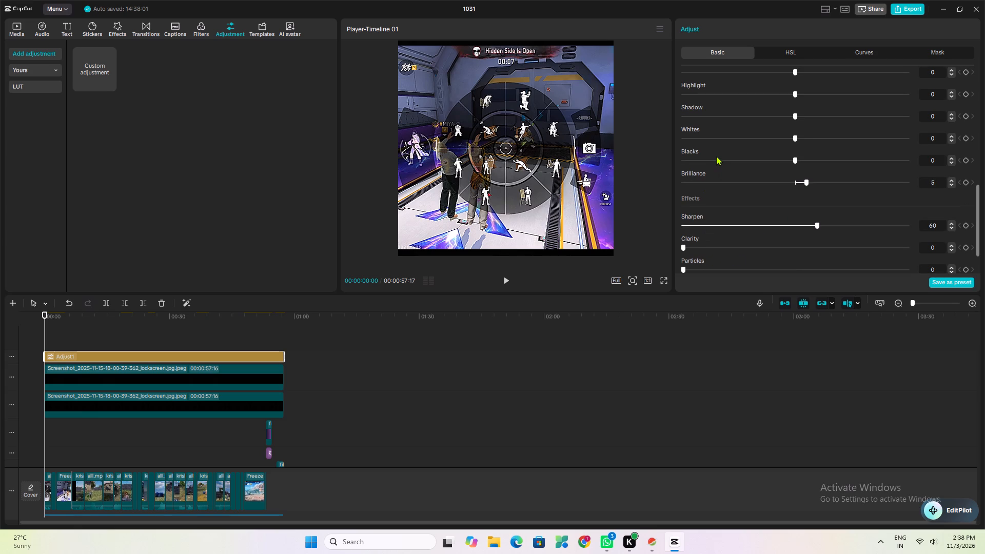
{"action": "left_click", "coordinate": [940, 116]}
{"action": "key", "text": "5"}
{"action": "left_click", "coordinate": [942, 93]}
{"action": "key", "text": "5"}
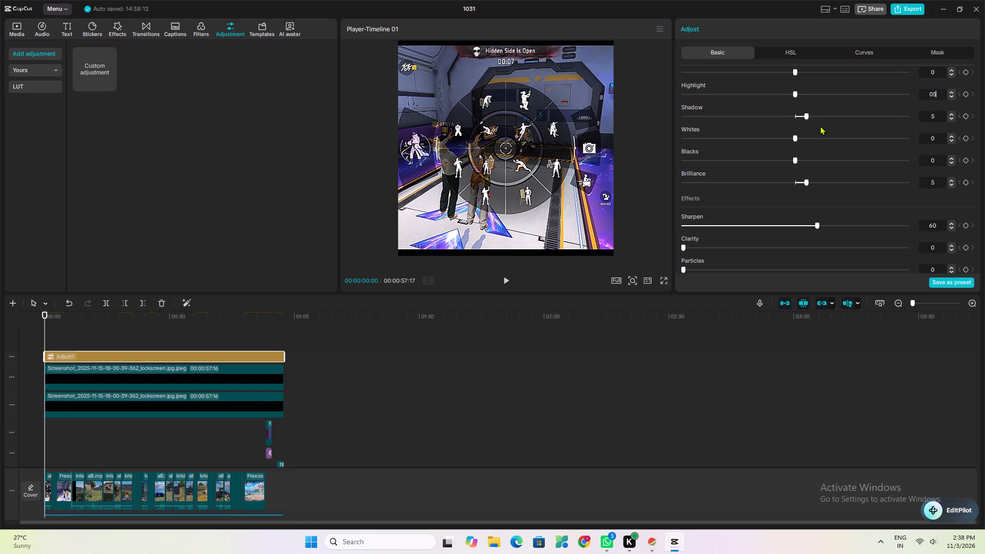
Set the adjustment layer's HSL Saturation to 15 for both the red and orange colour ranges.
{"action": "scroll", "coordinate": [846, 127], "scroll_direction": "up", "scroll_amount": 4}
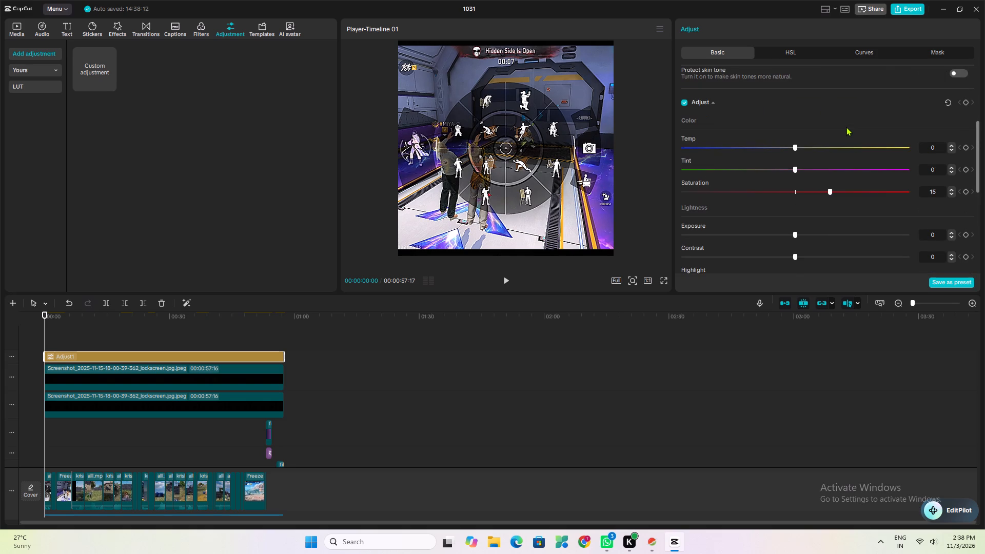
{"action": "left_click", "coordinate": [794, 53]}
{"action": "left_click", "coordinate": [937, 147]}
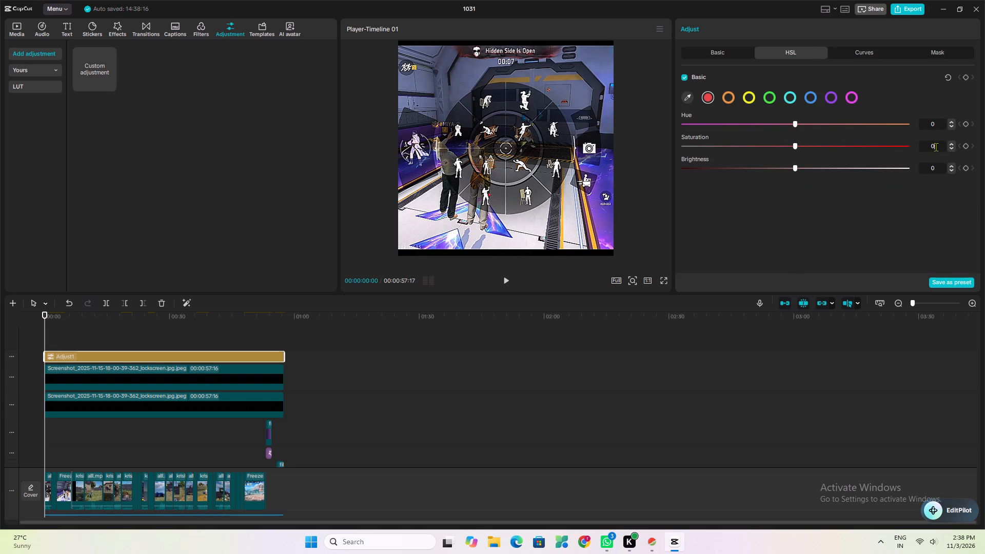
{"action": "type", "text": "15"}
{"action": "left_click", "coordinate": [732, 95]}
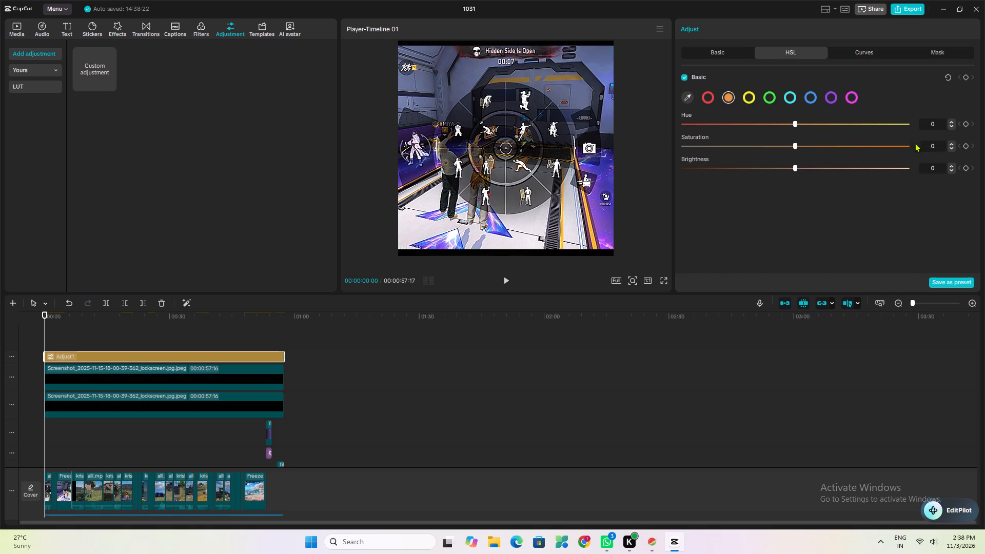
{"action": "left_click", "coordinate": [939, 146]}
{"action": "type", "text": "15"}
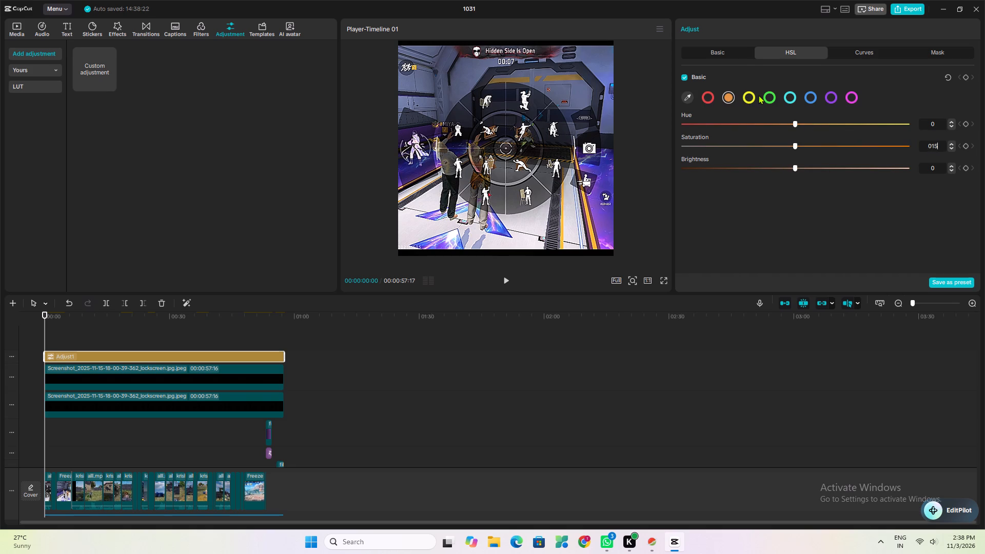
{"action": "left_click", "coordinate": [758, 95]}
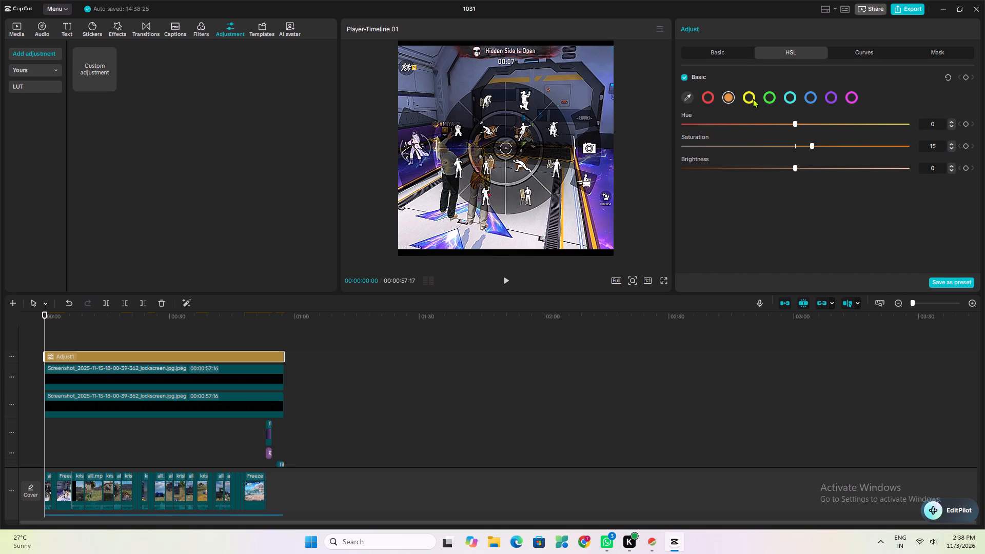
Set the adjustment layer's HSL Saturation to 15 for both the yellow and green colour ranges.
{"action": "left_click", "coordinate": [753, 95]}
{"action": "left_click", "coordinate": [933, 147]}
{"action": "key", "text": "1"}
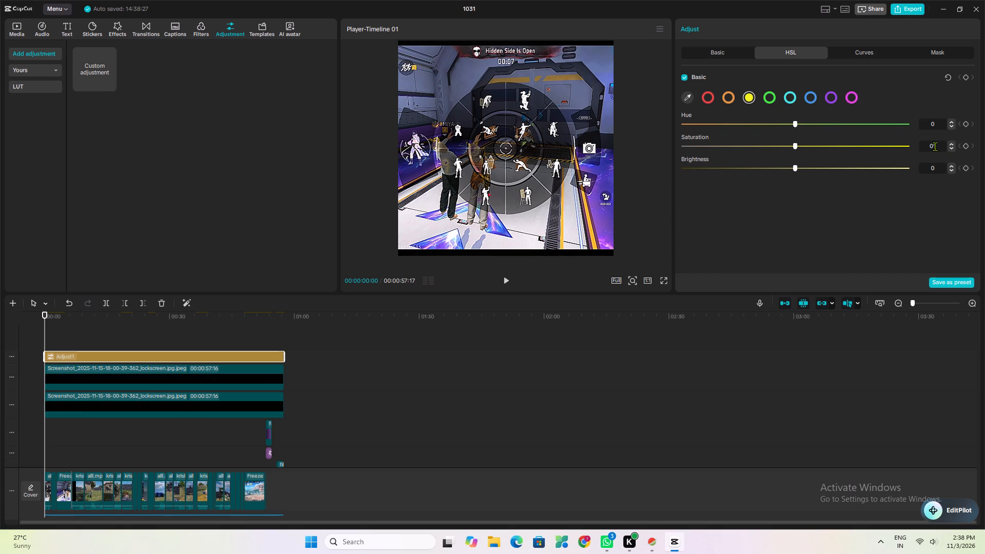
{"action": "key", "text": "5"}
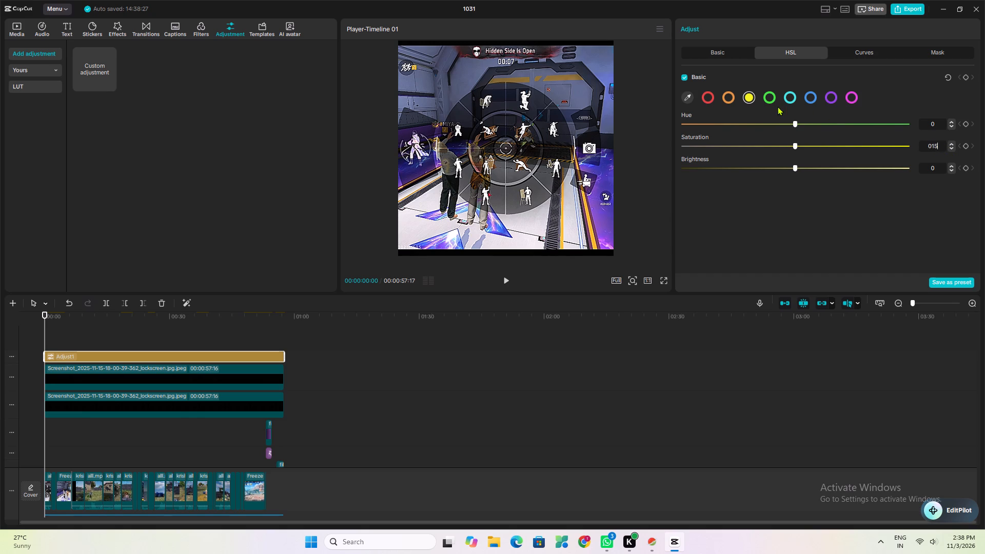
{"action": "left_click", "coordinate": [773, 98]}
{"action": "left_click", "coordinate": [939, 146]}
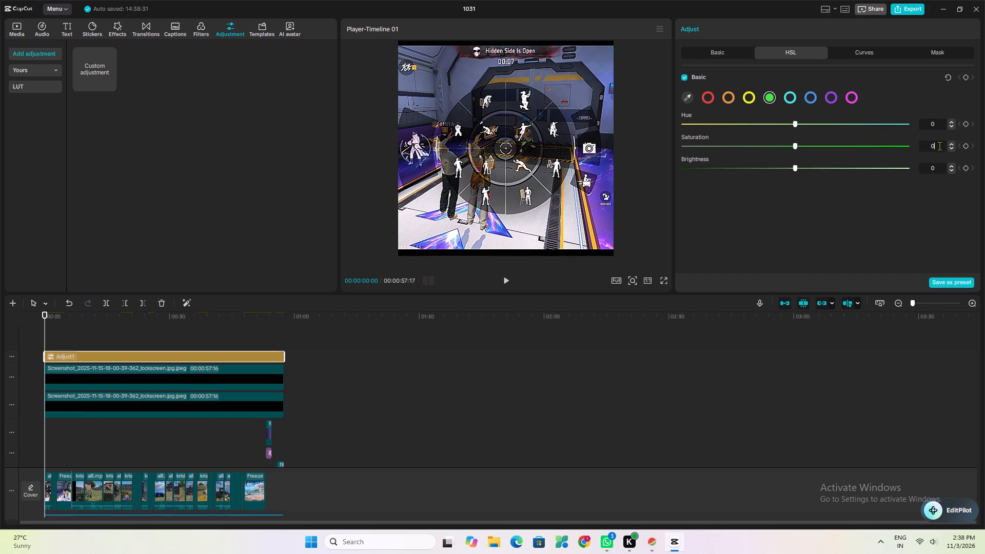
{"action": "type", "text": "15"}
Set the adjustment layer's HSL Saturation to 15 for both the cyan and blue colour ranges.
{"action": "left_click", "coordinate": [792, 94]}
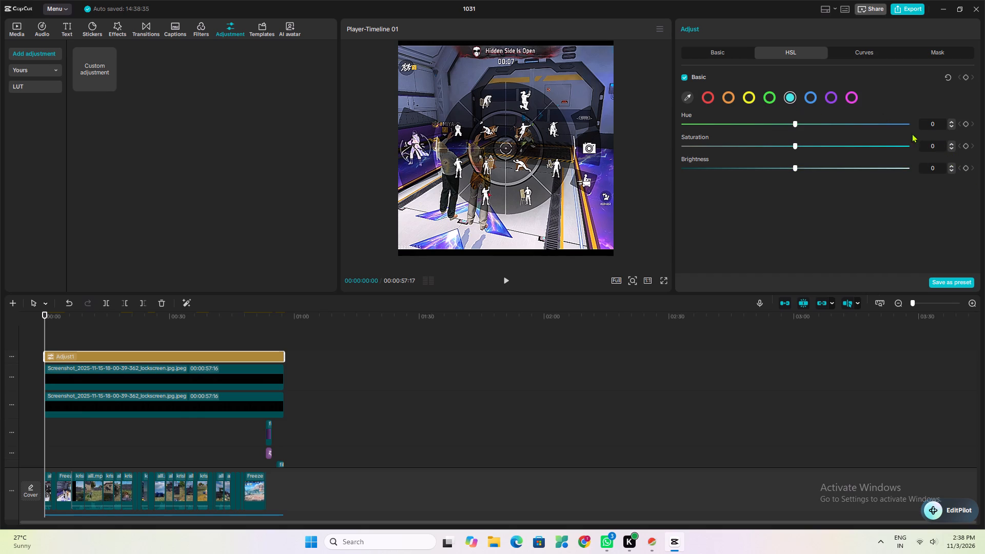
{"action": "left_click", "coordinate": [938, 145]}
{"action": "key", "text": "1"}
{"action": "key", "text": "5"}
{"action": "left_click", "coordinate": [810, 97]}
{"action": "left_click", "coordinate": [939, 143]}
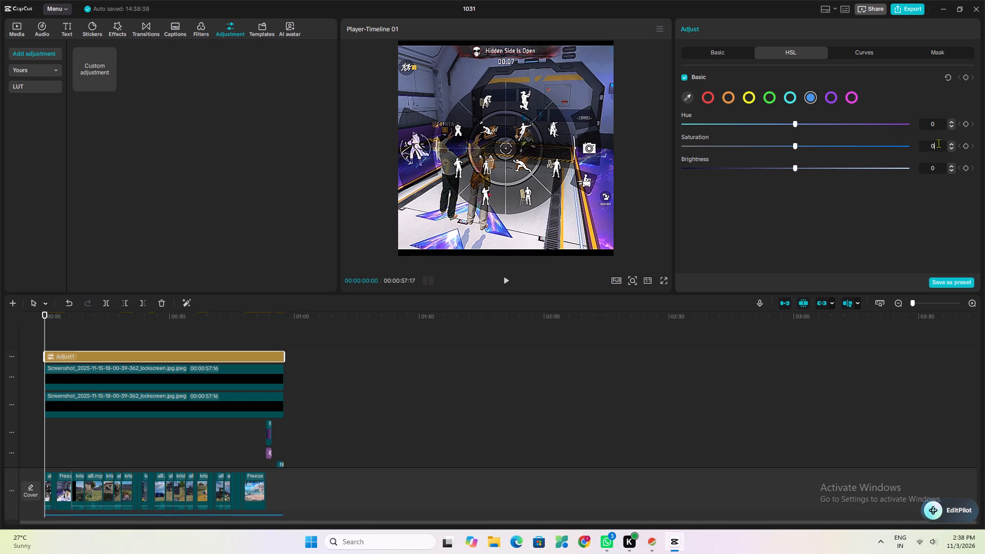
{"action": "type", "text": "15"}
Set the adjustment layer's HSL Saturation to 15 for both the purple and magenta colour ranges.
{"action": "left_click", "coordinate": [836, 98]}
{"action": "left_click", "coordinate": [940, 144]}
{"action": "key", "text": "1"}
{"action": "key", "text": "5"}
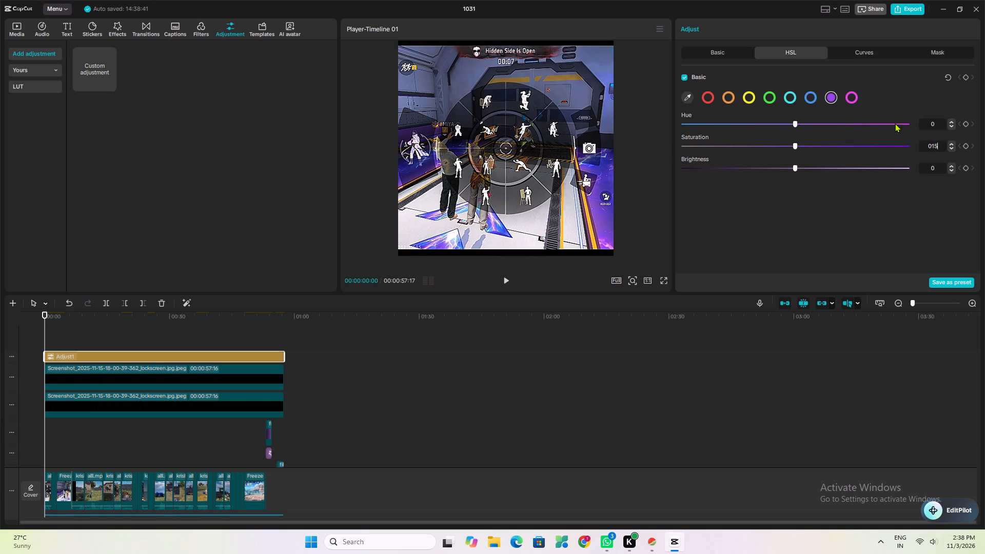
{"action": "left_click", "coordinate": [854, 97]}
{"action": "left_click", "coordinate": [938, 146]}
{"action": "type", "text": "15"}
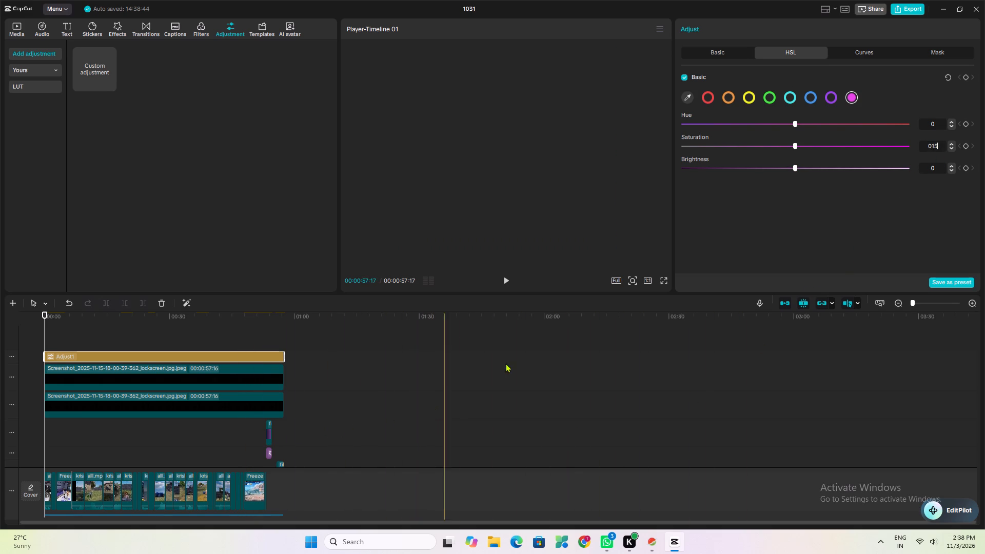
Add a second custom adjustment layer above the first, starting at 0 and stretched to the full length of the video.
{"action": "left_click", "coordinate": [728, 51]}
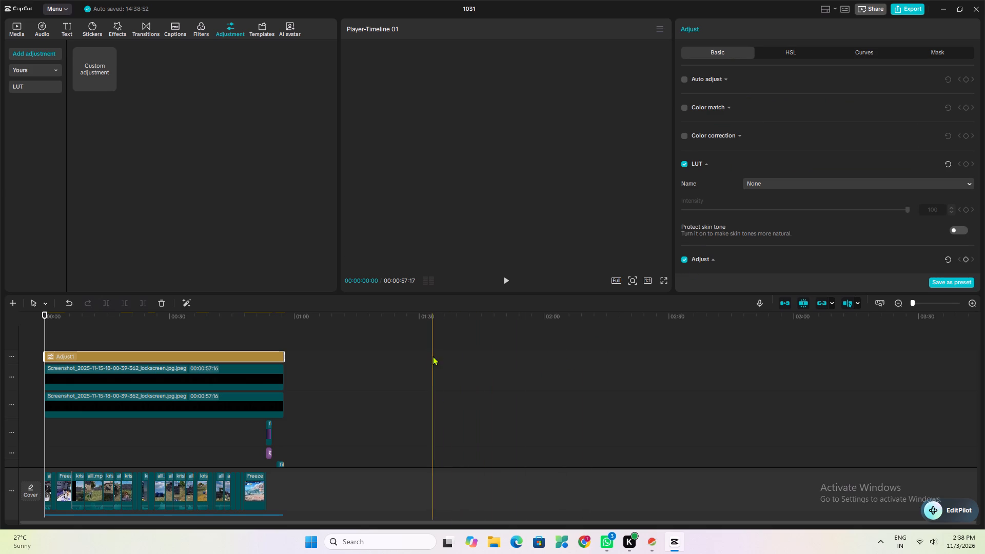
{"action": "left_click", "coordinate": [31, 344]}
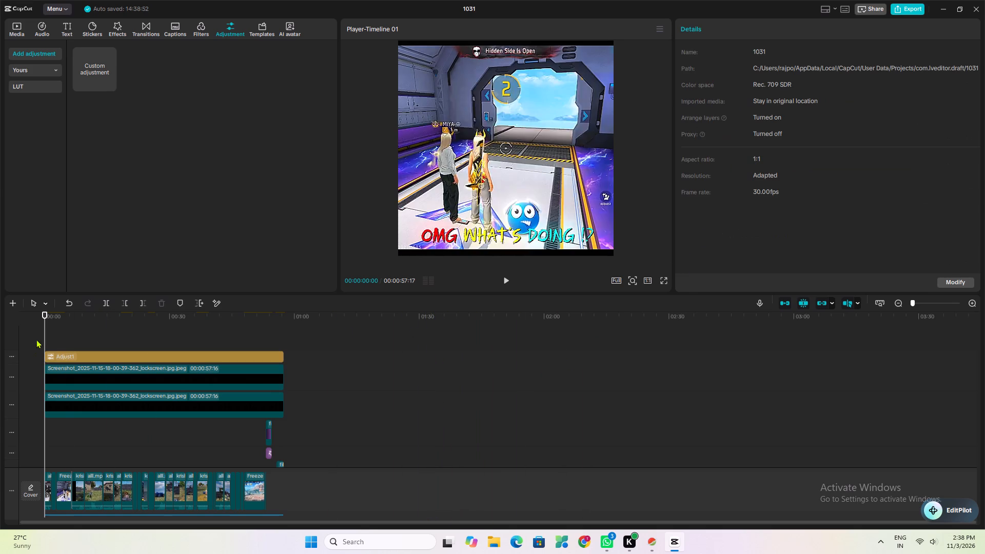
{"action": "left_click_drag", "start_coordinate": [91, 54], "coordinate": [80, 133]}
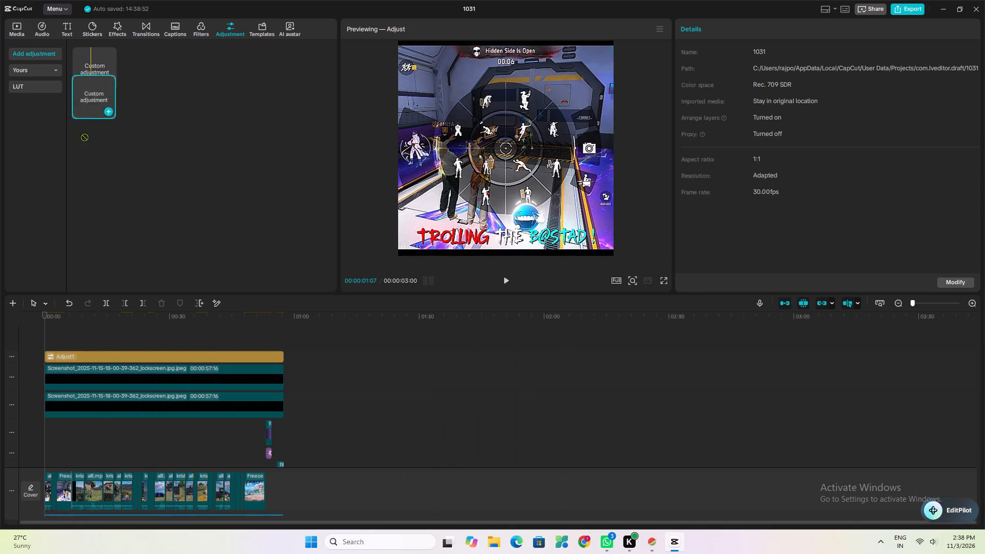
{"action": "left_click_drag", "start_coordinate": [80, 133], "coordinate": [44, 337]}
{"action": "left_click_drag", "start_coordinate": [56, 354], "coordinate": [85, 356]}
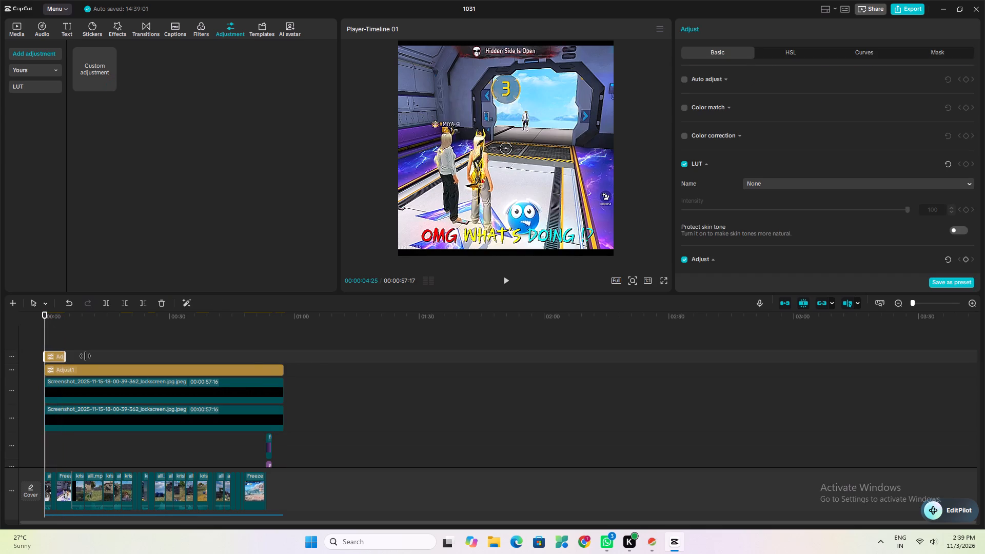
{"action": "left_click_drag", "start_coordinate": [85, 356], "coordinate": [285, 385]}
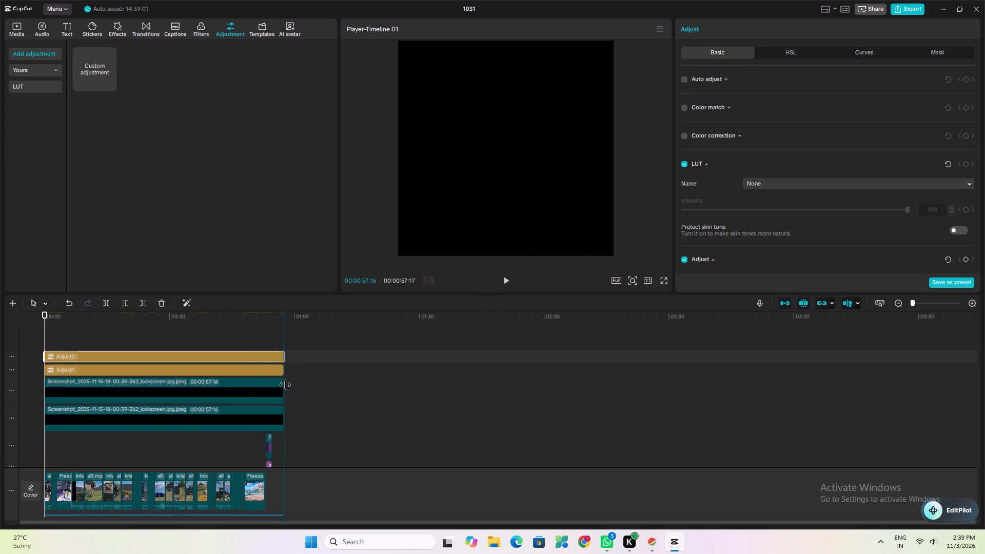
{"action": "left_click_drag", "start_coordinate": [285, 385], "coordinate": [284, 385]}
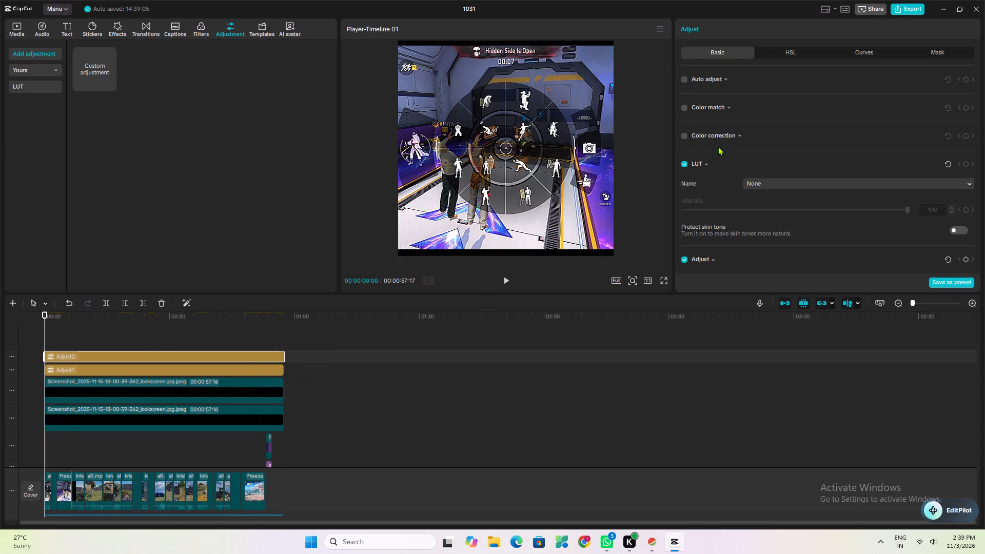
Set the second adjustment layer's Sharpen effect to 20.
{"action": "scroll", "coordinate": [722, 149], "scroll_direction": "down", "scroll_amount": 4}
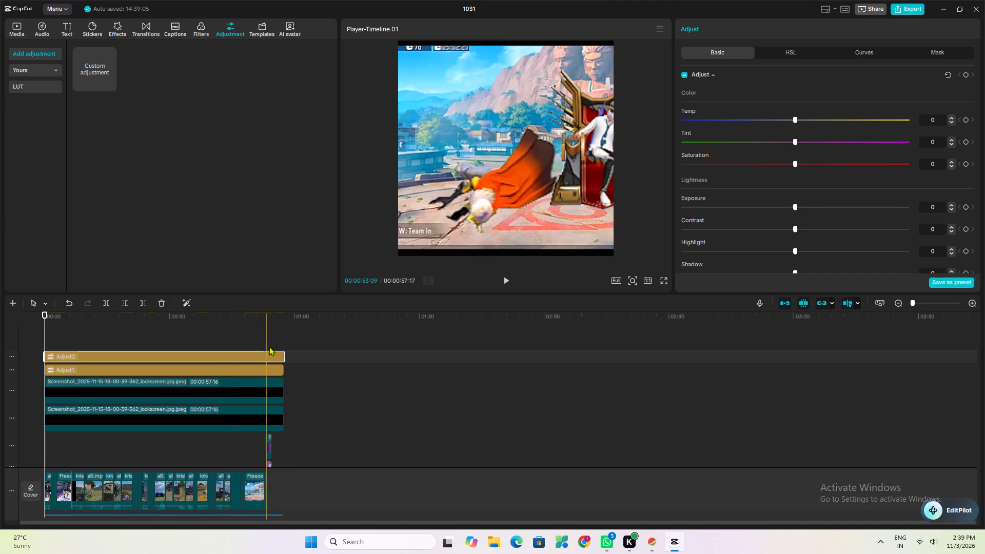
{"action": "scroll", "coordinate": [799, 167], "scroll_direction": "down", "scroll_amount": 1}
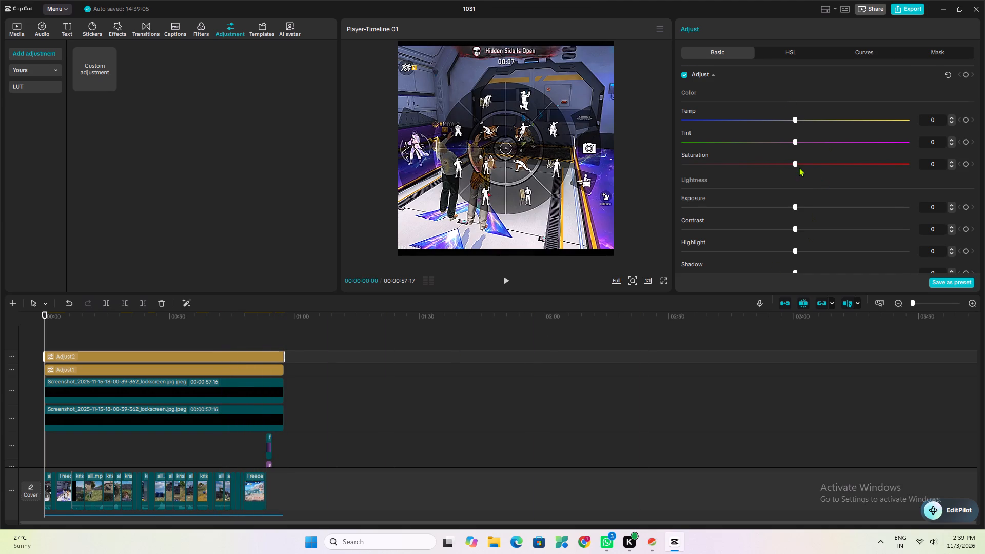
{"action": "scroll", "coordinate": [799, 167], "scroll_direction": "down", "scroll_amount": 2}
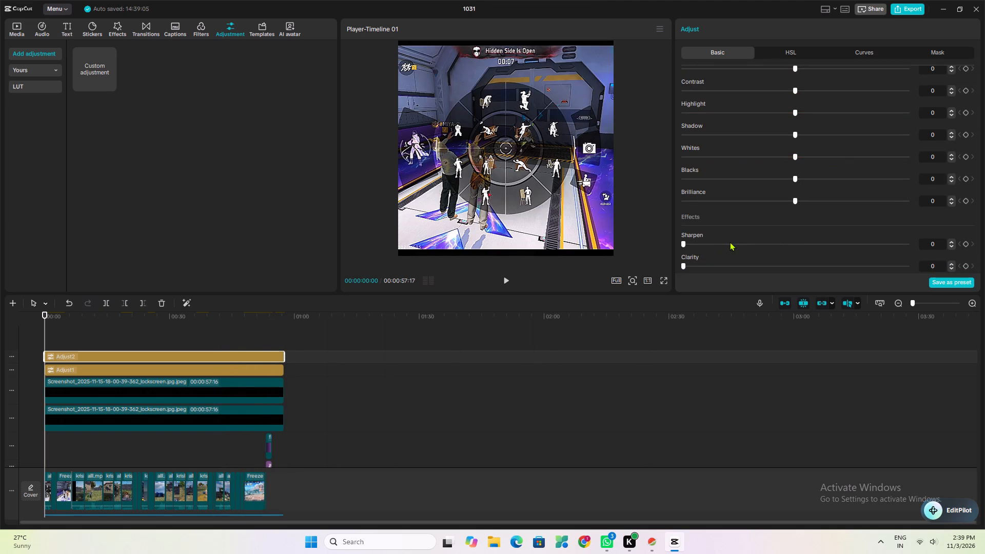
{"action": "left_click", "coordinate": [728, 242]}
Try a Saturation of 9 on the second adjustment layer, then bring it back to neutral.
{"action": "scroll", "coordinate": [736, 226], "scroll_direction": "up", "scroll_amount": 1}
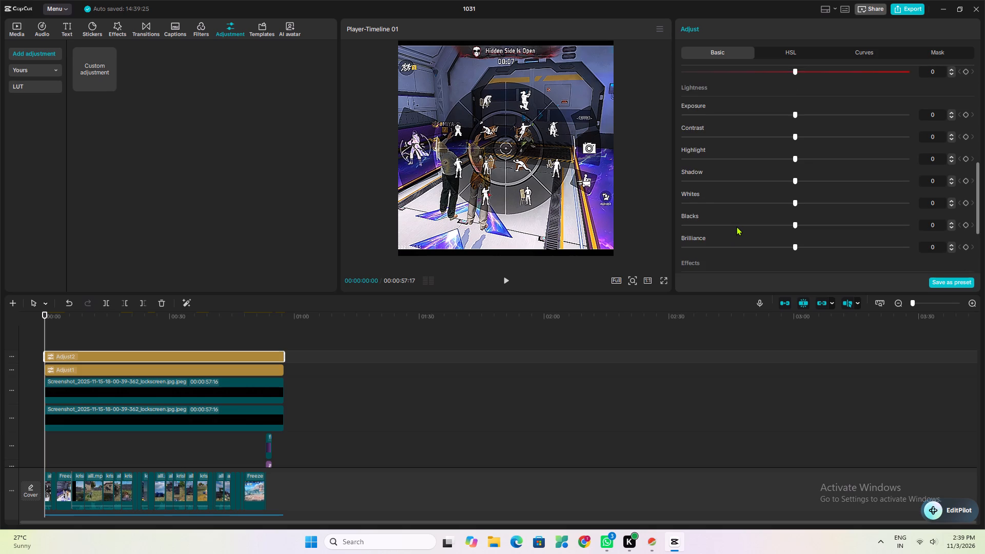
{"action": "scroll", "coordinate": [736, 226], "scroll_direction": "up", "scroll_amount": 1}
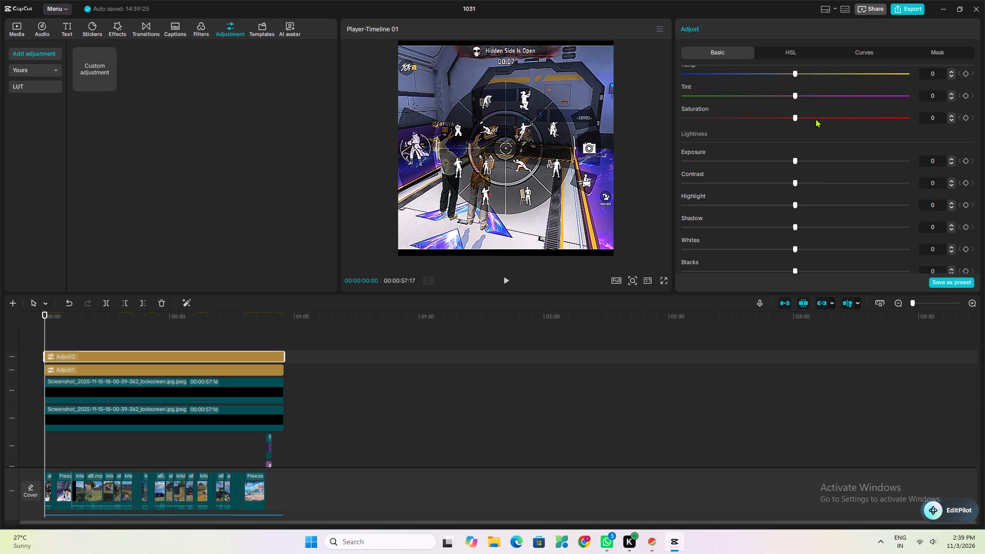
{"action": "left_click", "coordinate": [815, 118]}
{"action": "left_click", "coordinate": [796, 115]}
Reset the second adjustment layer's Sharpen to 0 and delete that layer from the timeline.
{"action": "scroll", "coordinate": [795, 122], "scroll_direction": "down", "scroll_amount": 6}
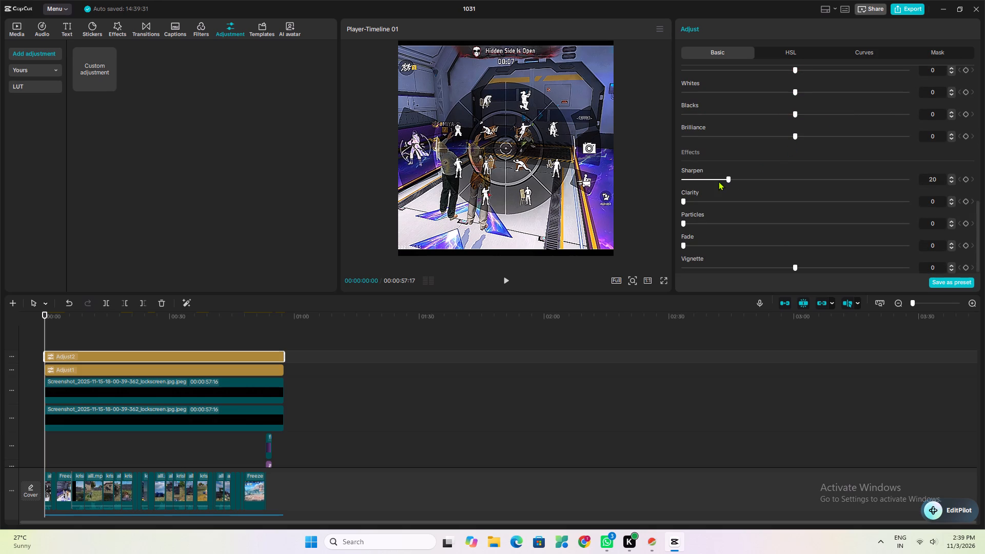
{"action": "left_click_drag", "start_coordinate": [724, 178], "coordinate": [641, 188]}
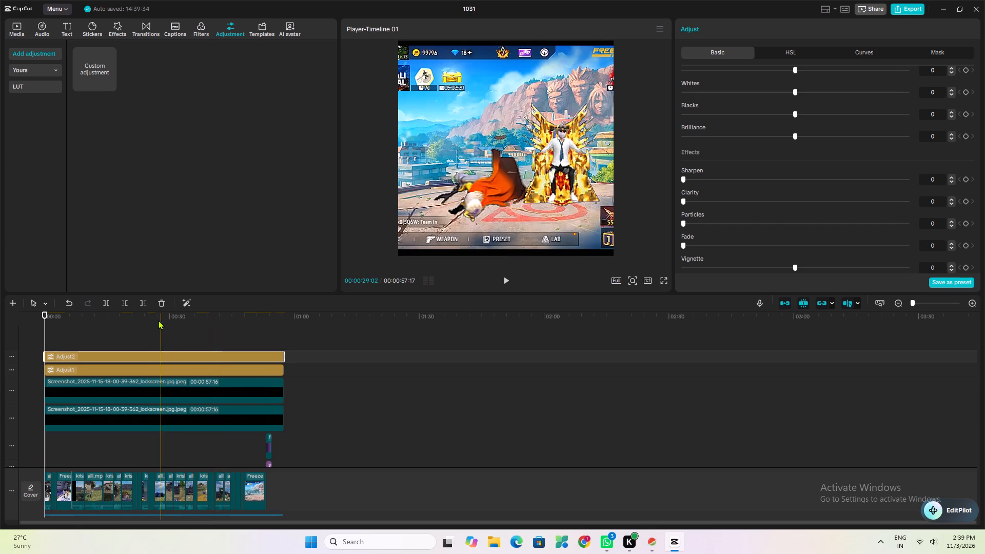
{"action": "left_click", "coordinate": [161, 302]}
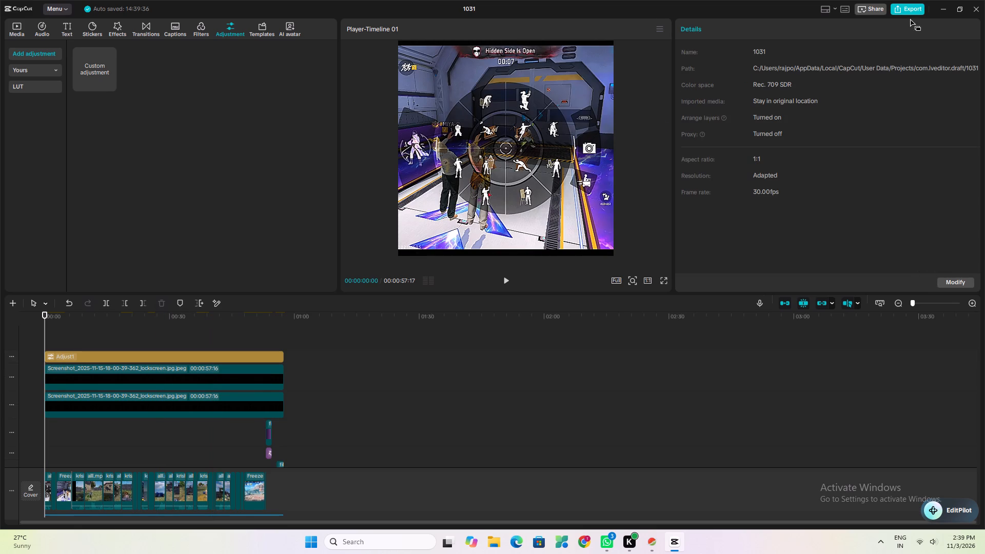
Open the export settings for the video and set the frame rate to 60fps.
{"action": "left_click", "coordinate": [910, 9]}
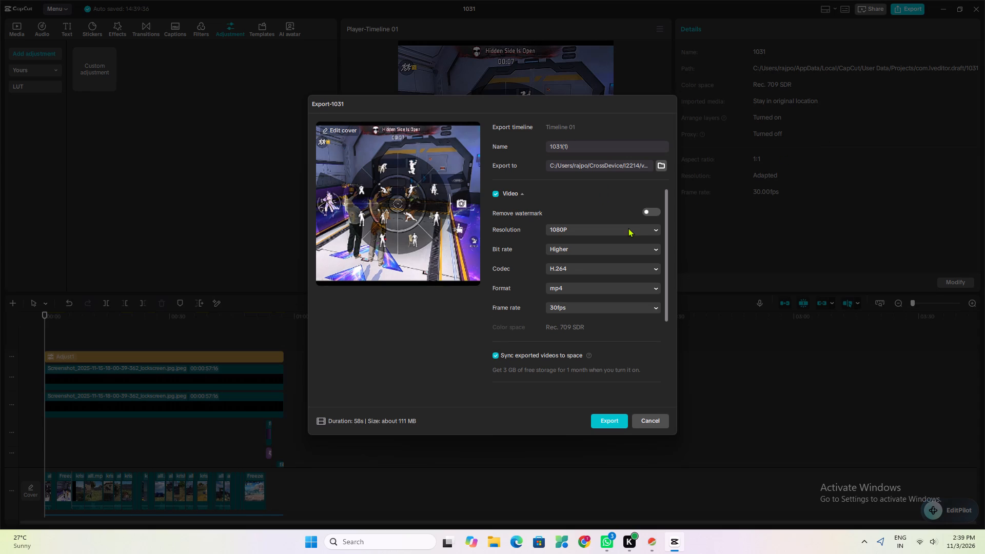
{"action": "scroll", "coordinate": [647, 239], "scroll_direction": "down", "scroll_amount": 1}
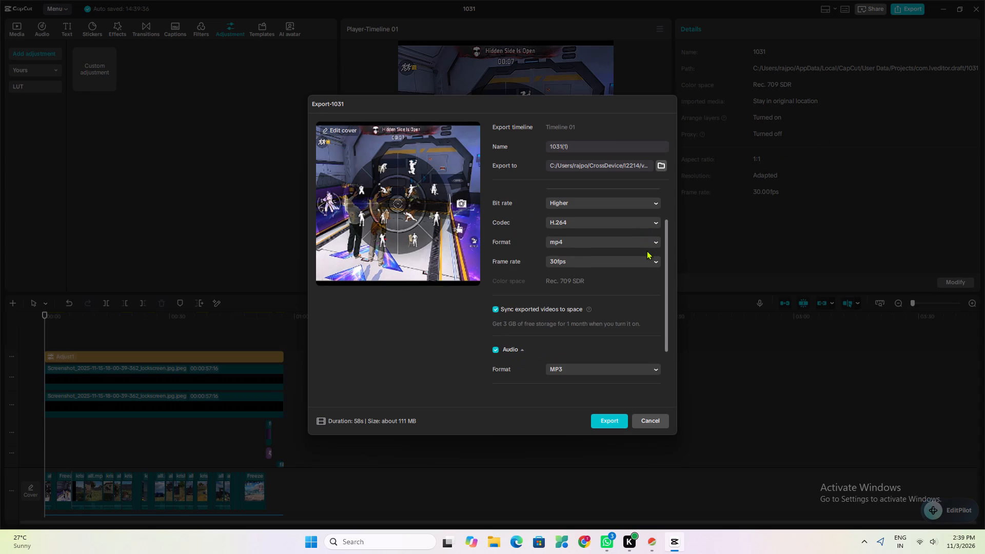
{"action": "left_click", "coordinate": [656, 264]}
{"action": "left_click", "coordinate": [598, 377]}
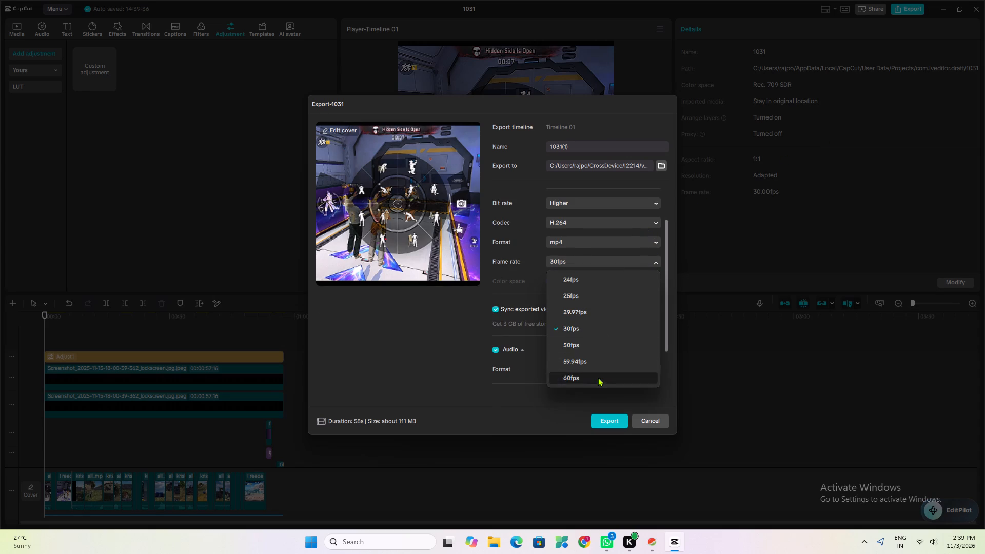
Review the export settings, keep the resolution at 1080P, and start exporting the video.
{"action": "scroll", "coordinate": [608, 289], "scroll_direction": "up", "scroll_amount": 1}
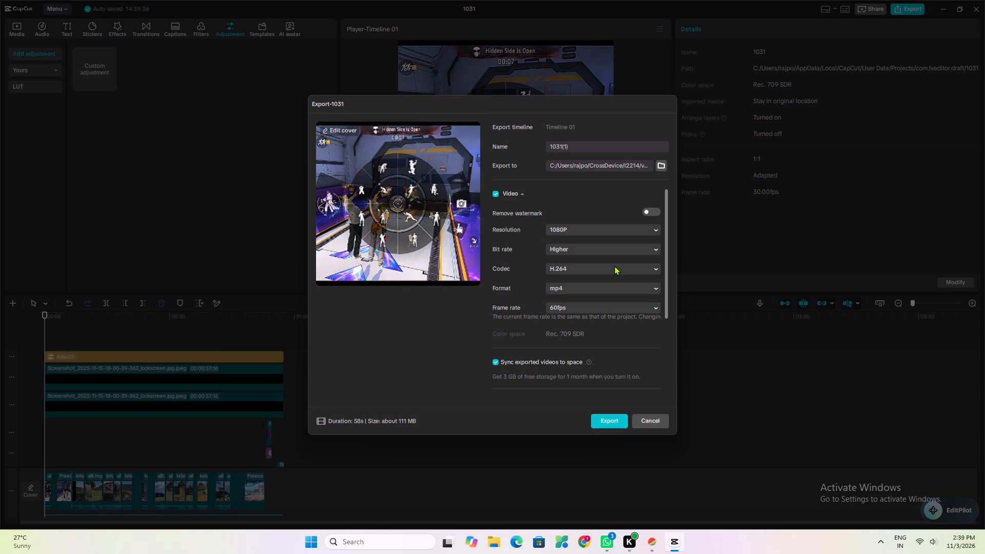
{"action": "scroll", "coordinate": [614, 266], "scroll_direction": "down", "scroll_amount": 1}
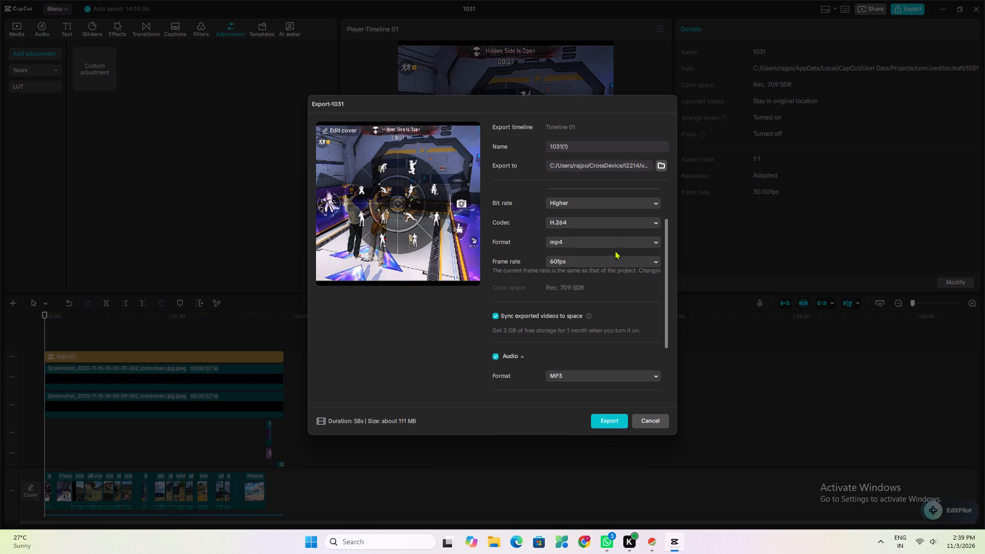
{"action": "scroll", "coordinate": [643, 226], "scroll_direction": "up", "scroll_amount": 1}
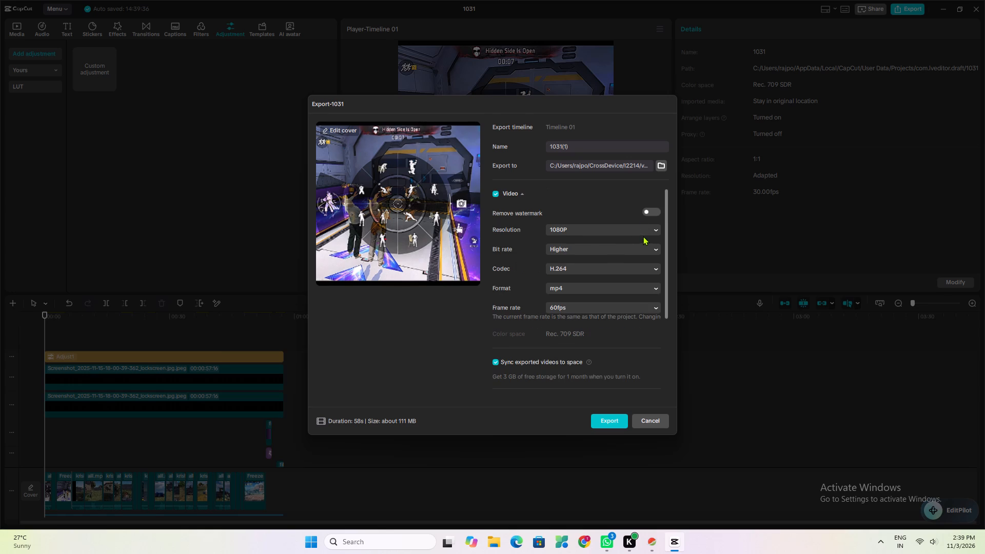
{"action": "left_click", "coordinate": [655, 231]}
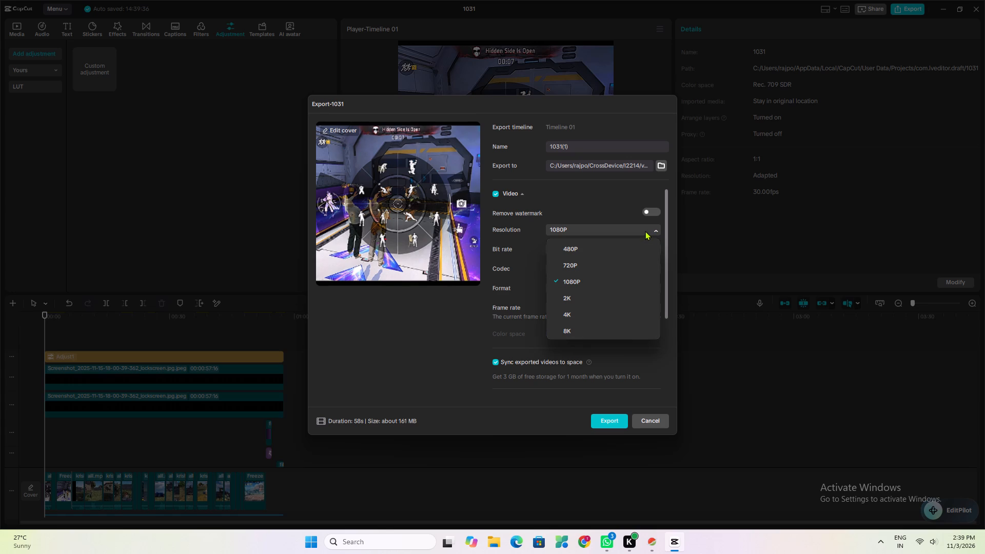
{"action": "left_click", "coordinate": [645, 231]}
{"action": "left_click", "coordinate": [604, 417]}
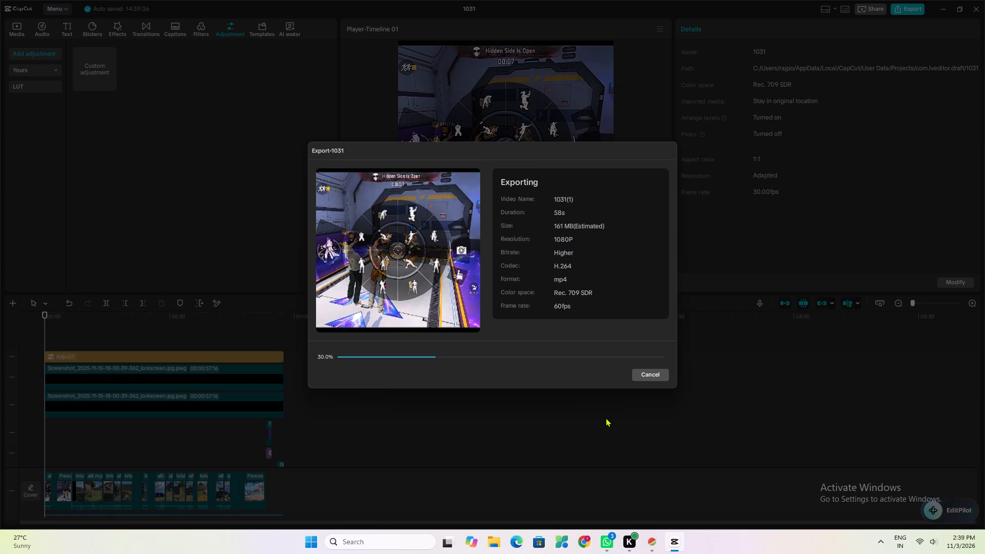
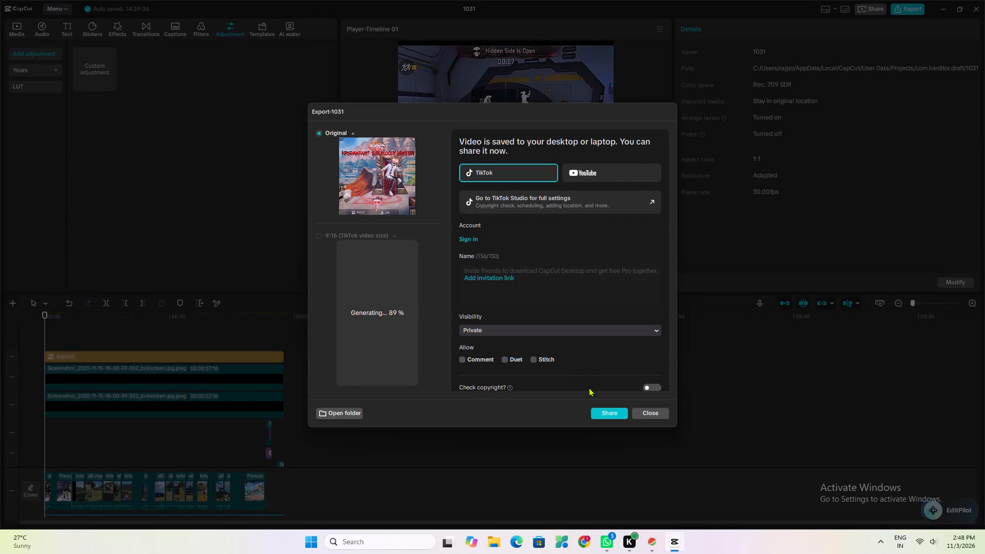
Open the export's destination folder in File Explorer and copy both exported 1031(1) files.
{"action": "left_click", "coordinate": [349, 414]}
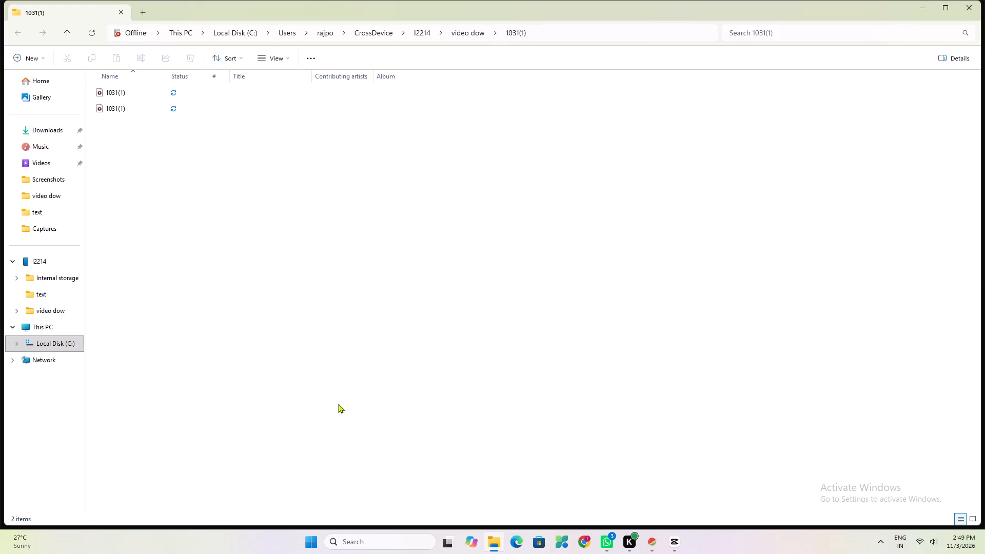
{"action": "left_click", "coordinate": [119, 106]}
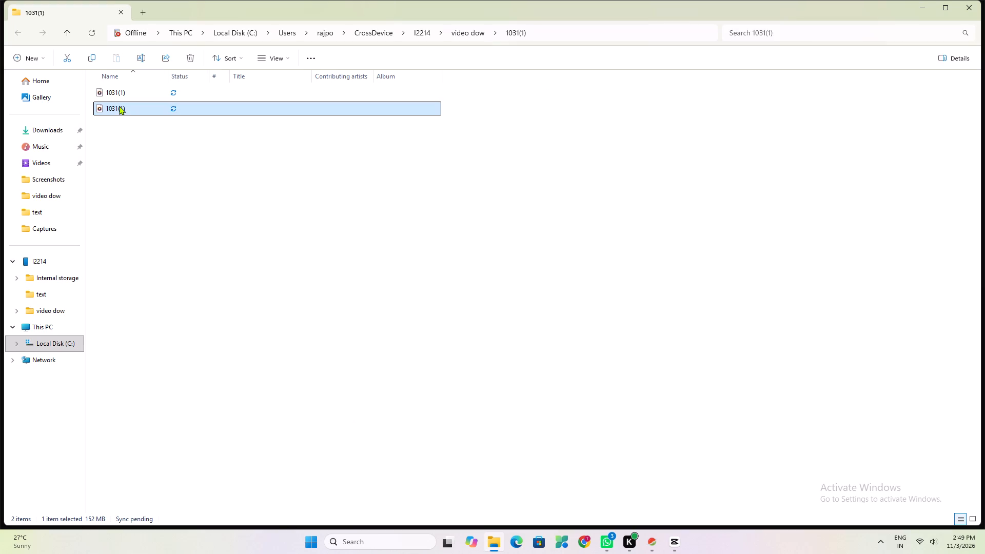
{"action": "left_click_drag", "start_coordinate": [130, 140], "coordinate": [113, 87]}
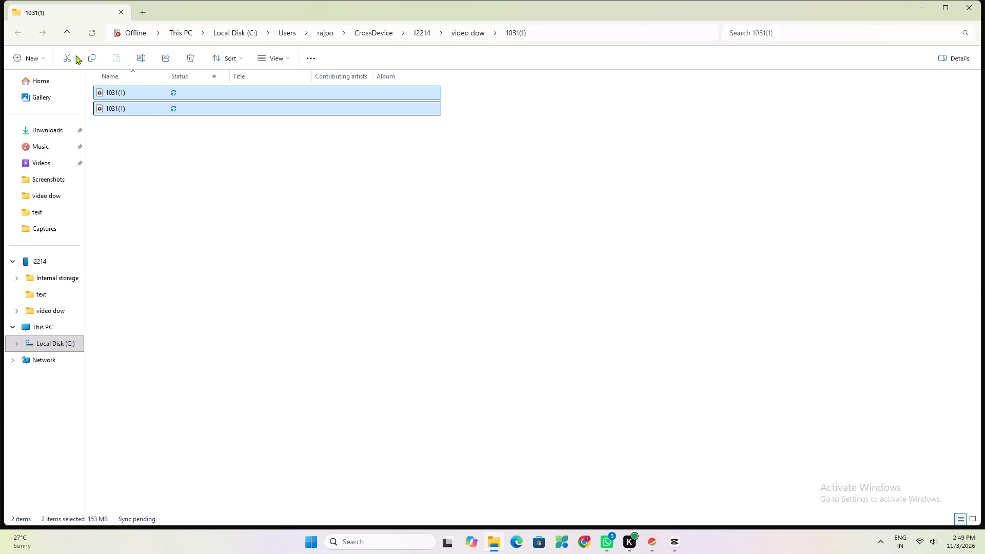
{"action": "left_click", "coordinate": [86, 57]}
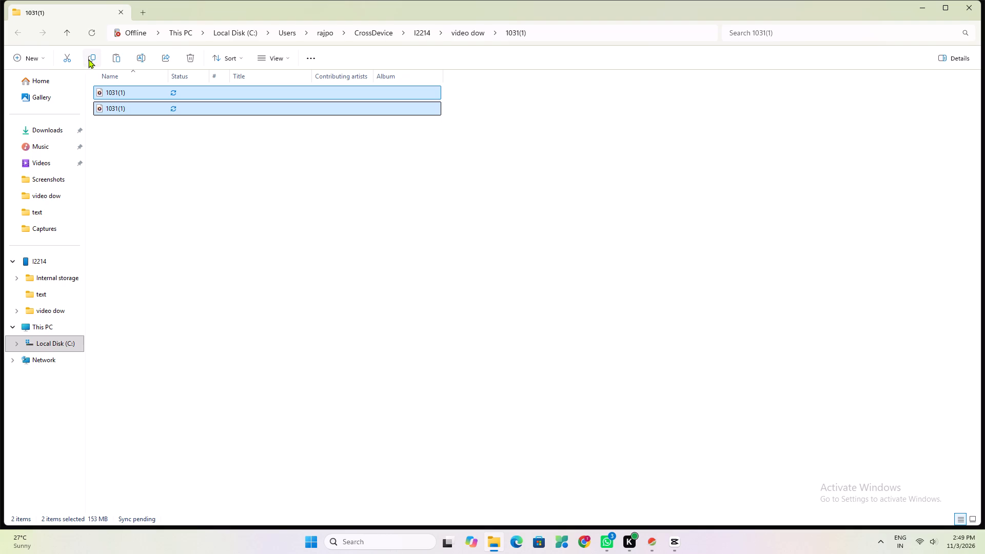
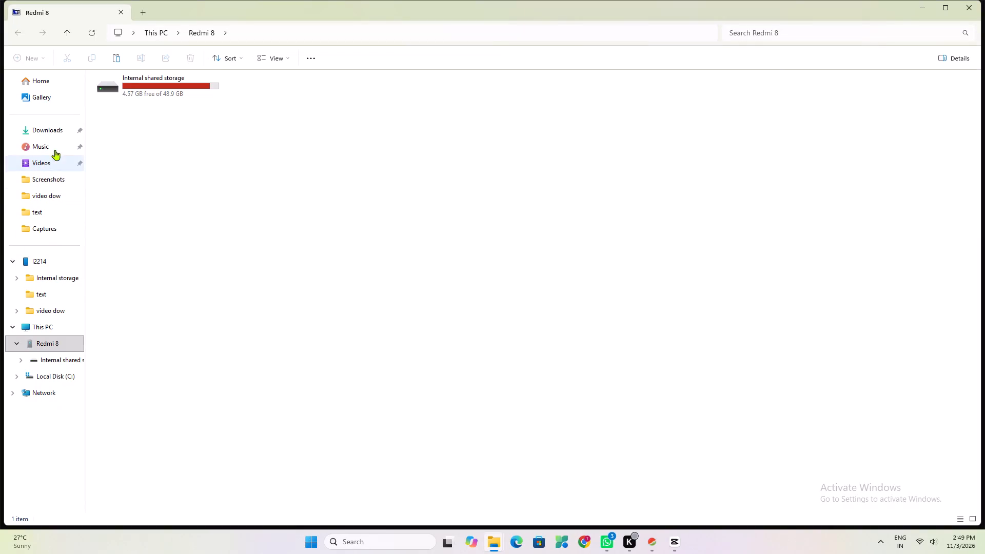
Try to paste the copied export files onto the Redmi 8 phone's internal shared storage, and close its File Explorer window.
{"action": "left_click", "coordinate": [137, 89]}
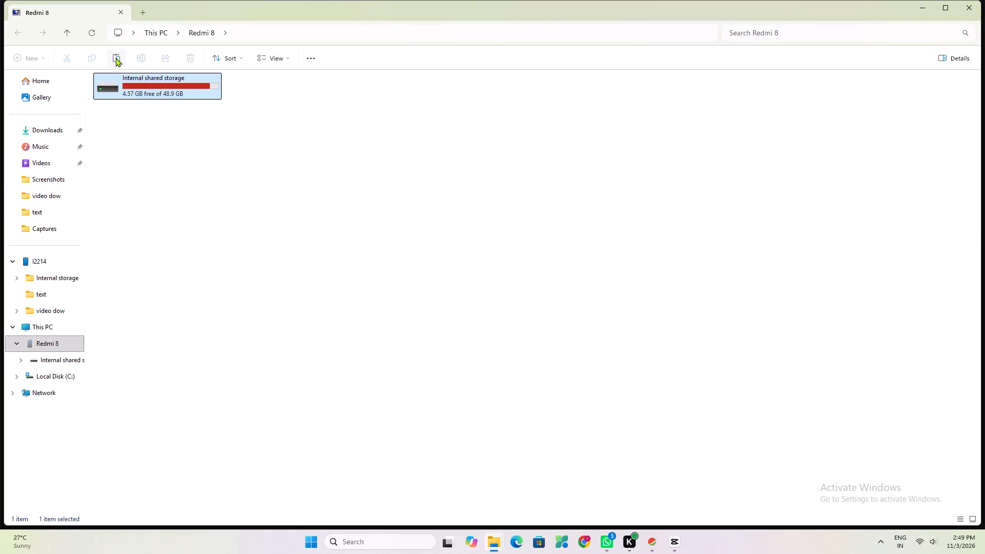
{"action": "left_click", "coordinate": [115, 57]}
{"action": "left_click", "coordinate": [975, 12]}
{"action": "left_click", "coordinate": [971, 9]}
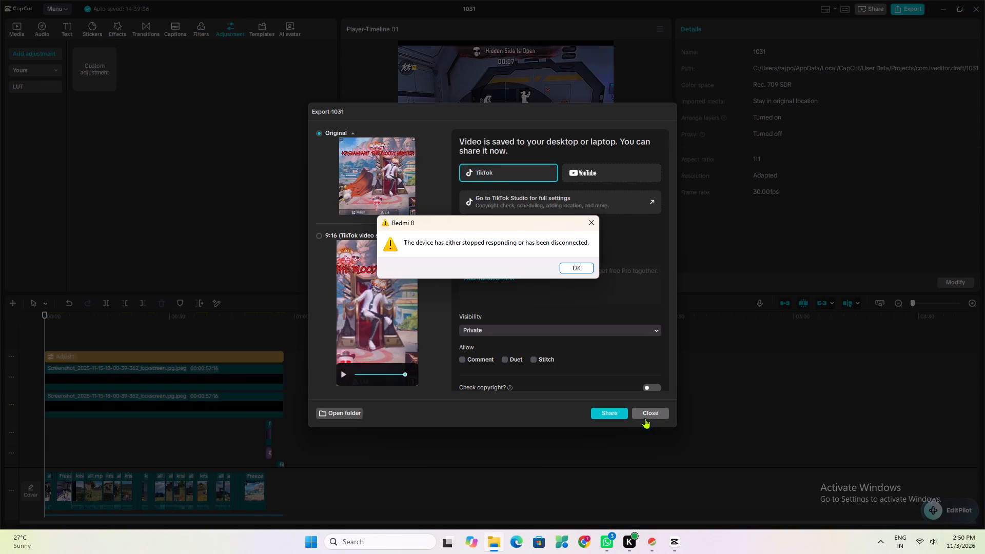
Open the exported 1031(1) video from its destination folder in Media Player and replay its opening seconds to check the result.
{"action": "left_click", "coordinate": [332, 414]}
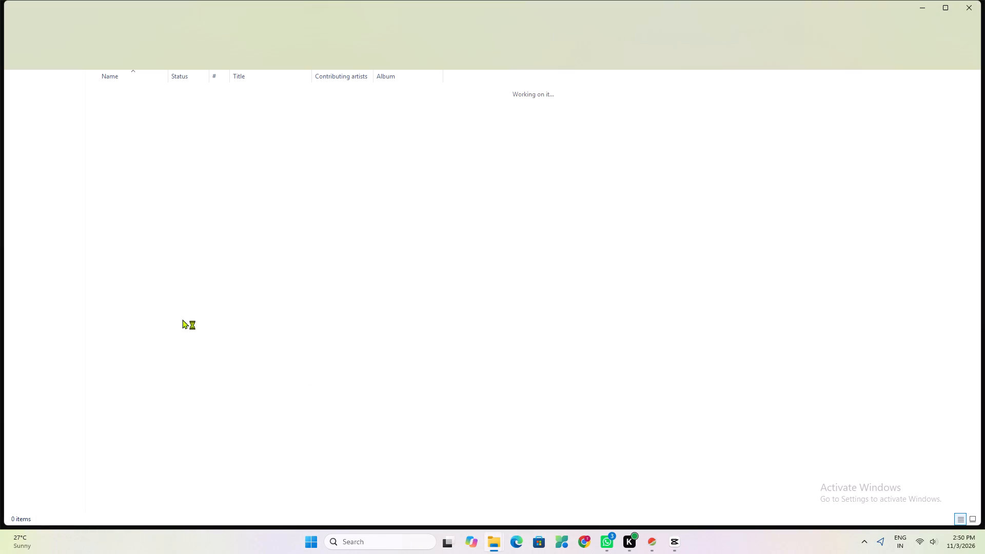
{"action": "double_click", "coordinate": [129, 107]}
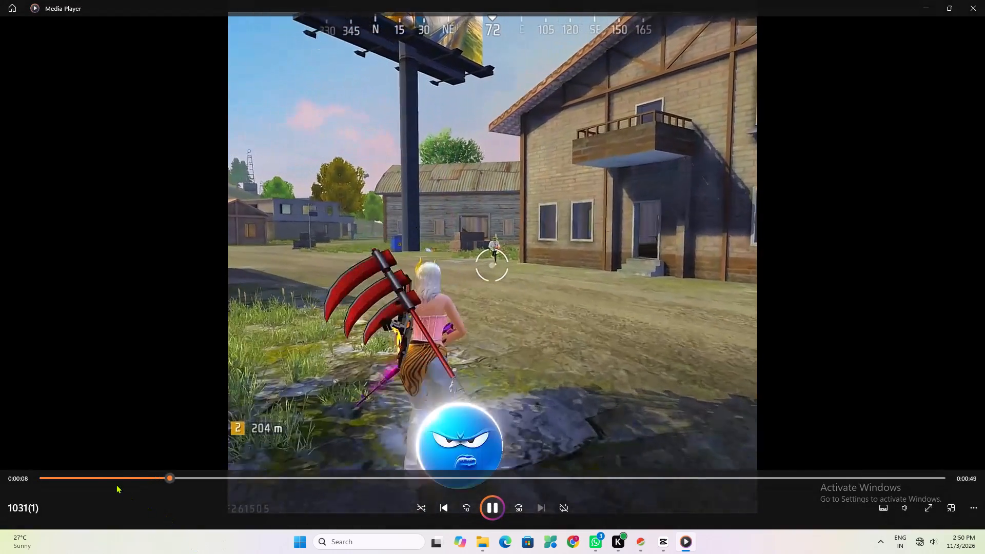
{"action": "left_click", "coordinate": [116, 484]}
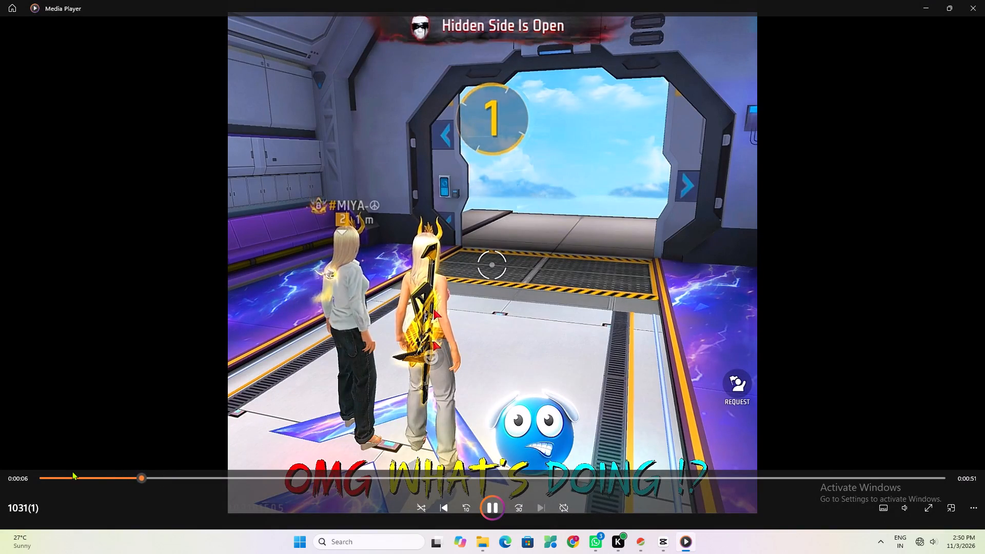
{"action": "left_click", "coordinate": [72, 471]}
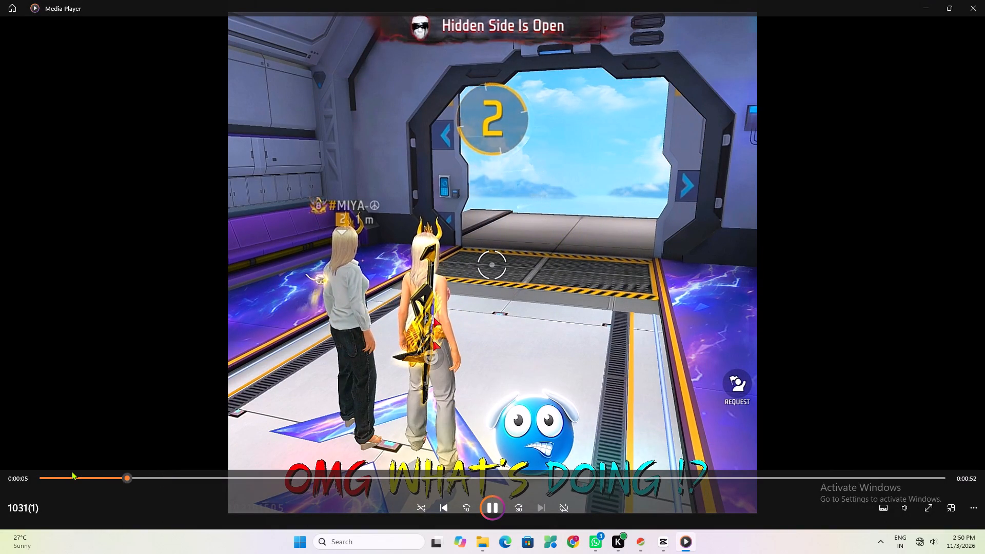
{"action": "left_click", "coordinate": [72, 479]}
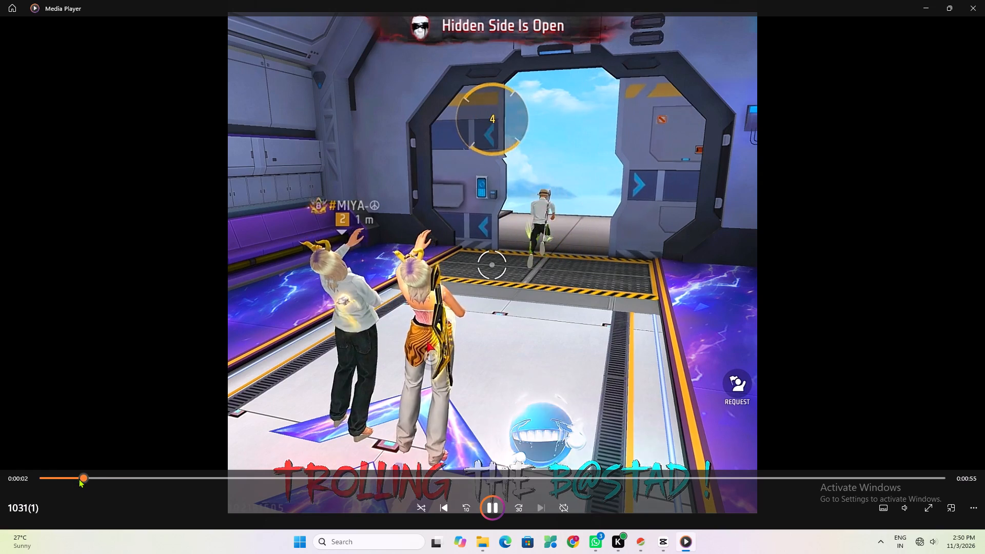
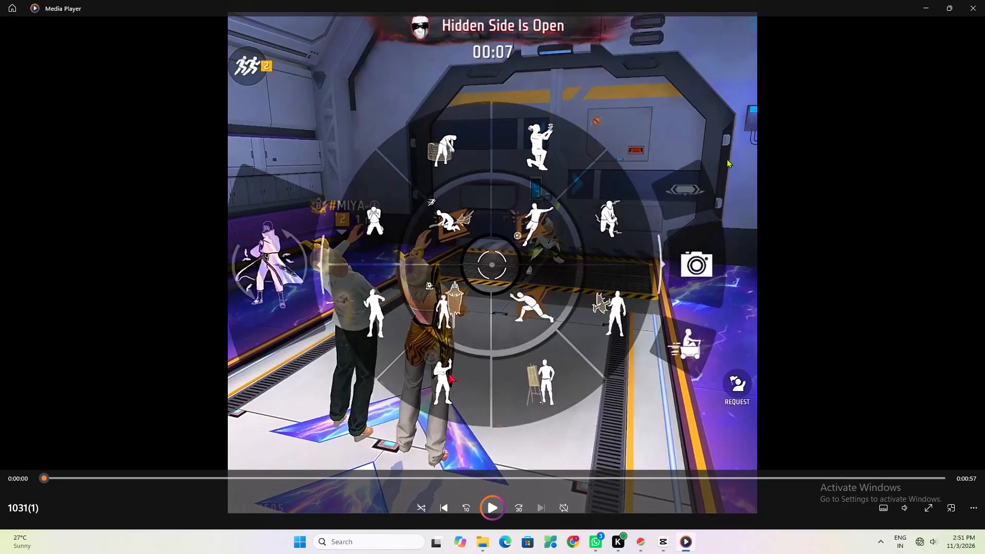
Close the 1031(1) video playback and the File Explorer window showing its destination folder.
{"action": "left_click", "coordinate": [972, 2]}
{"action": "left_click", "coordinate": [968, 12]}
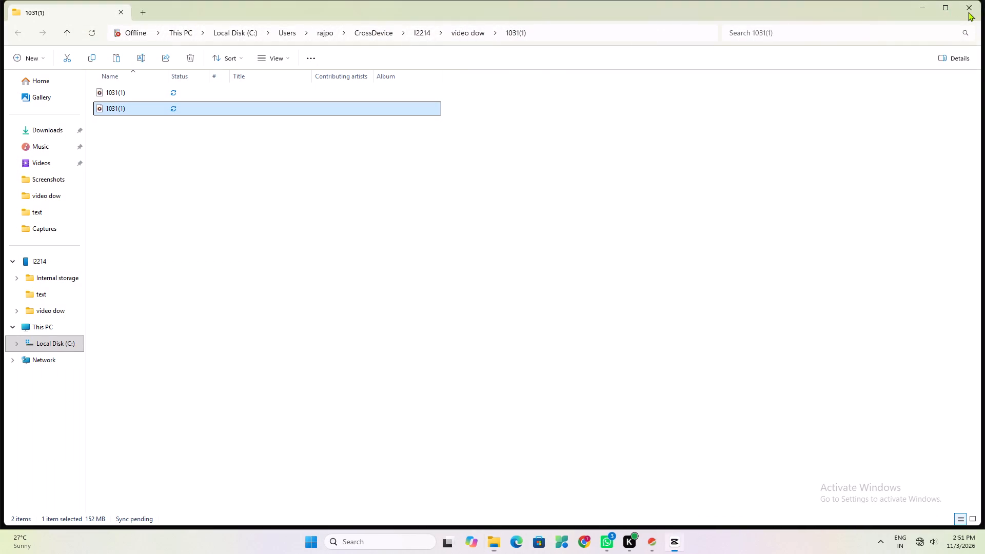
Dismiss the Export-1031 dialog without sharing the video, and close project 1031 and the CapCut home window.
{"action": "left_click", "coordinate": [656, 419]}
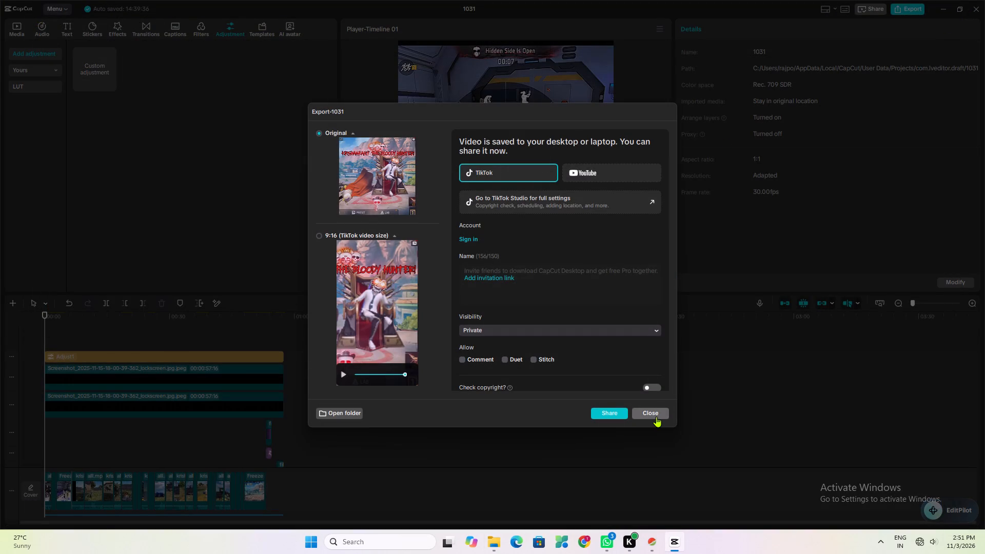
{"action": "left_click", "coordinate": [656, 417]}
{"action": "left_click", "coordinate": [978, 10]}
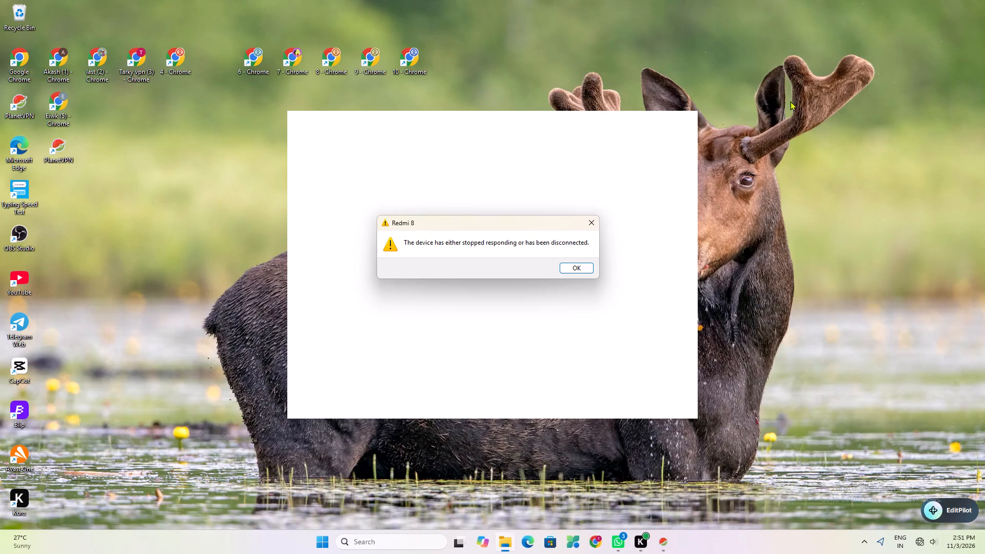
{"action": "left_click", "coordinate": [588, 281]}
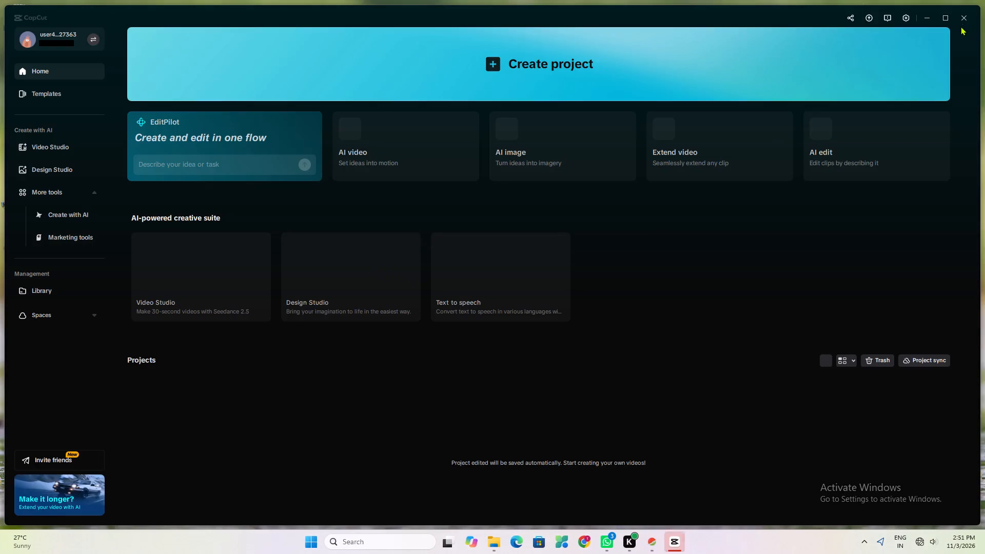
{"action": "left_click", "coordinate": [962, 16]}
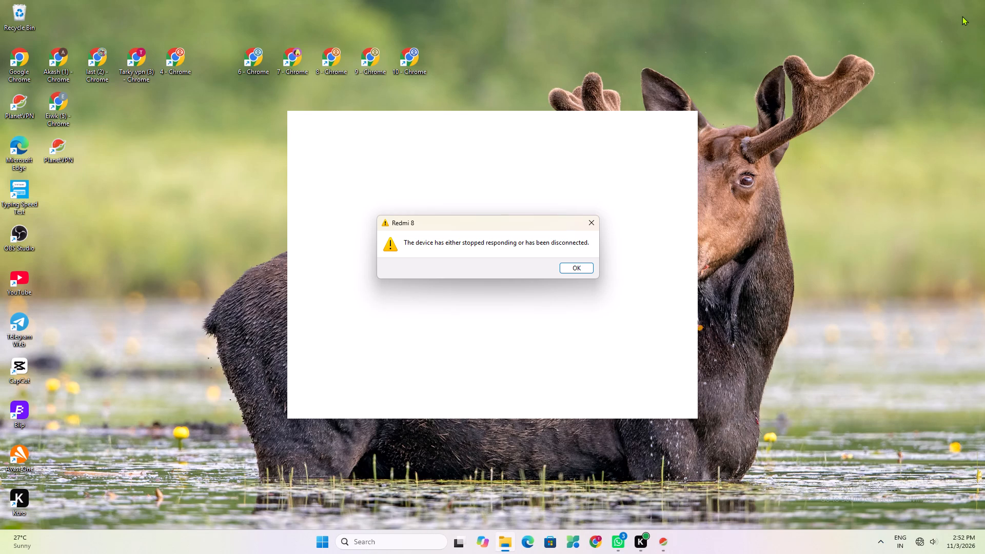
{"action": "left_click", "coordinate": [962, 16]}
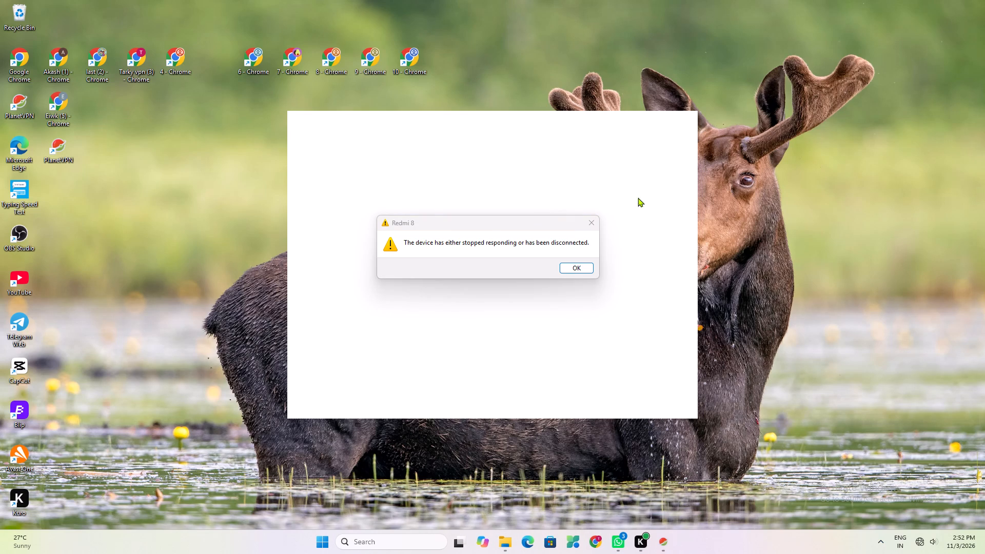